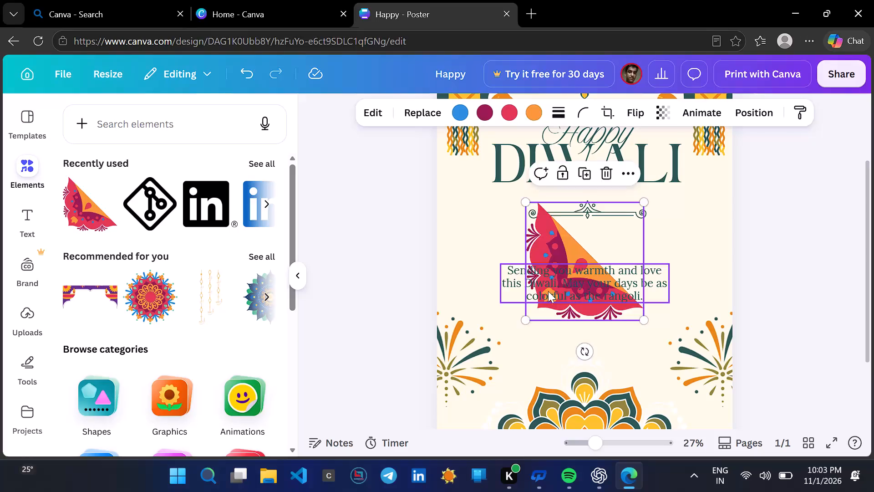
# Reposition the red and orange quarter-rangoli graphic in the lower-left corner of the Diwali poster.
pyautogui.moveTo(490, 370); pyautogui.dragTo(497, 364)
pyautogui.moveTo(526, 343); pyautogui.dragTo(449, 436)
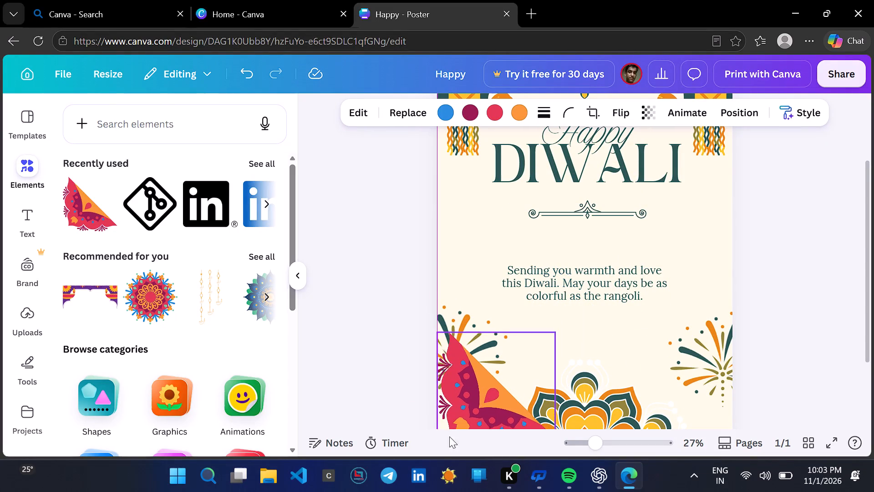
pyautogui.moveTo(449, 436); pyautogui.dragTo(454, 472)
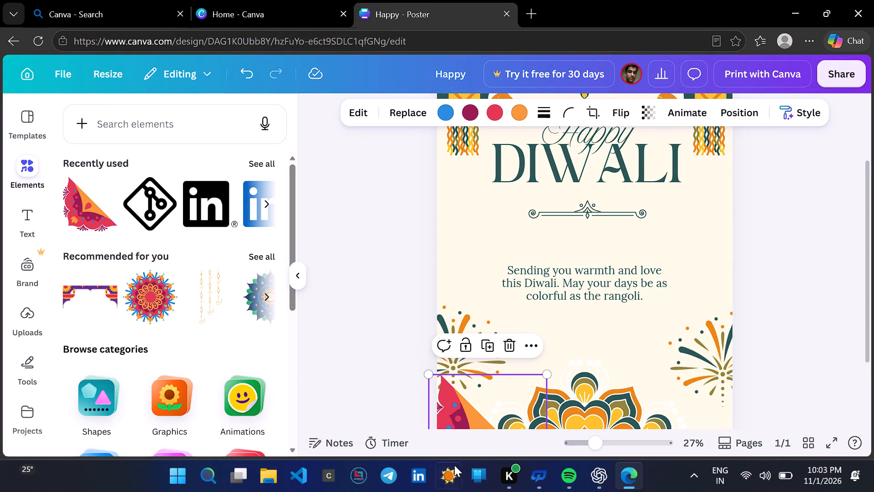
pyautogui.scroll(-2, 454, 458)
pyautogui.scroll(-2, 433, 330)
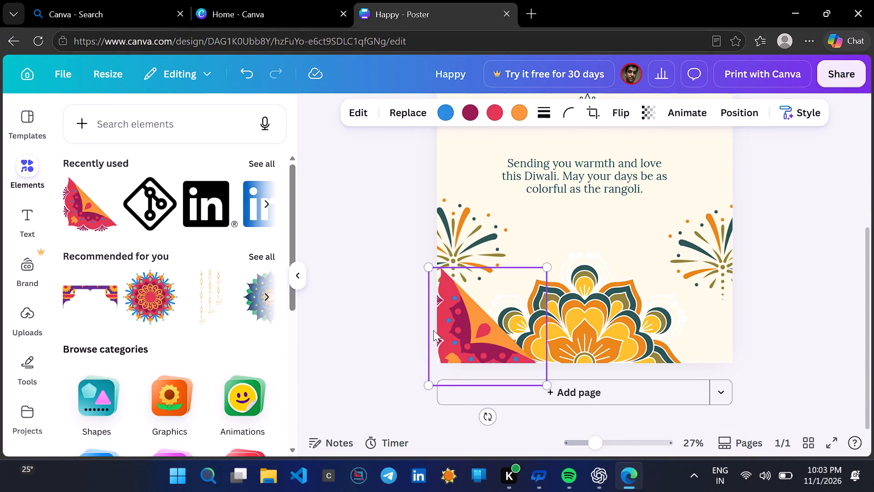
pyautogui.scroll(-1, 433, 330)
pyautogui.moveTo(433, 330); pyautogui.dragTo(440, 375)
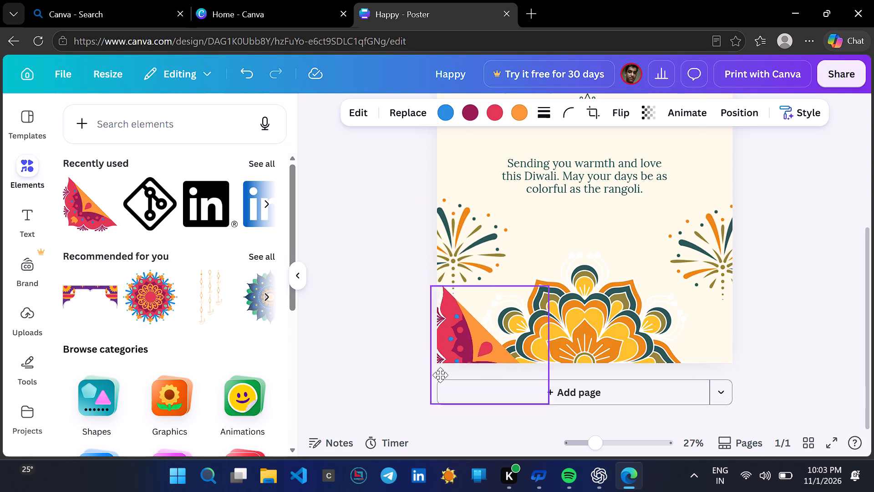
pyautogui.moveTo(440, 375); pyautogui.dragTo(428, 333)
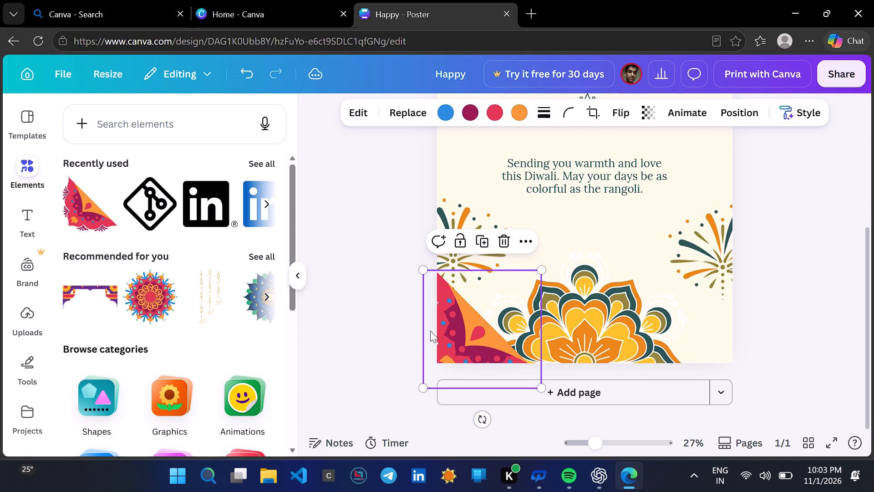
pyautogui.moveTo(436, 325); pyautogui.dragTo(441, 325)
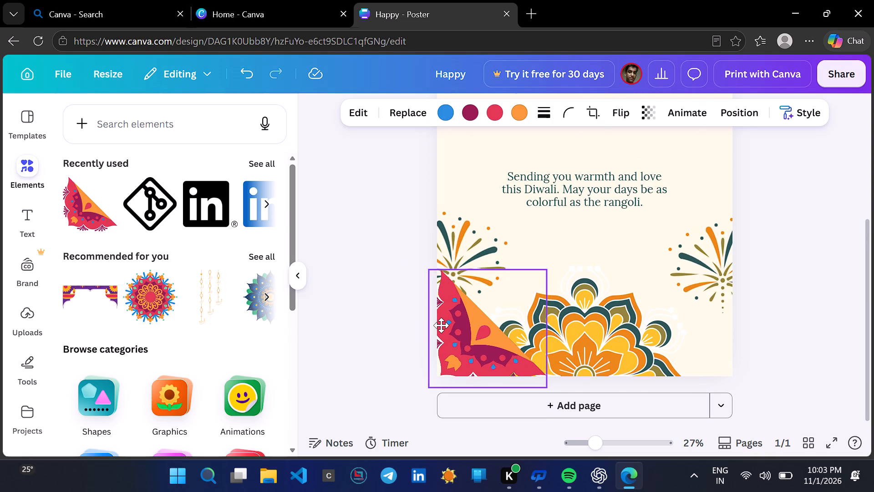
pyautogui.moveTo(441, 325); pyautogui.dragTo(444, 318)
# Delete the quarter-rangoli graphic from the poster's lower-left corner.
pyautogui.click(434, 331)
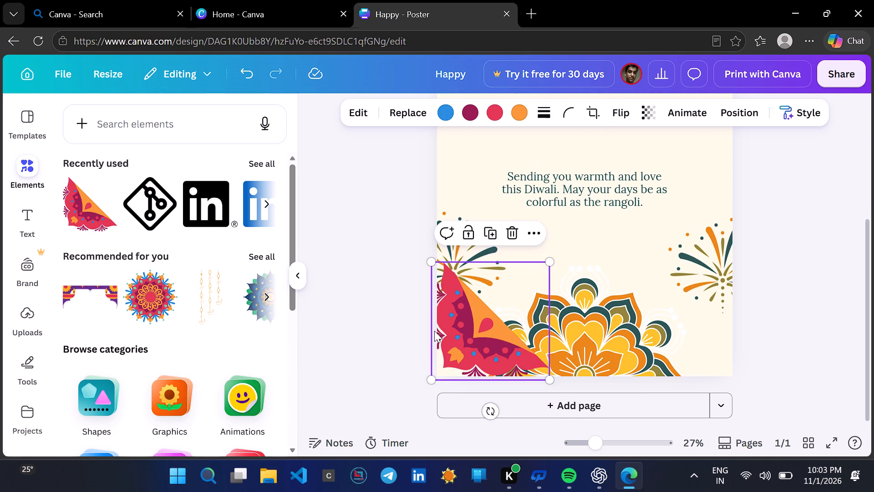
pyautogui.click(517, 228)
pyautogui.click(517, 228)
pyautogui.click(517, 228)
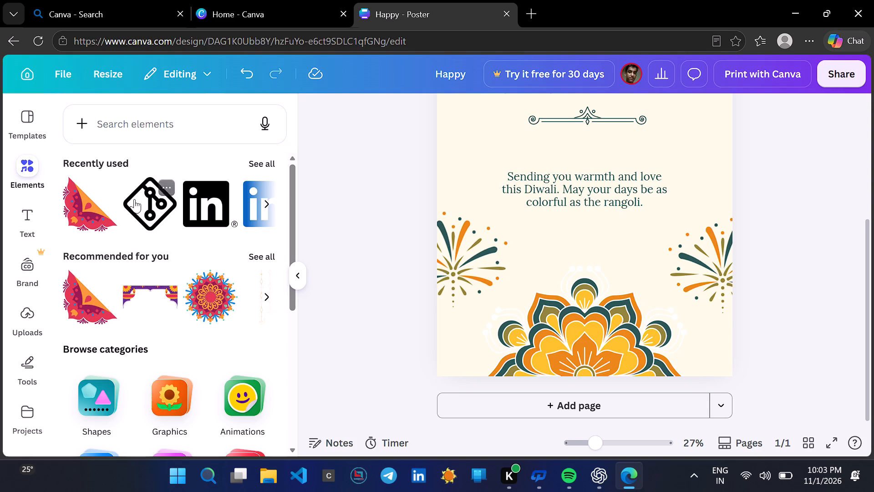
# Create a new Landscape Video design, 1920 × 1080 px, from the Videos category.
pyautogui.click(64, 76)
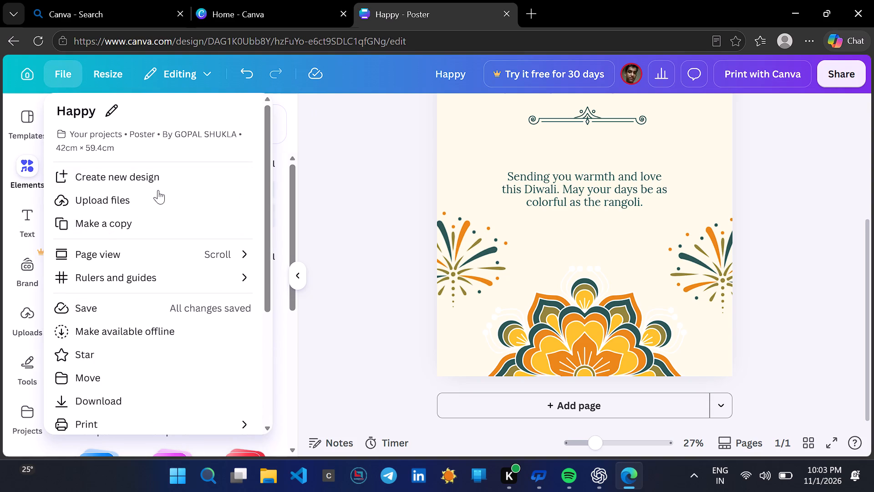
pyautogui.click(159, 176)
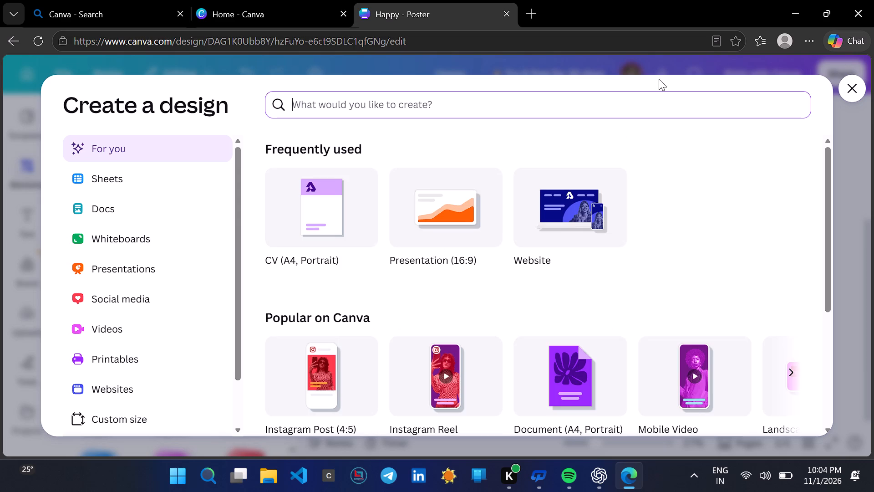
pyautogui.scroll(-3, 671, 191)
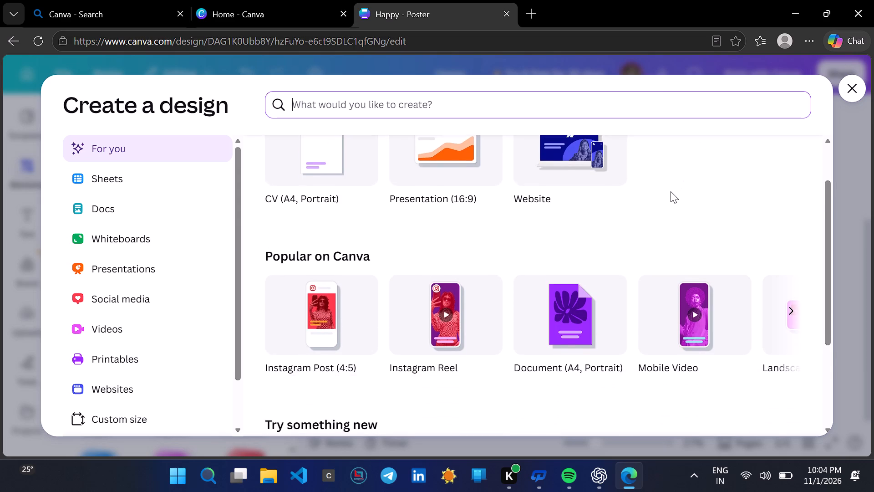
pyautogui.scroll(-1, 671, 191)
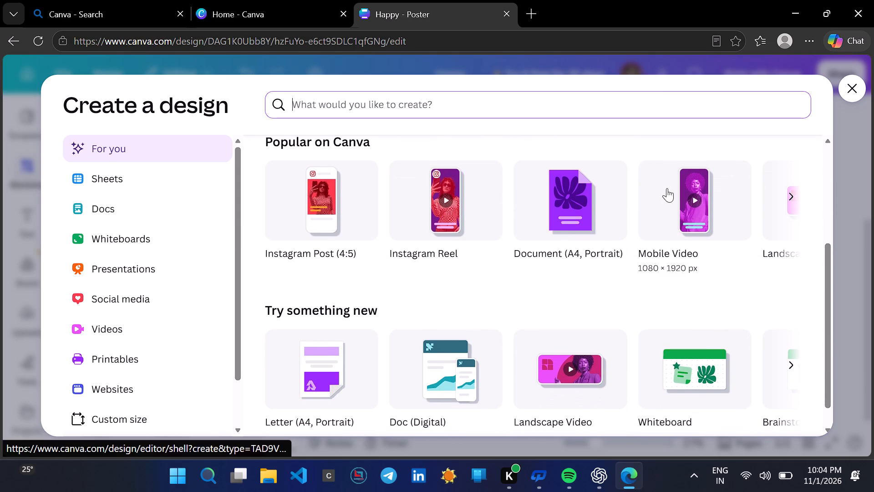
pyautogui.scroll(-2, 644, 149)
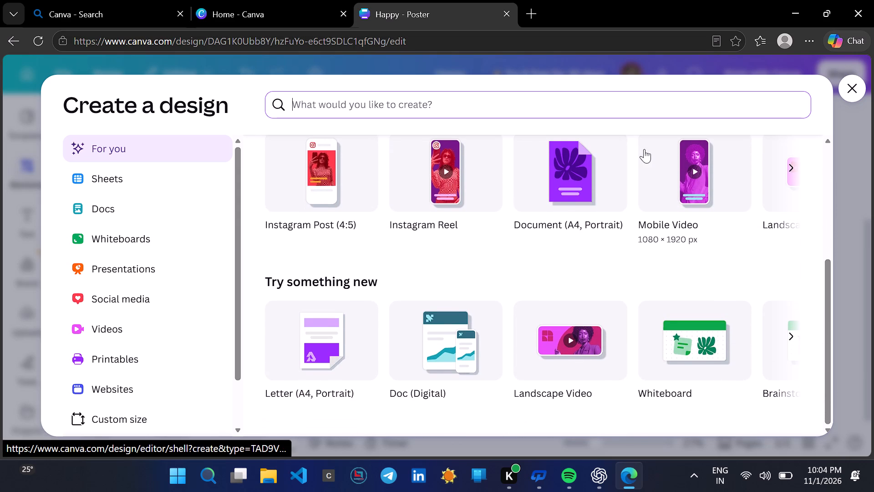
pyautogui.scroll(-1, 644, 149)
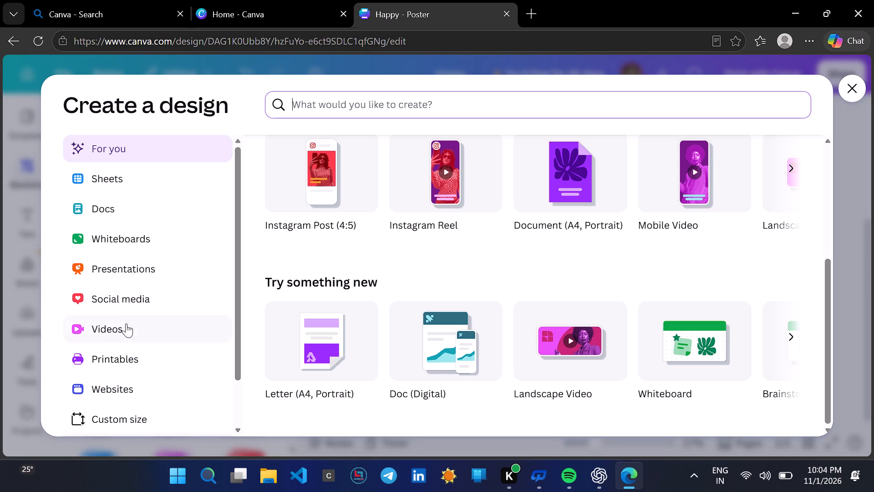
pyautogui.scroll(-3, 133, 378)
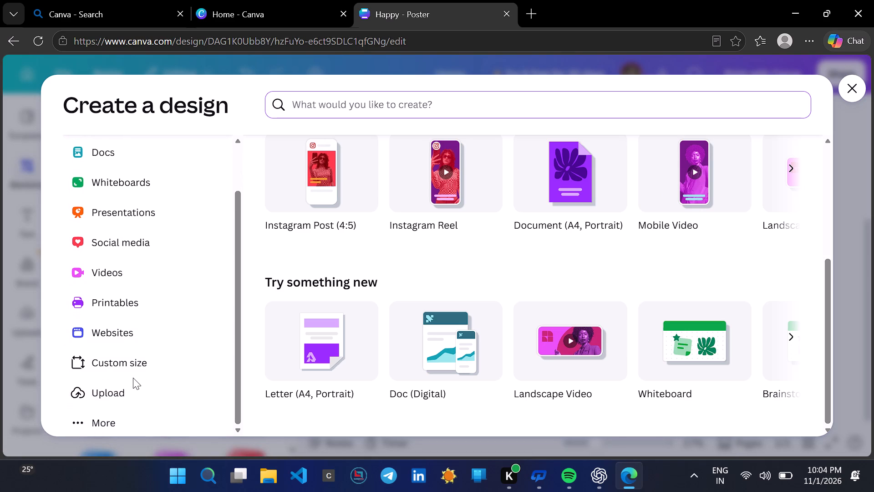
pyautogui.scroll(2, 133, 378)
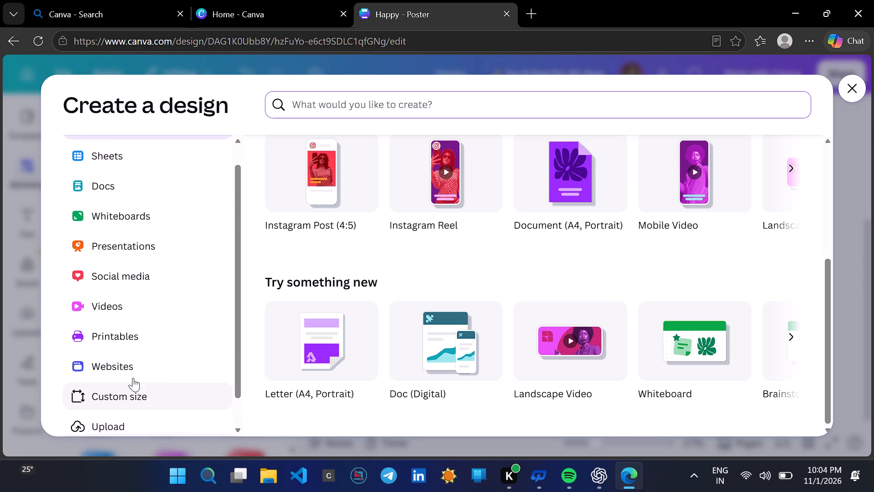
pyautogui.scroll(1, 133, 378)
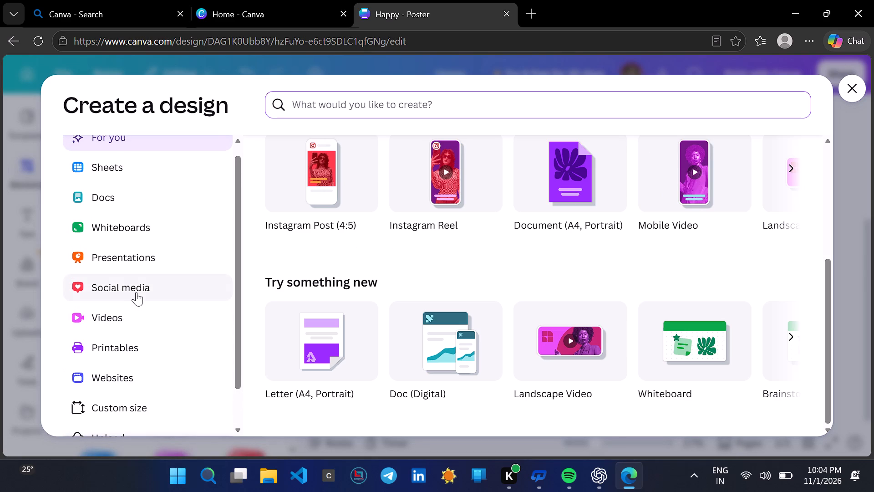
pyautogui.click(141, 318)
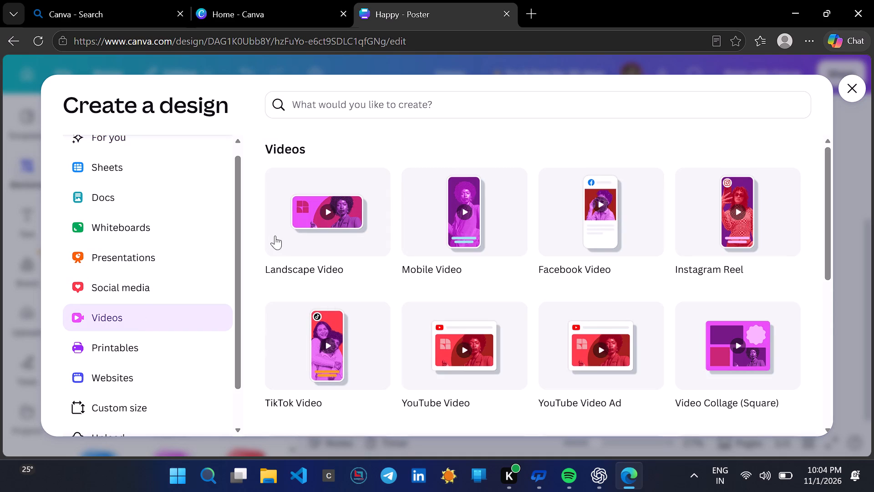
pyautogui.click(349, 225)
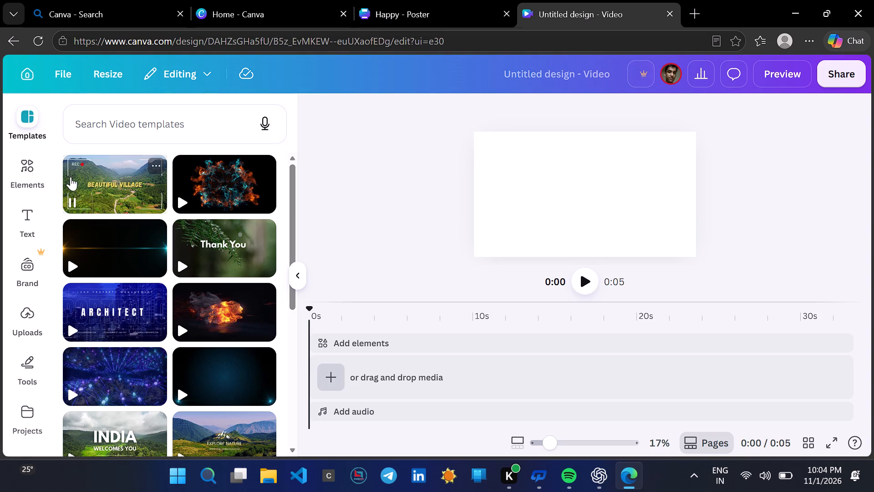
# Add the Beautiful Village page of the Green Yellow Illustrative Nature YouTube Video Intro template to the video.
pyautogui.click(84, 198)
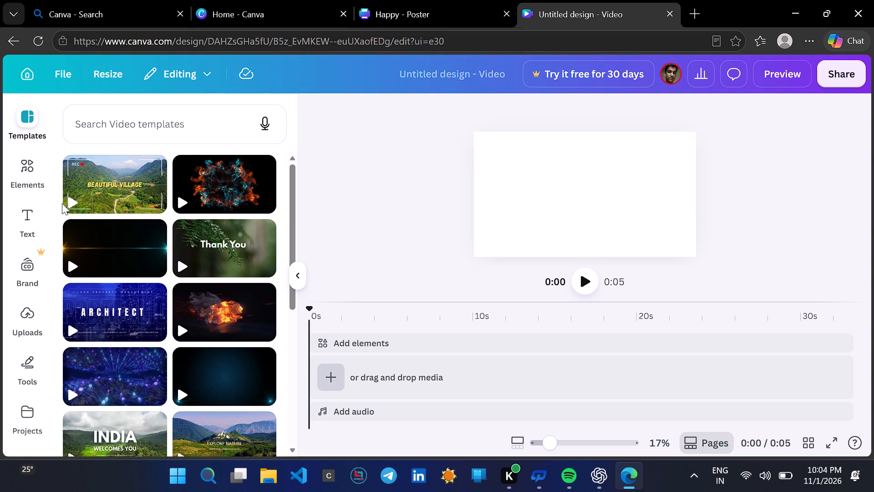
pyautogui.moveTo(87, 199); pyautogui.dragTo(223, 170)
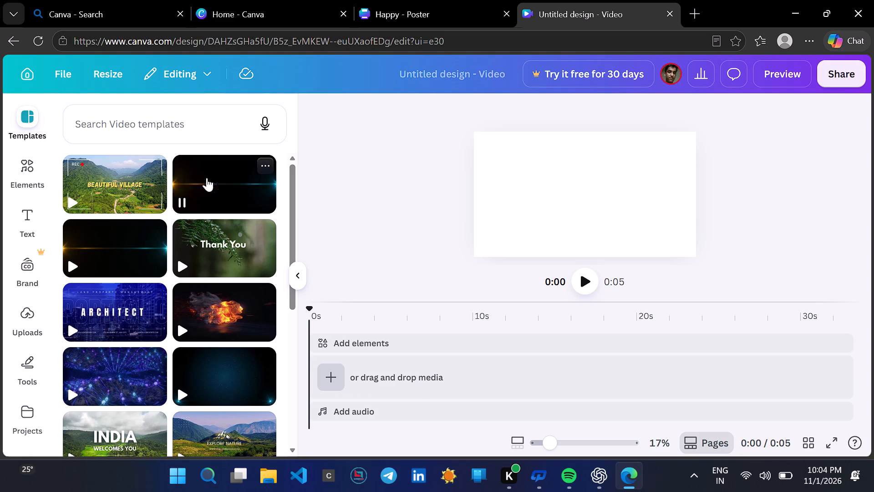
pyautogui.click(124, 181)
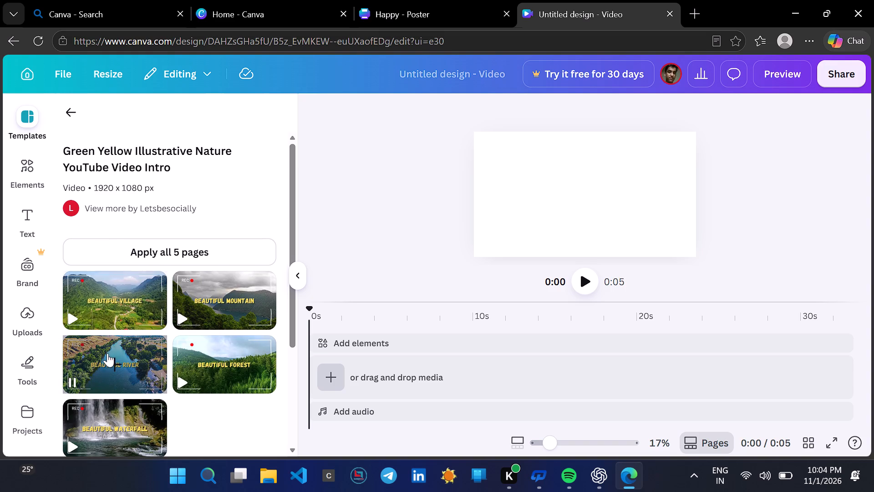
pyautogui.click(106, 307)
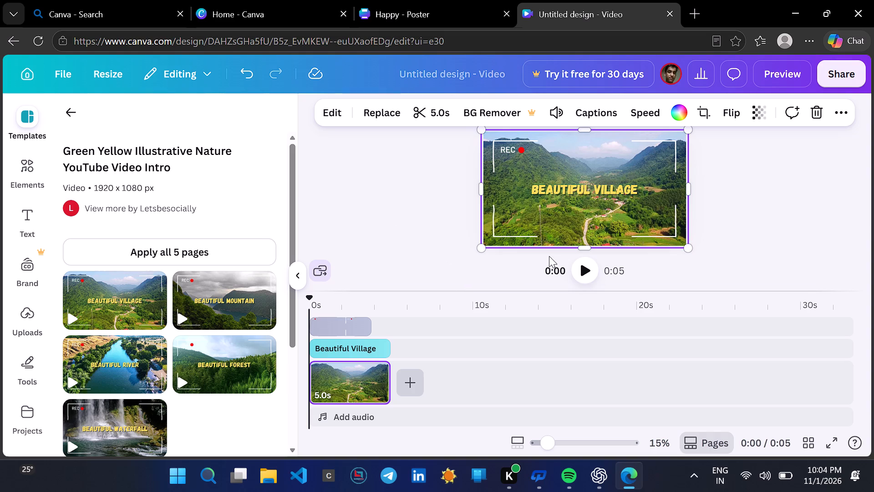
# Play the Beautiful Village clip through to its end.
pyautogui.click(591, 268)
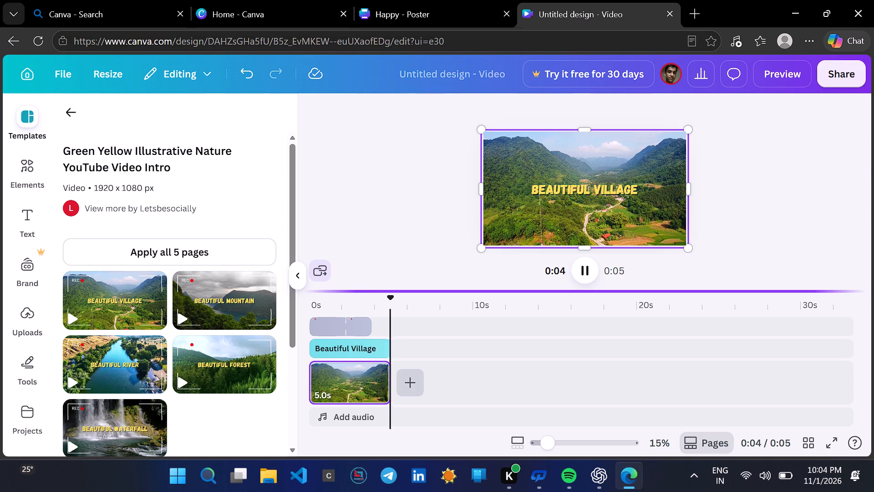
pyautogui.click(405, 378)
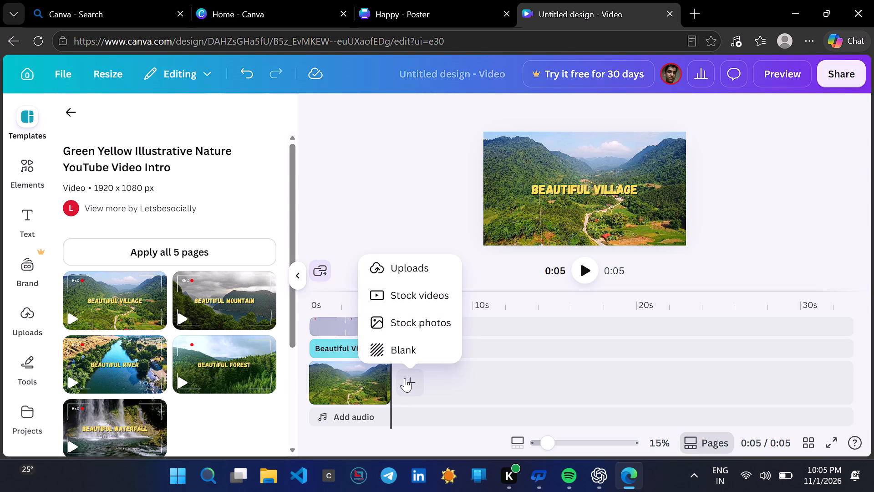
# Return to the full template list and search the video templates for "IMAGE VIDEO Of the immage".
pyautogui.click(81, 101)
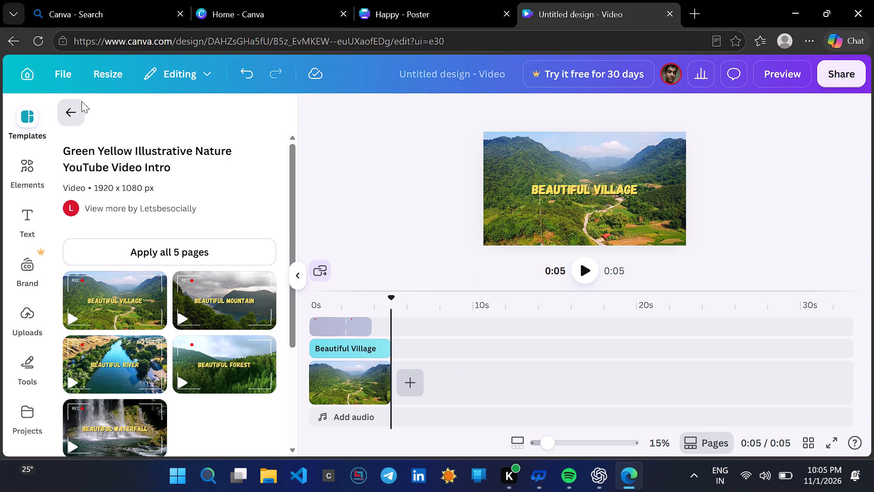
pyautogui.click(122, 125)
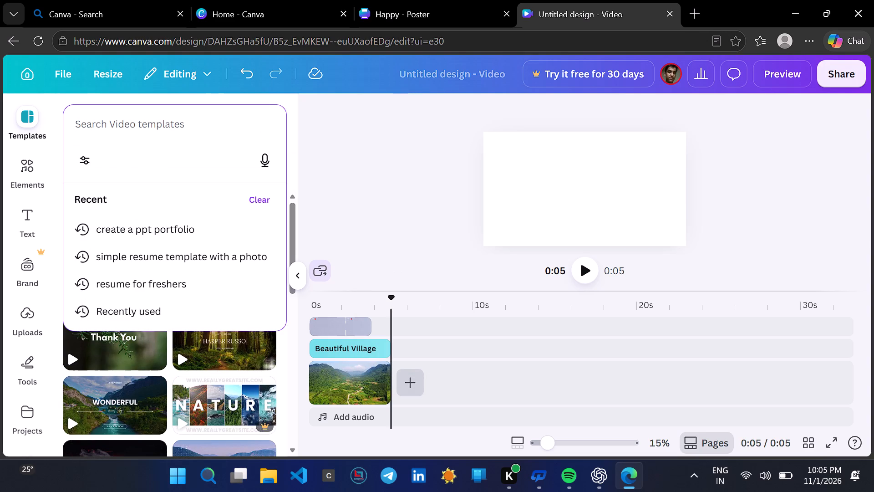
pyautogui.write('IMAGE')
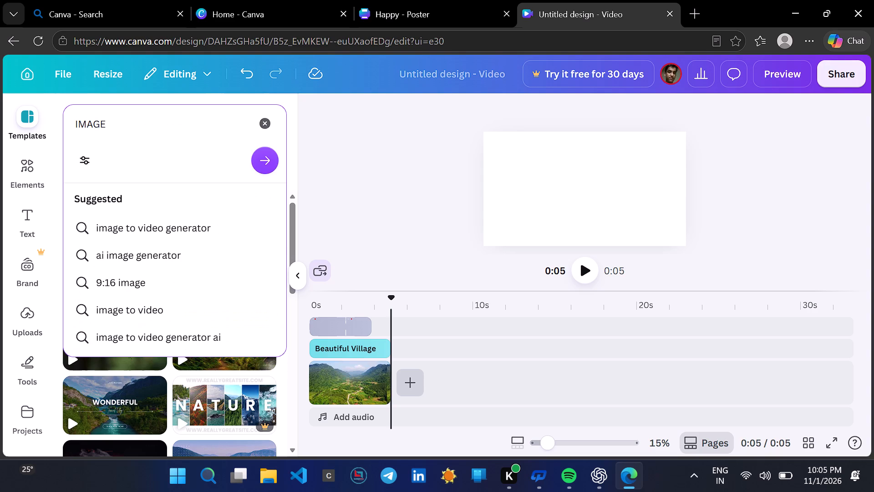
pyautogui.press('space')
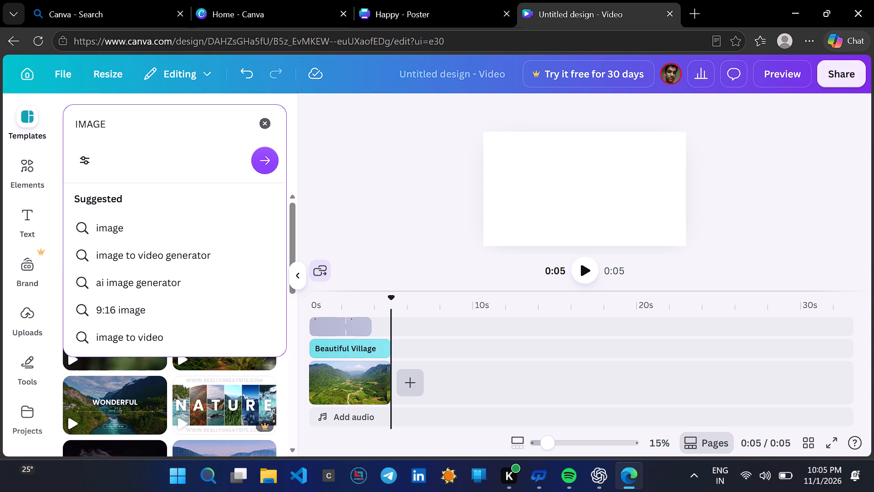
pyautogui.write('VIDEO')
pyautogui.press('space')
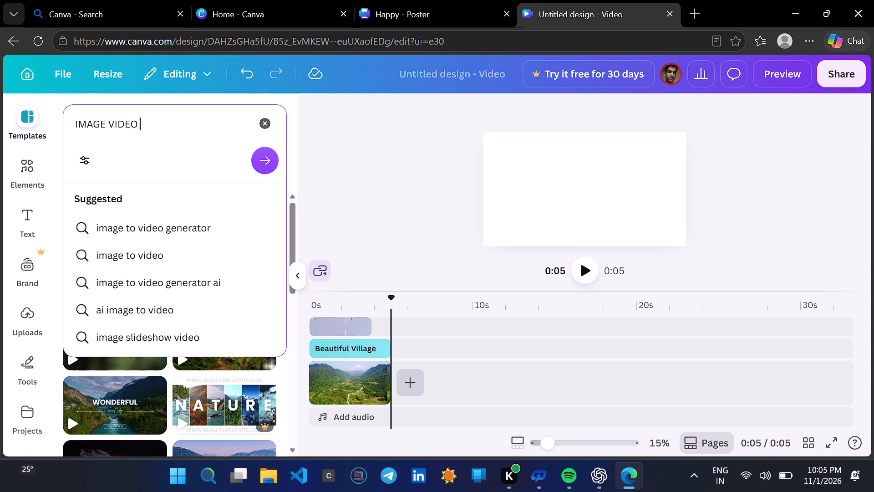
pyautogui.press('o')
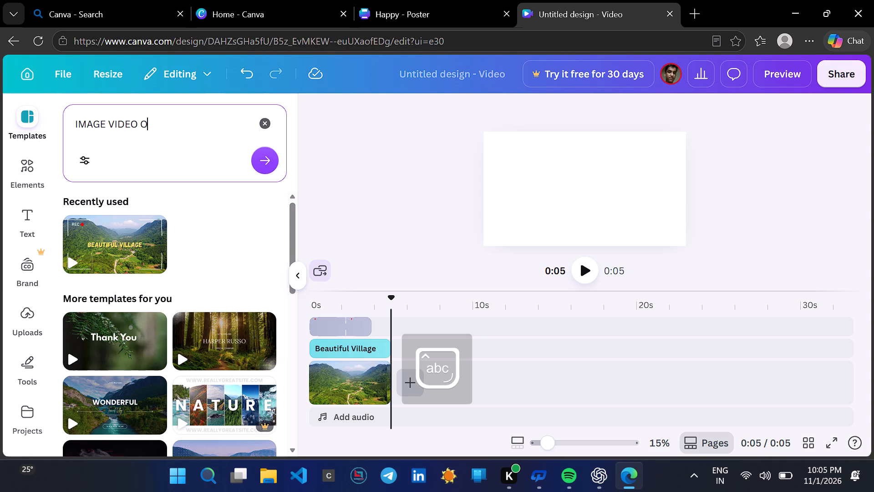
pyautogui.write('f')
pyautogui.press('space')
pyautogui.write('th')
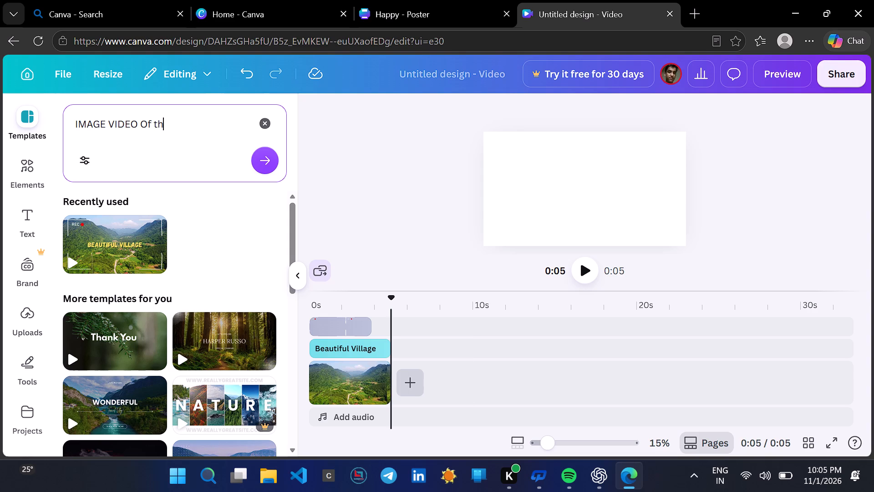
pyautogui.write('e')
pyautogui.press('space')
pyautogui.press('space')
pyautogui.write('imma')
pyautogui.write('ge')
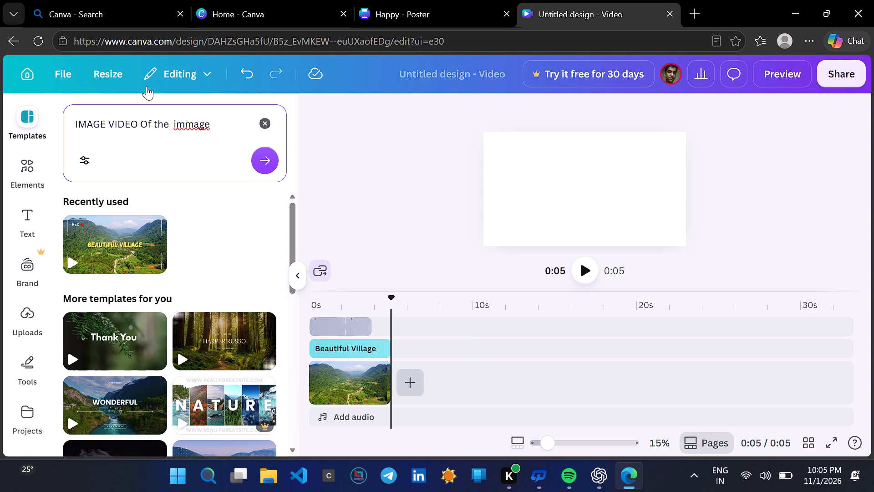
pyautogui.click(262, 165)
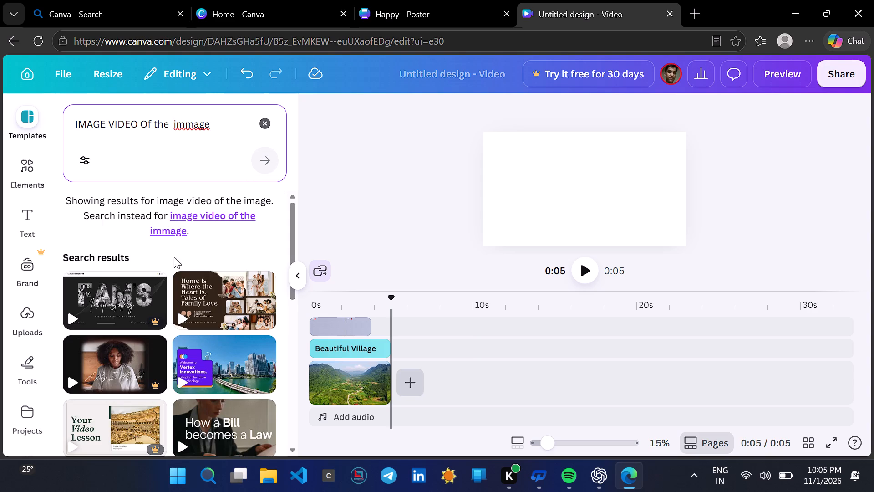
pyautogui.scroll(-3, 174, 263)
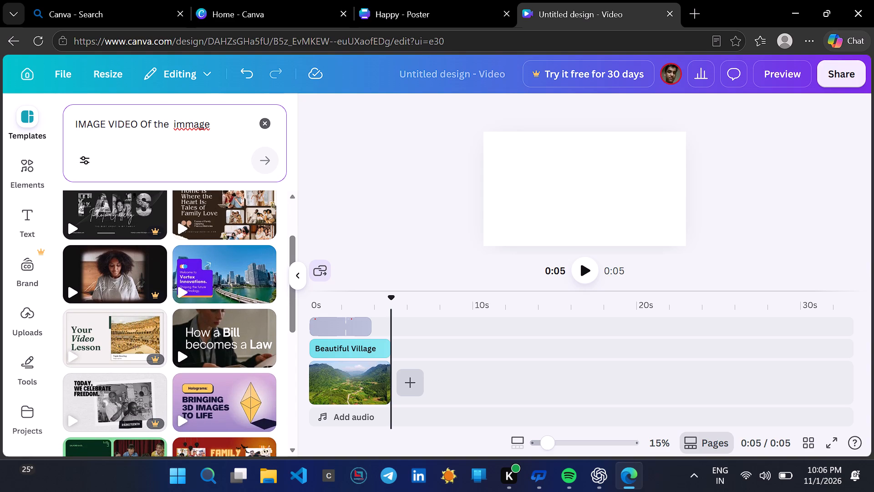
# Replace the last word of the template query and search for "IMAGE VIDEO Of the vilage entry gate".
pyautogui.click(242, 134)
pyautogui.press('BackSpace')
pyautogui.press('BackSpace')
pyautogui.press('BackSpace')
pyautogui.scroll(2, 198, 272)
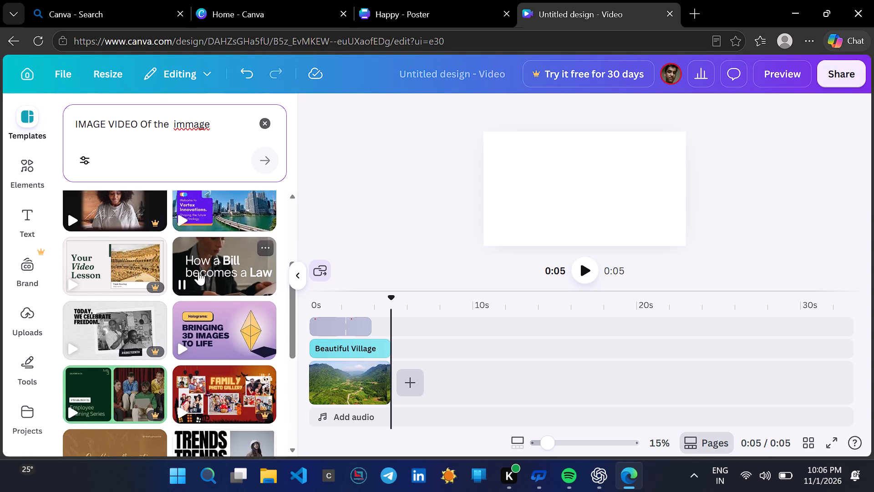
pyautogui.scroll(1, 198, 272)
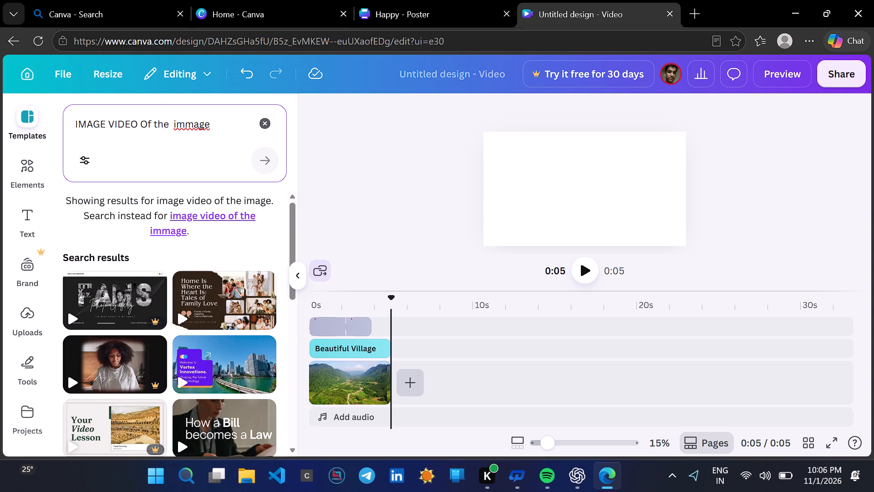
pyautogui.click(213, 125)
pyautogui.press('BackSpace')
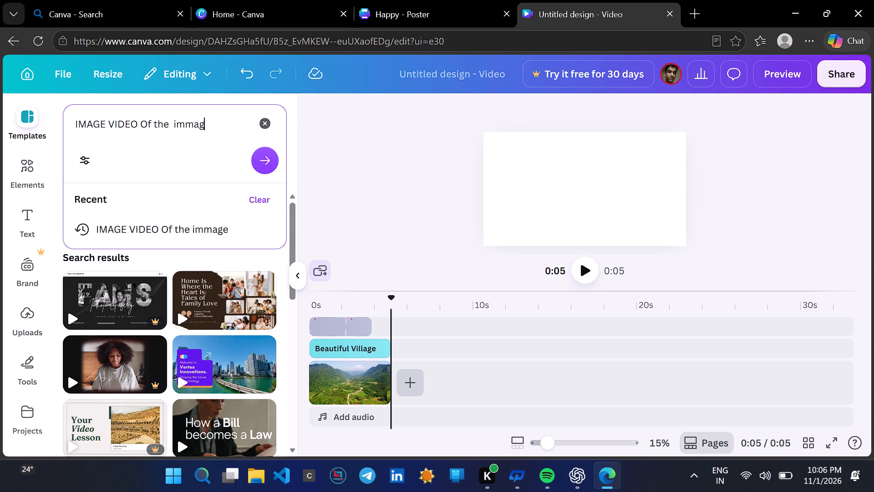
pyautogui.press('BackSpace')
pyautogui.press('BackSpace')
pyautogui.press('BackSpace')
pyautogui.press('BackSpace')
pyautogui.press('BackSpace')
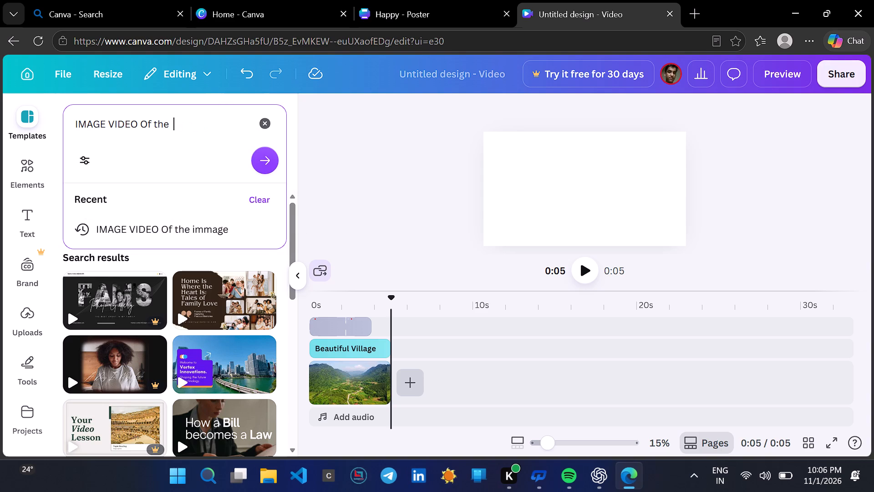
pyautogui.write('vilage')
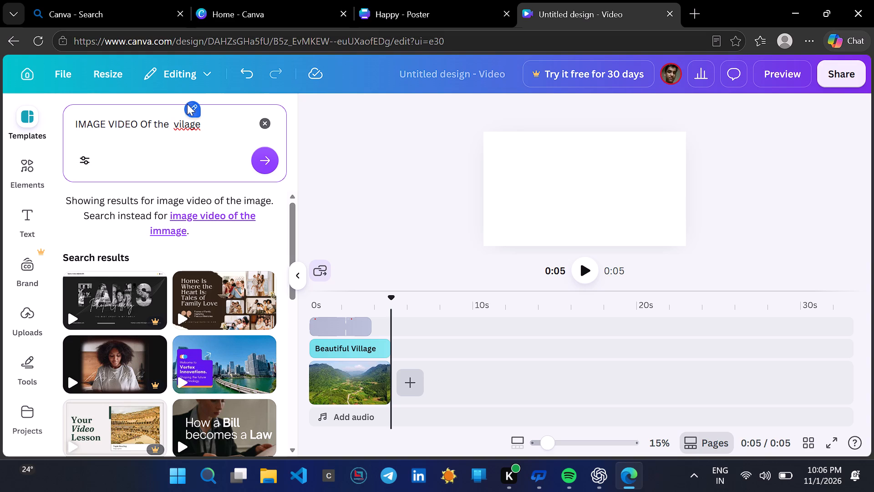
pyautogui.click(201, 118)
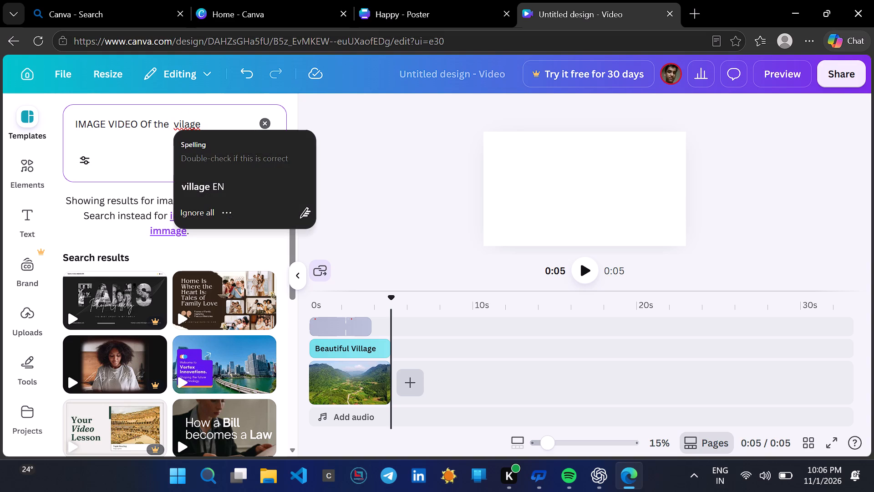
pyautogui.press('space')
pyautogui.press('e')
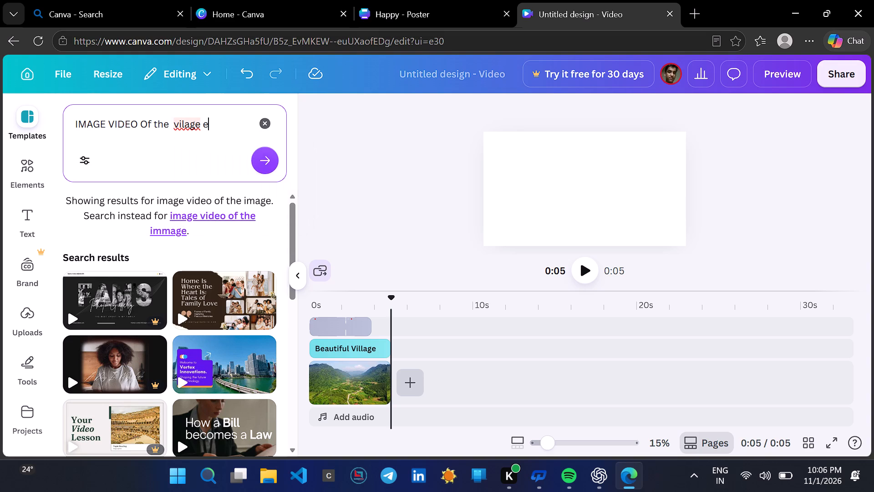
pyautogui.write('nt')
pyautogui.write('ry')
pyautogui.press('space')
pyautogui.press('g')
pyautogui.write('ate')
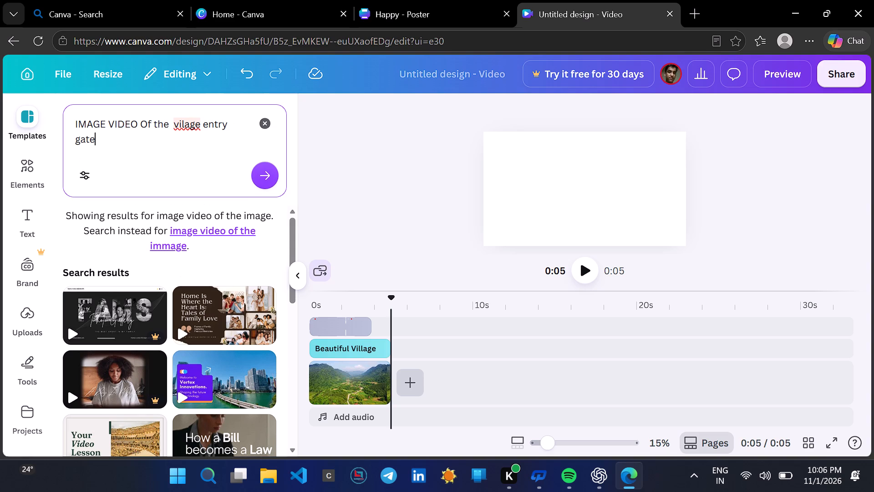
pyautogui.click(263, 175)
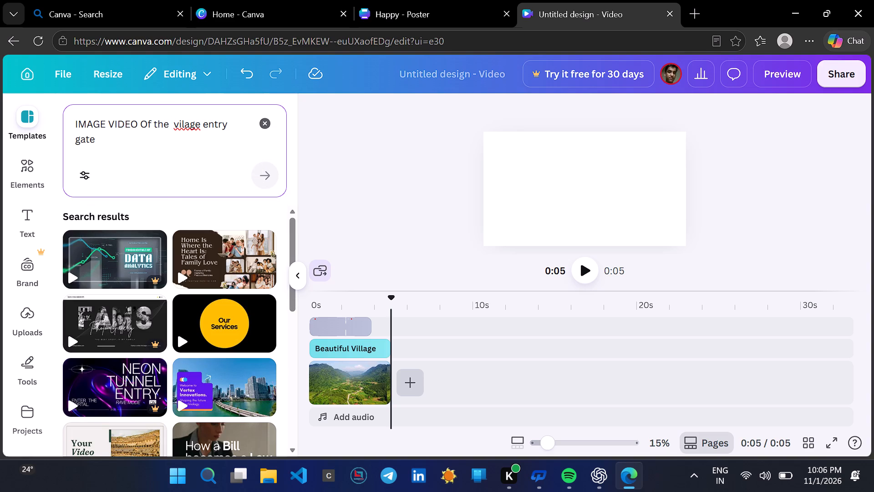
# Look through the template search results for a village entry gate video.
pyautogui.scroll(-1, 227, 271)
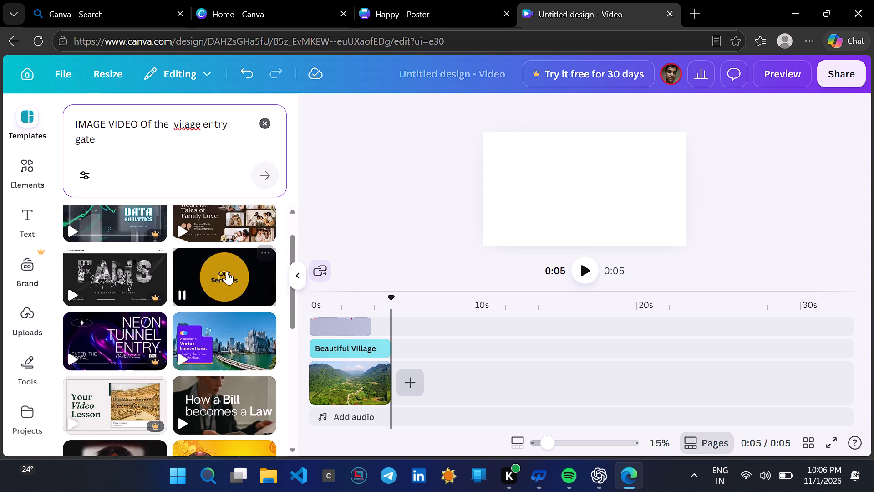
pyautogui.scroll(-2, 227, 271)
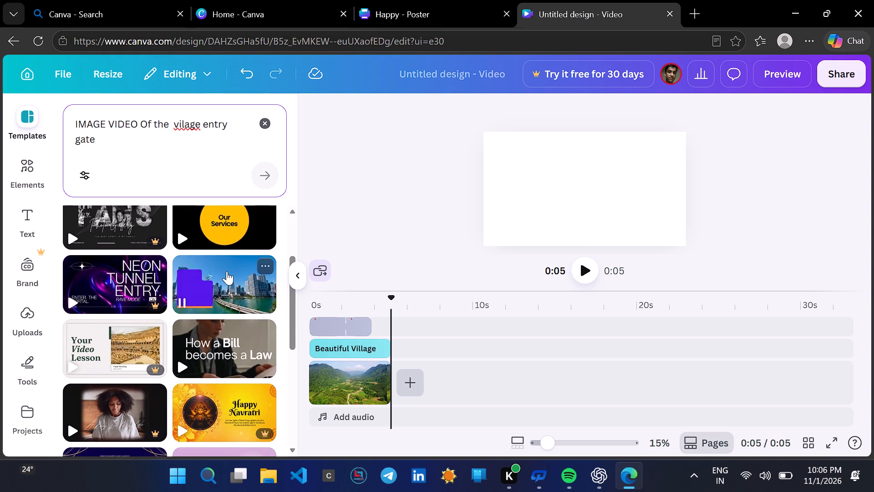
pyautogui.scroll(-2, 227, 271)
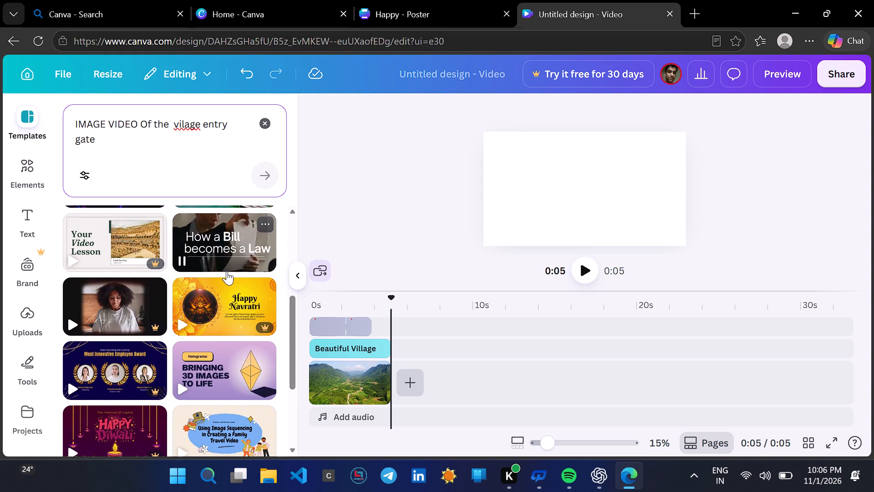
pyautogui.scroll(-2, 227, 271)
pyautogui.scroll(1, 224, 267)
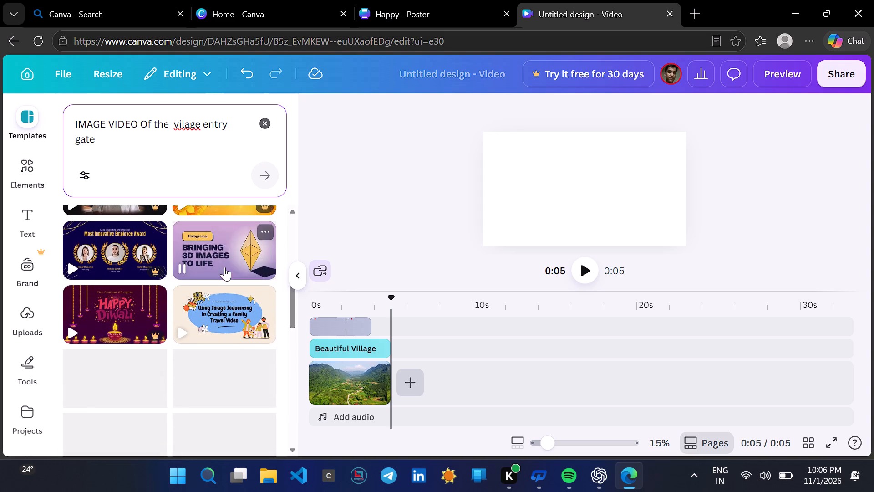
pyautogui.scroll(1, 224, 267)
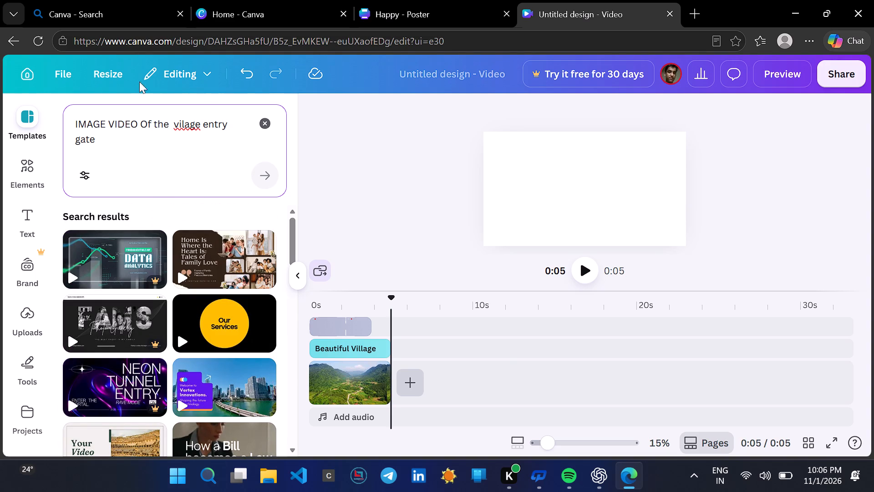
# Correct the misspelled word in the template query and search for "IMAGE VIDEO Of the village entry gate".
pyautogui.click(200, 120)
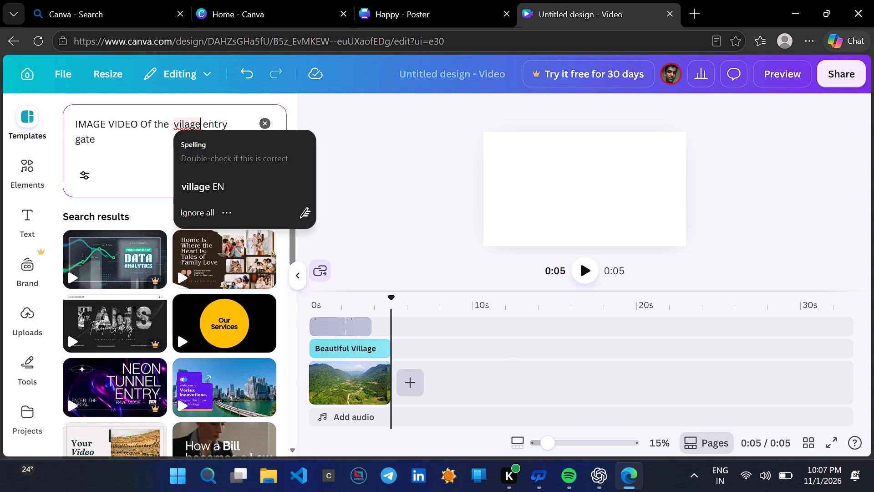
pyautogui.press('BackSpace')
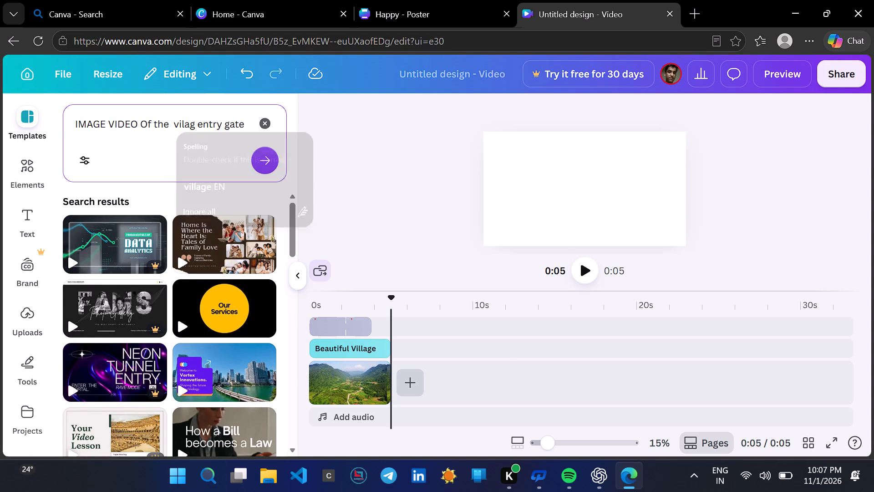
pyautogui.press('BackSpace')
pyautogui.press('BackSpace')
pyautogui.press('BackSpace')
pyautogui.press('BackSpace')
pyautogui.press('BackSpace')
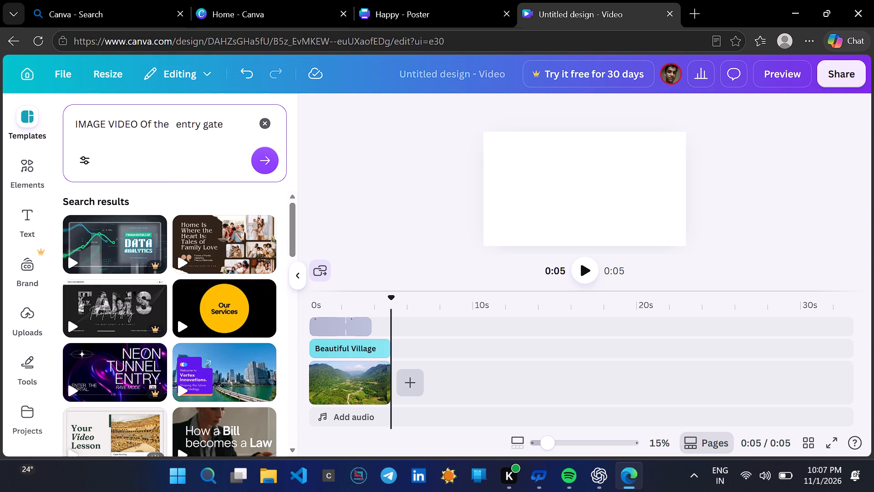
pyautogui.write('ve')
pyautogui.write('lage')
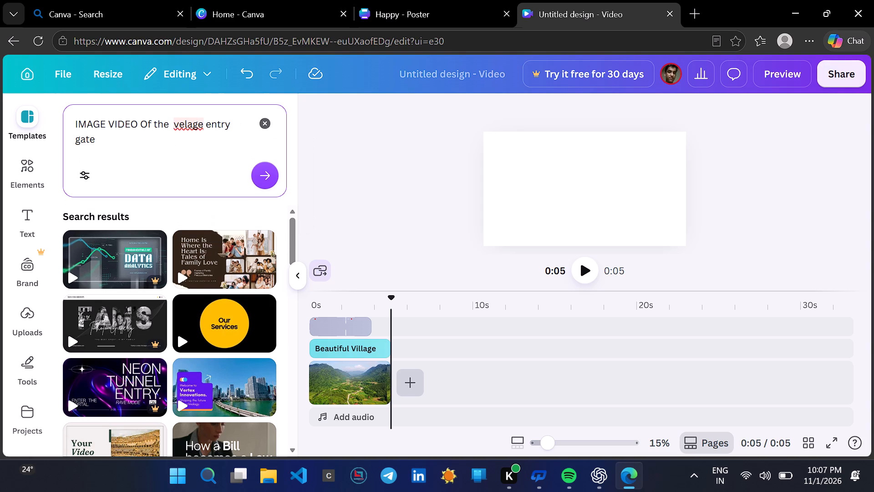
pyautogui.press('BackSpace')
pyautogui.press('BackSpace')
pyautogui.press('BackSpace')
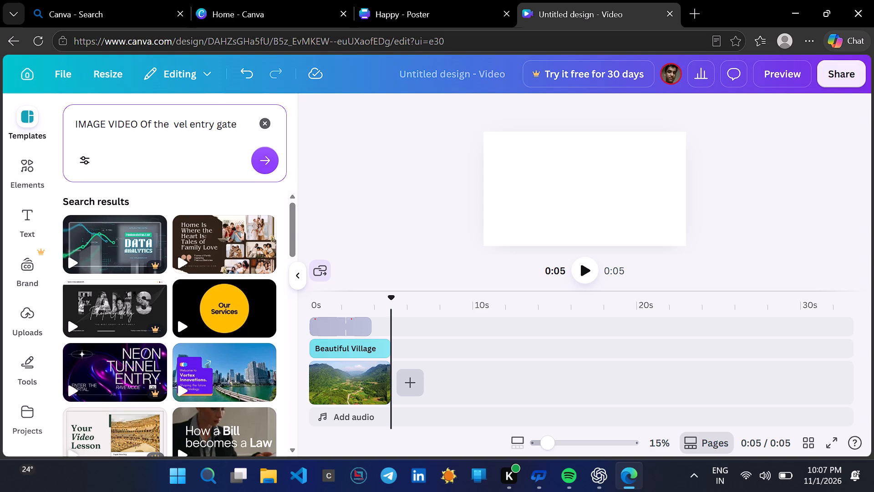
pyautogui.write('ag')
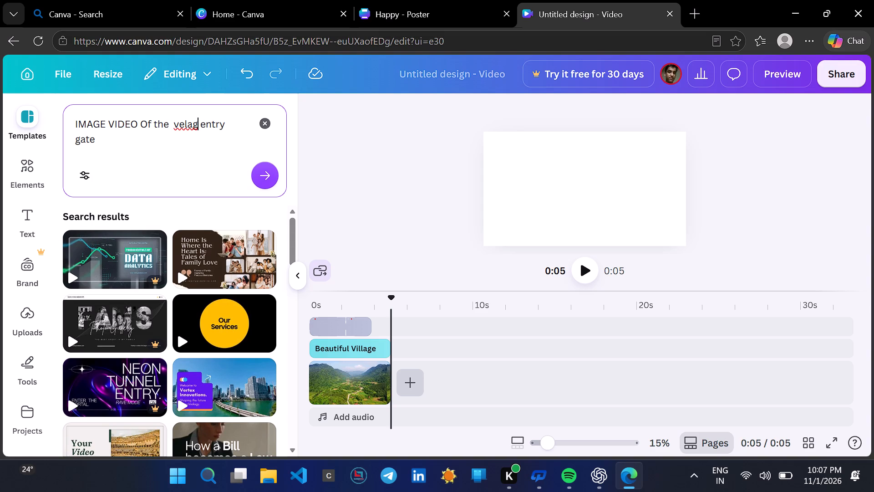
pyautogui.press('BackSpace')
pyautogui.press('BackSpace')
pyautogui.press('BackSpace')
pyautogui.press('BackSpace')
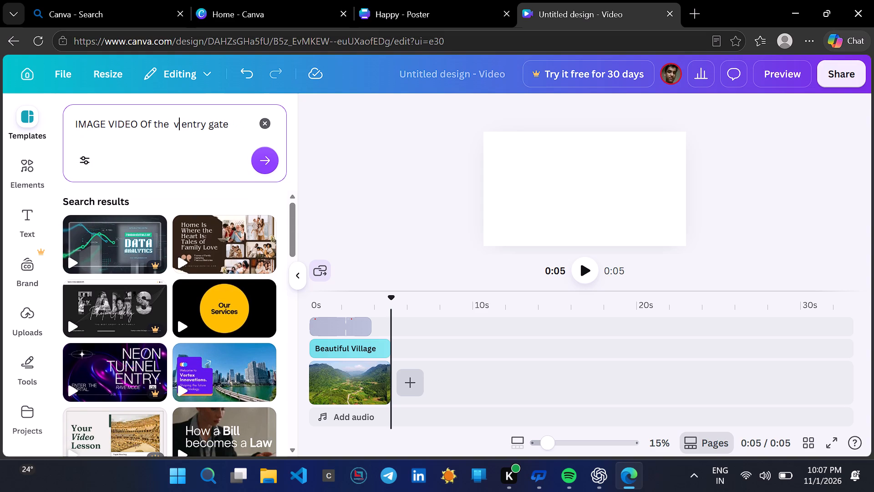
pyautogui.press('BackSpace')
pyautogui.press('v')
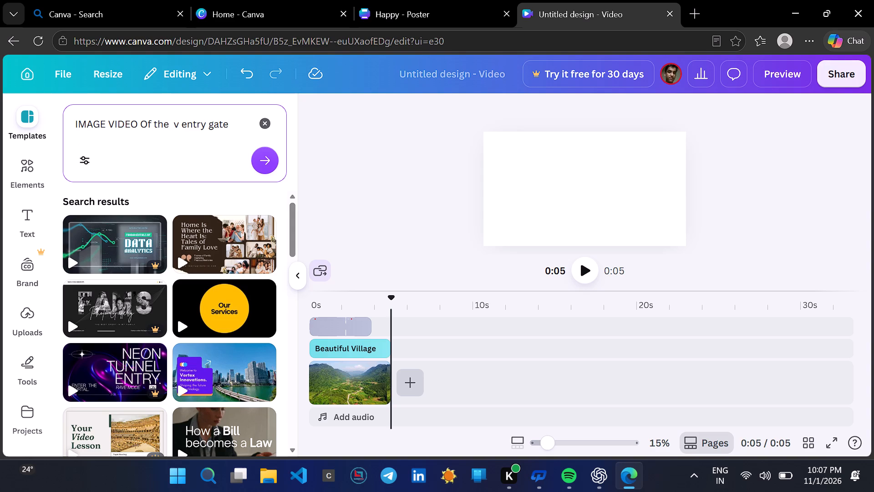
pyautogui.write('ill')
pyautogui.press('a')
pyautogui.write('ge')
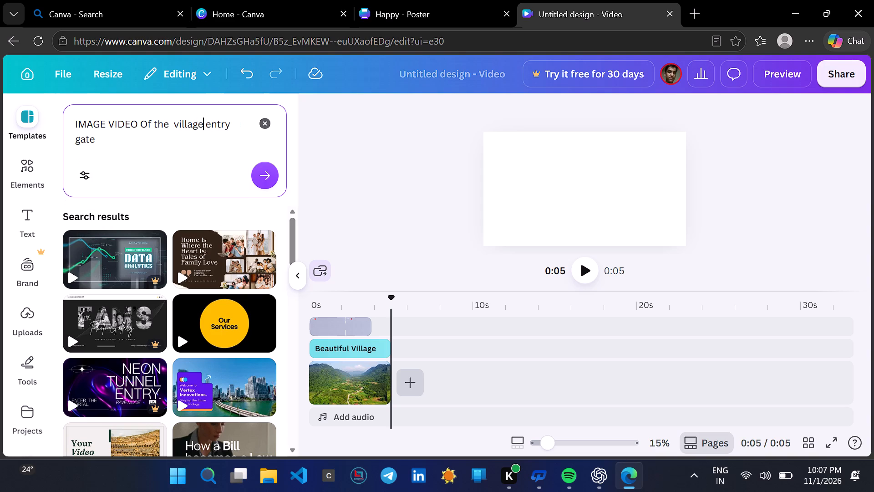
pyautogui.click(258, 170)
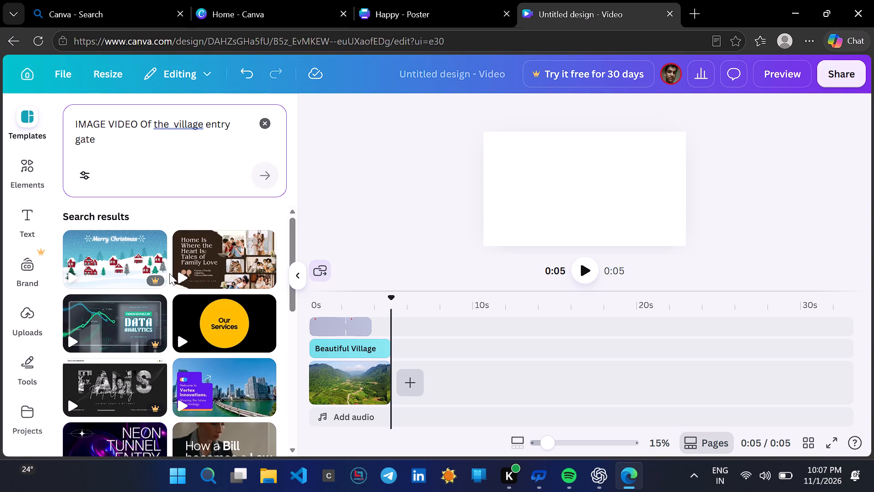
# Look through the template search results for a video showing a village entry gate.
pyautogui.scroll(-5, 169, 271)
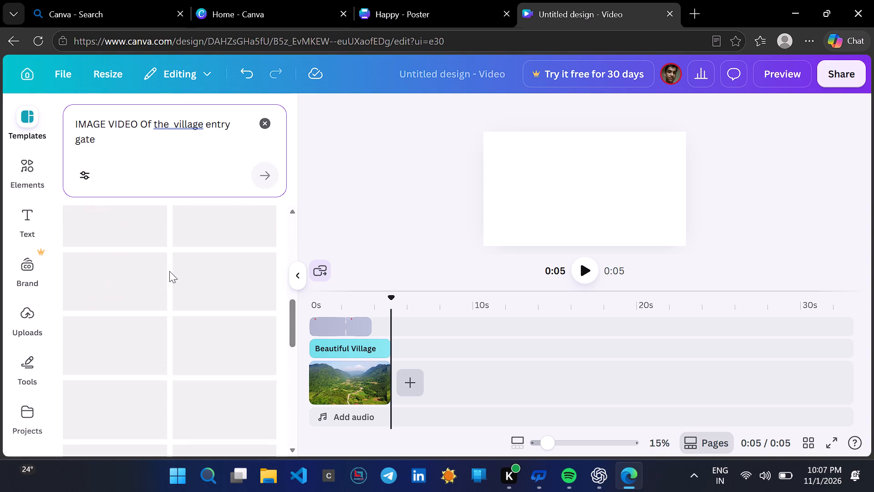
pyautogui.scroll(-4, 169, 271)
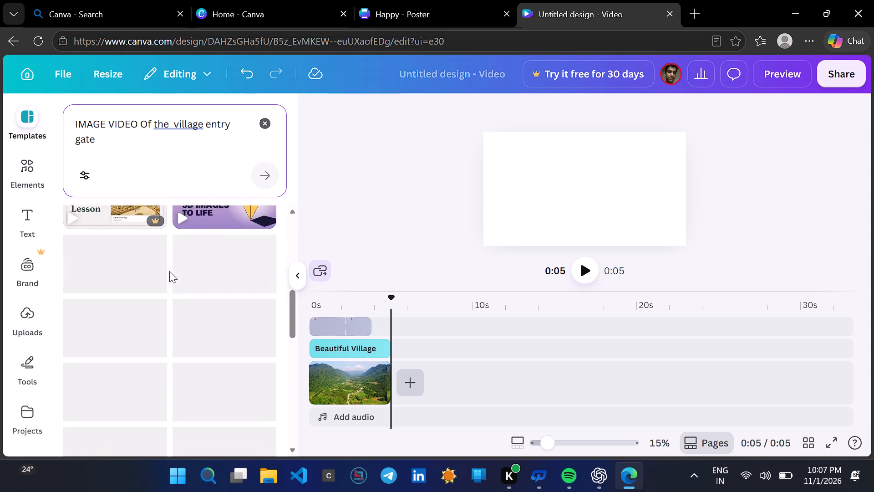
pyautogui.scroll(-1, 169, 271)
pyautogui.hscroll(-1, 169, 271)
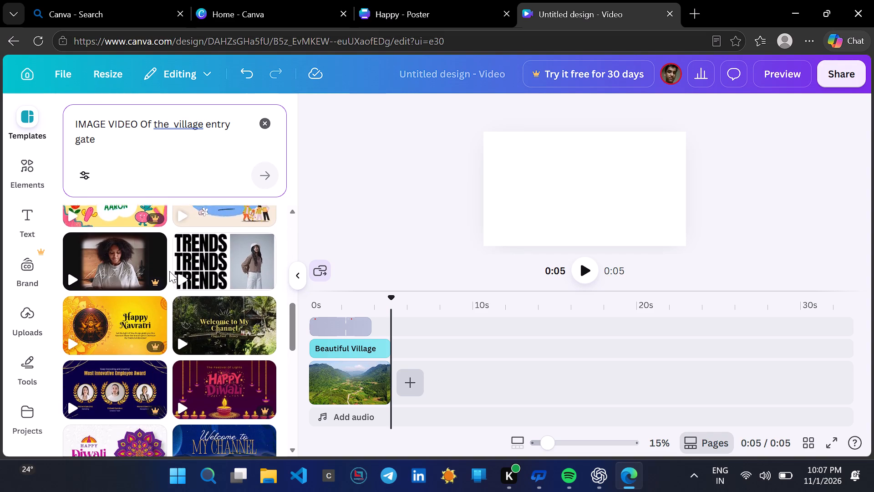
pyautogui.hscroll(-1, 169, 271)
pyautogui.scroll(1, 116, 160)
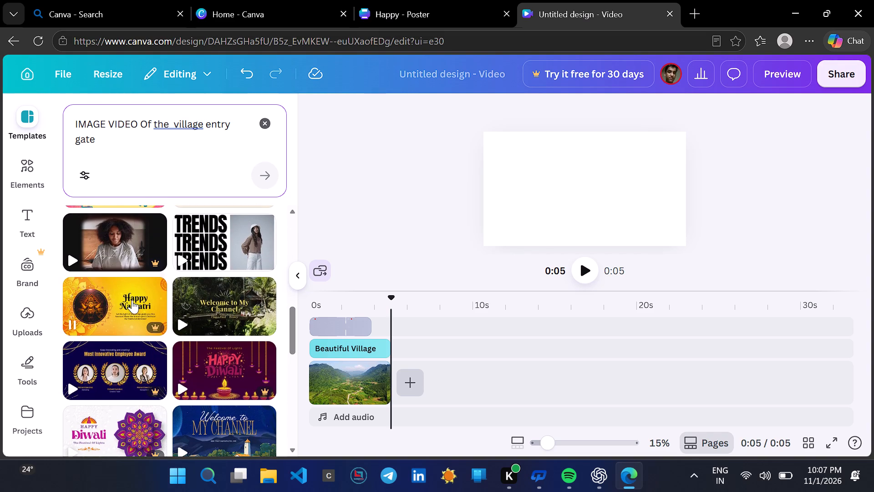
pyautogui.scroll(-4, 136, 298)
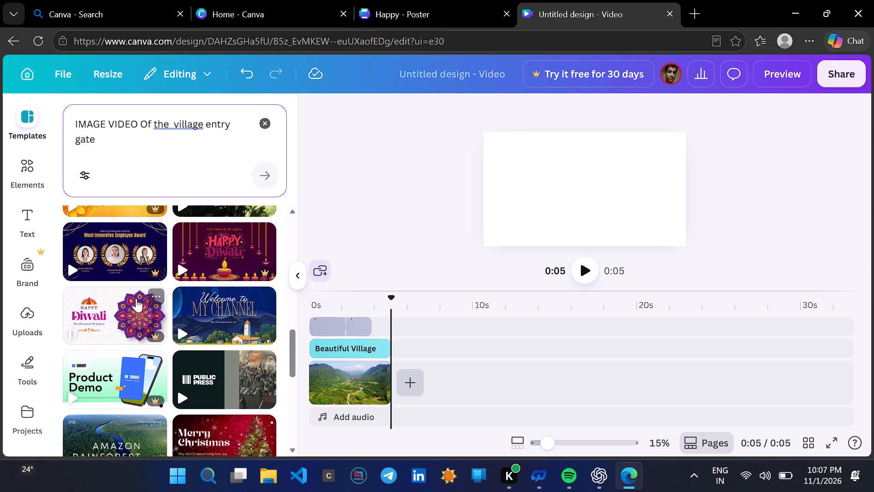
pyautogui.hscroll(-2, 136, 298)
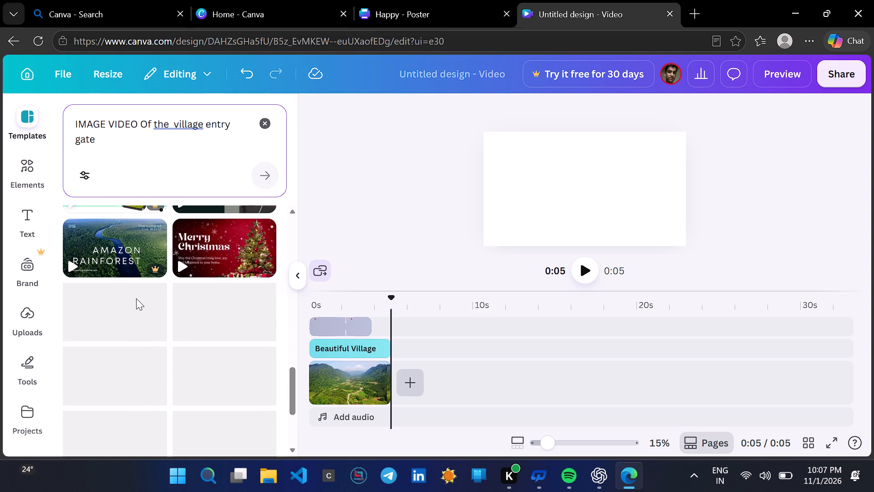
pyautogui.hscroll(-1, 136, 298)
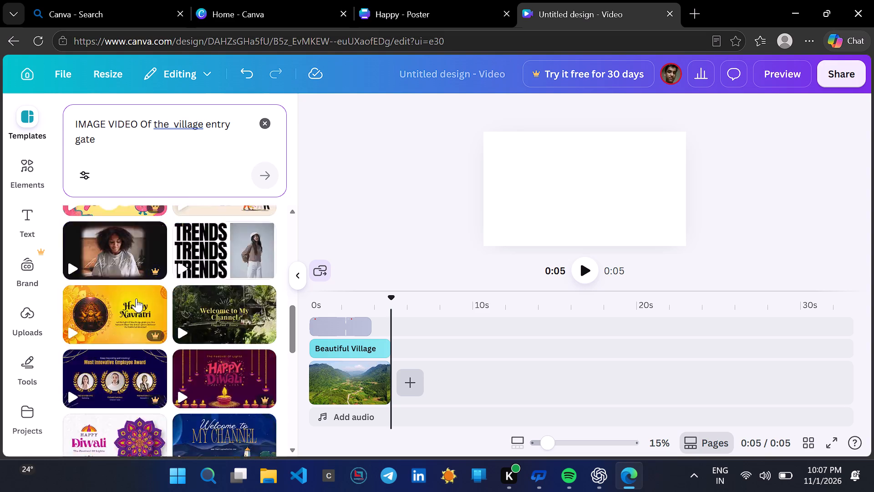
pyautogui.scroll(1, 136, 298)
pyautogui.scroll(-1, 136, 298)
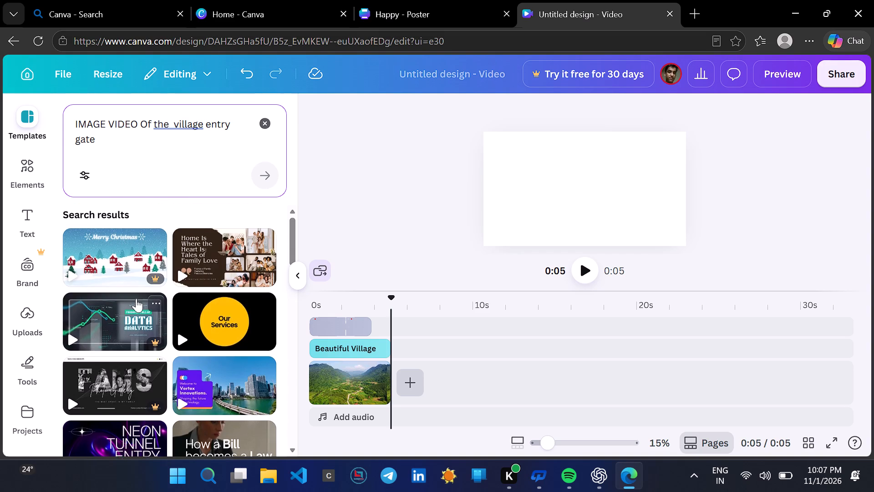
pyautogui.scroll(-5, 136, 298)
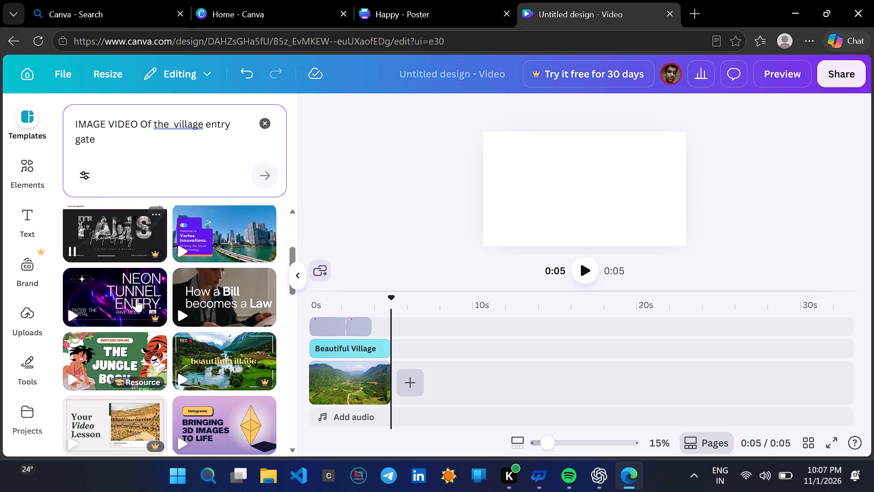
pyautogui.scroll(-1, 136, 298)
pyautogui.scroll(3, 136, 298)
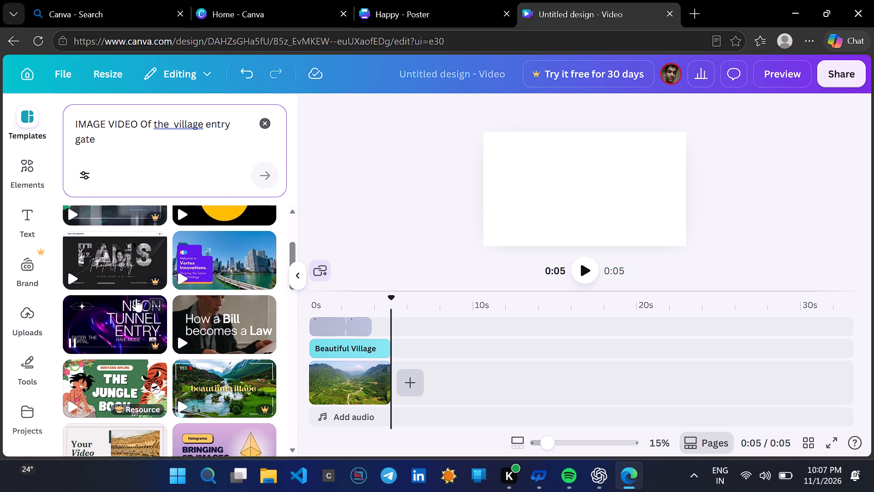
pyautogui.scroll(2, 136, 298)
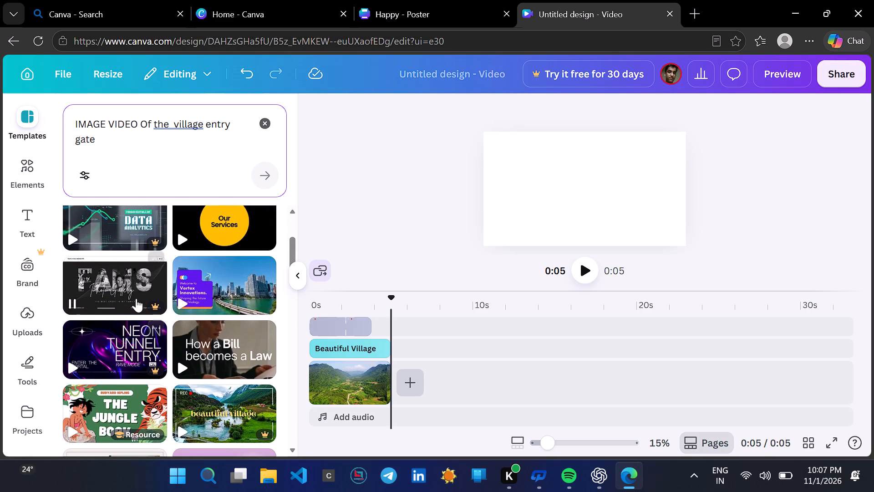
pyautogui.scroll(2, 136, 298)
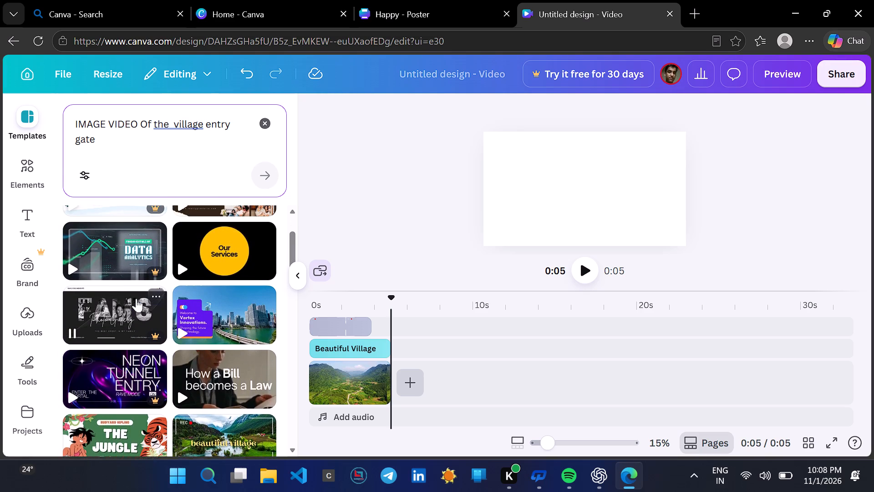
pyautogui.scroll(2, 136, 298)
pyautogui.hscroll(-2, 136, 298)
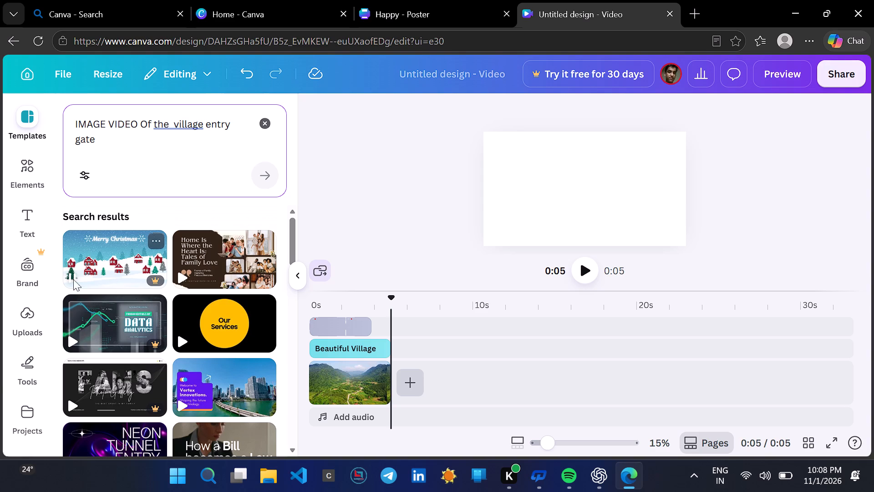
pyautogui.hscroll(-1, 40, 349)
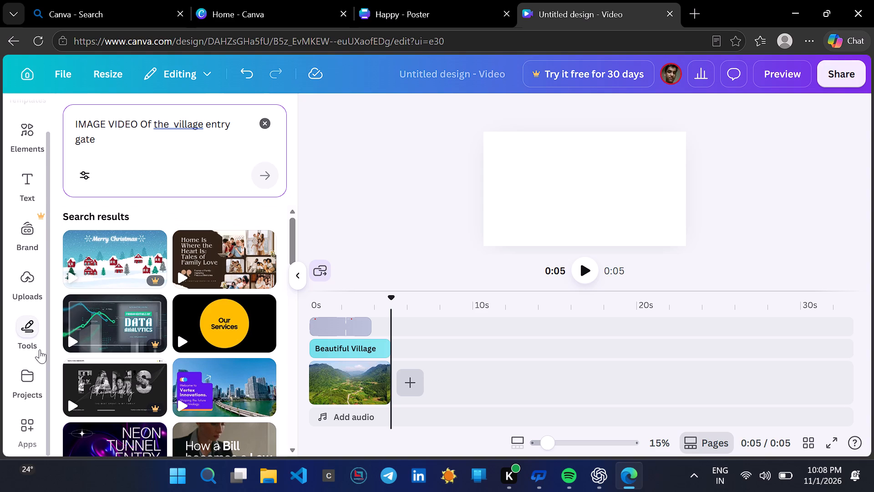
pyautogui.hscroll(-1, 40, 349)
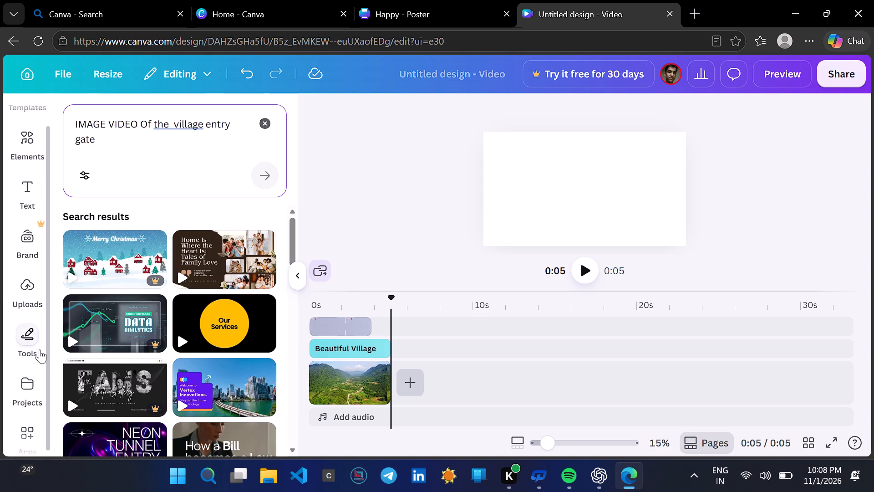
pyautogui.hscroll(-1, 40, 349)
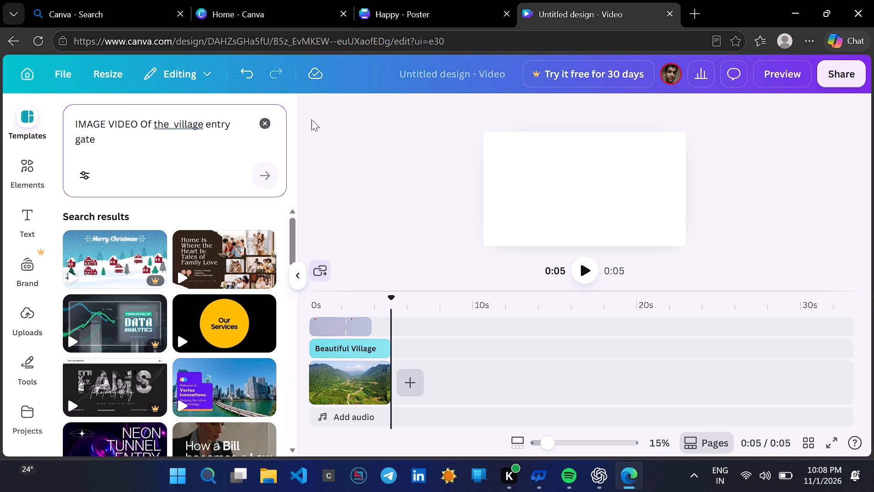
# Close the Happy - Poster design.
pyautogui.click(507, 12)
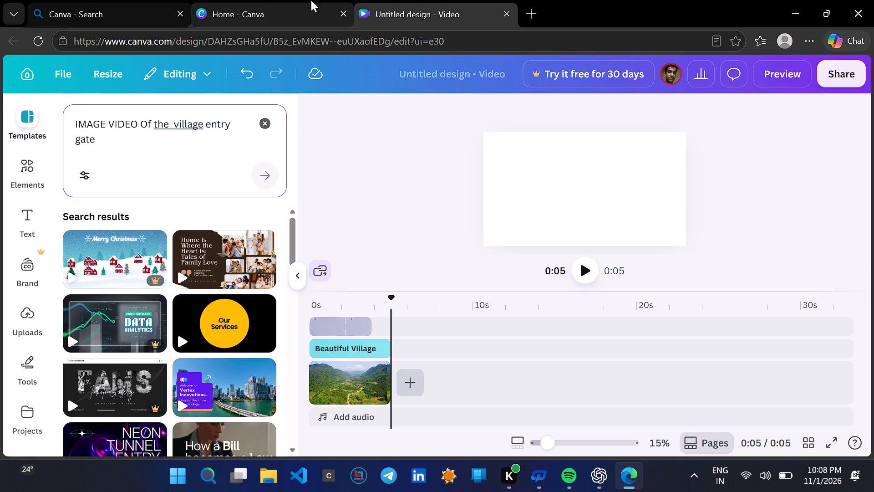
# Search the web in a new browser tab for "villag entry gate 5 secand clip".
pyautogui.click(534, 8)
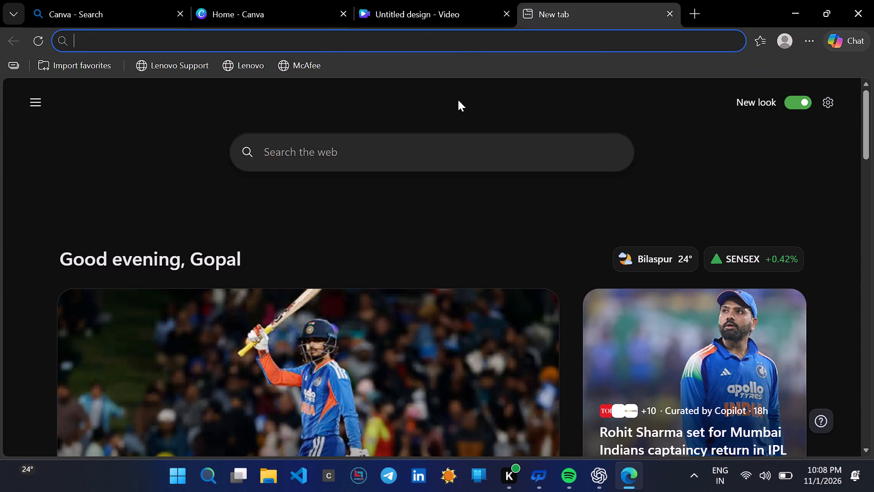
pyautogui.click(452, 170)
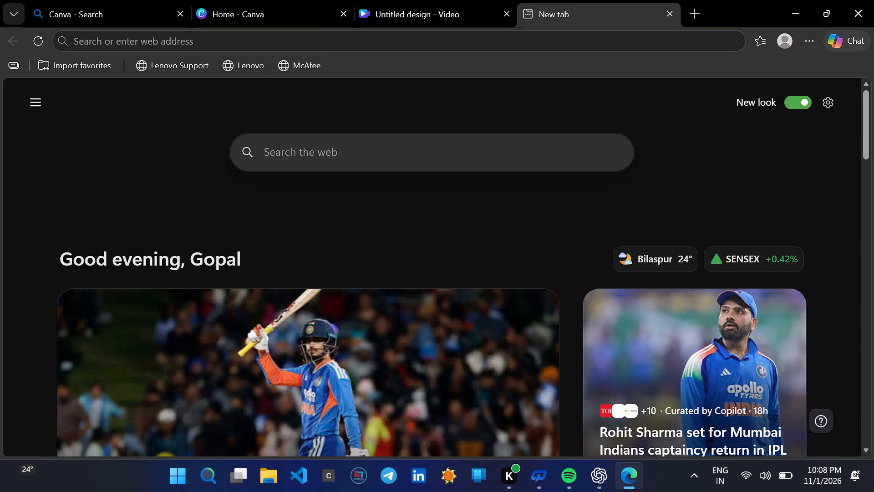
pyautogui.click(451, 162)
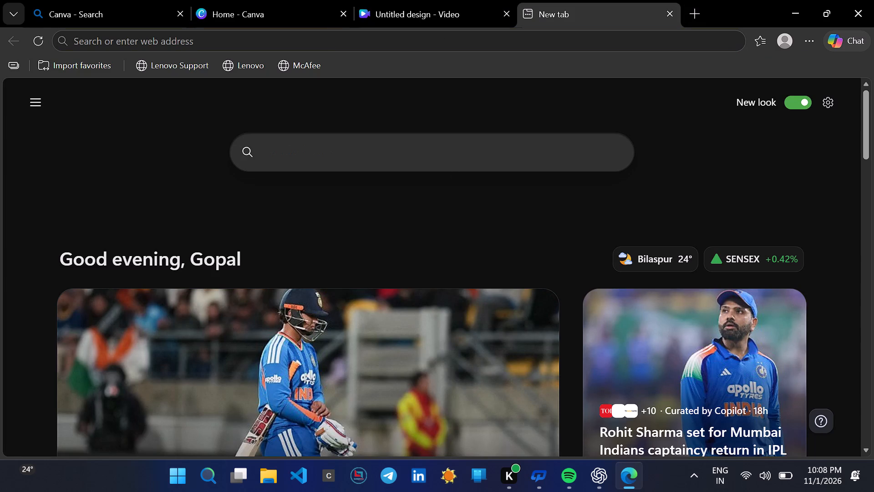
pyautogui.press('v')
pyautogui.write('i;;')
pyautogui.press('BackSpace')
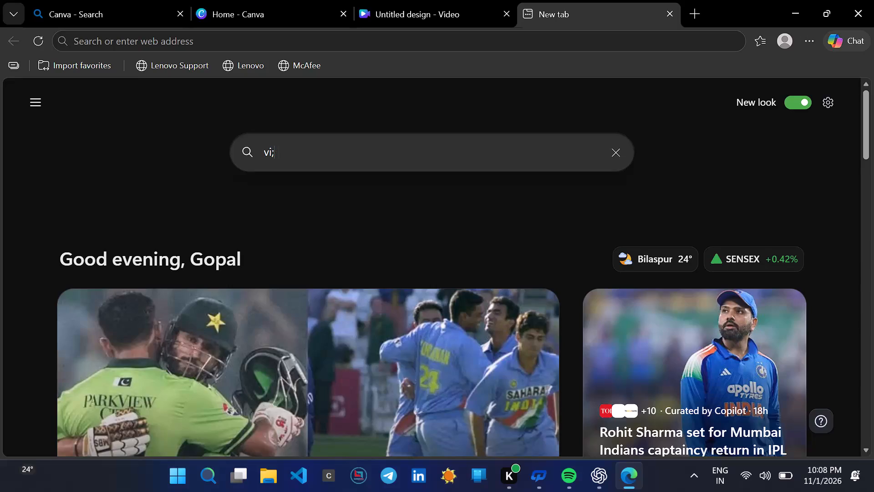
pyautogui.press('BackSpace')
pyautogui.write('ll')
pyautogui.write('ag entry')
pyautogui.press('space')
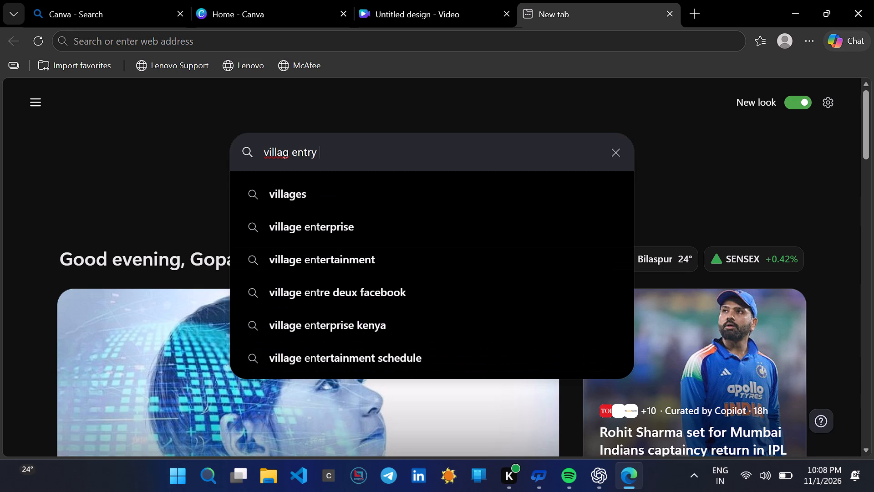
pyautogui.press('g')
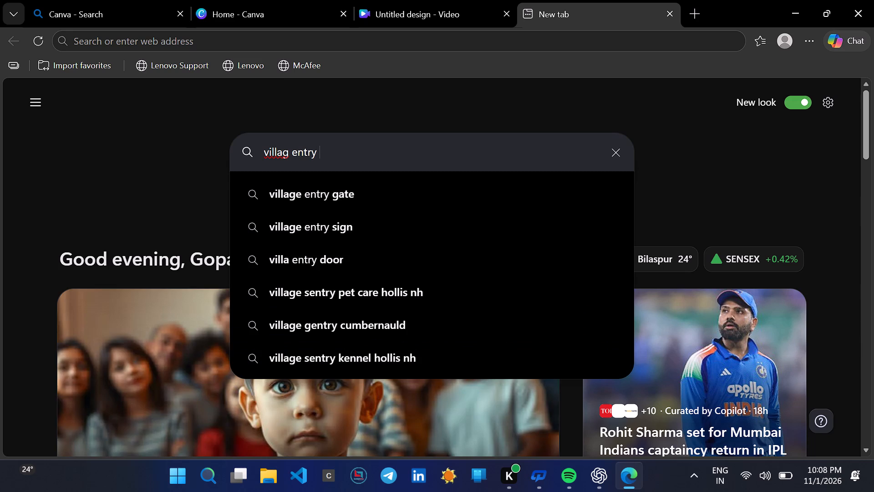
pyautogui.press('a')
pyautogui.write('te')
pyautogui.press('space')
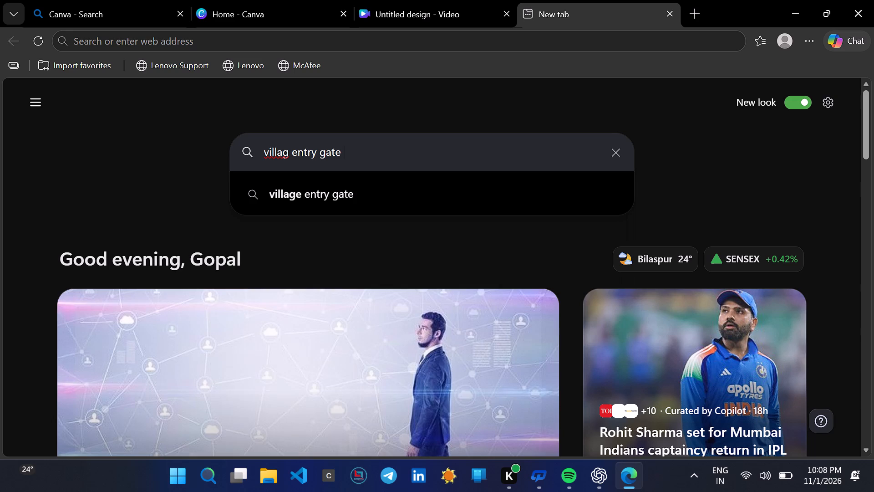
pyautogui.press('5')
pyautogui.press('space')
pyautogui.write('s')
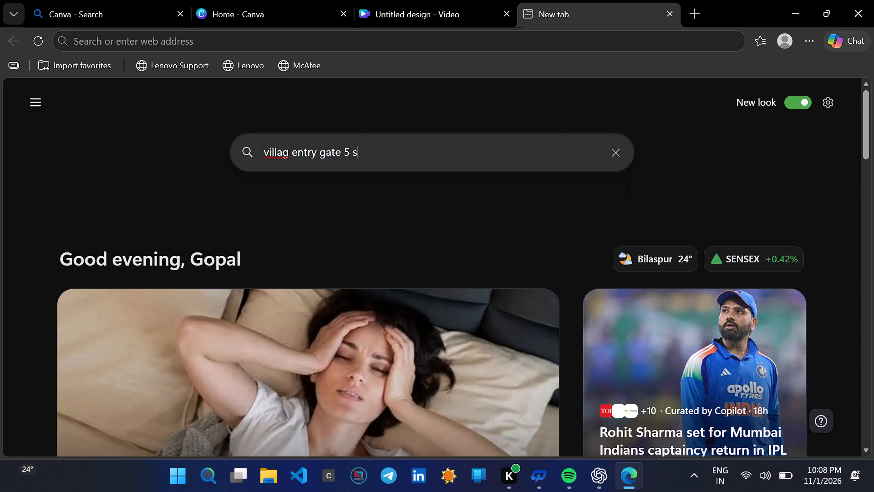
pyautogui.write('ecan')
pyautogui.write('d')
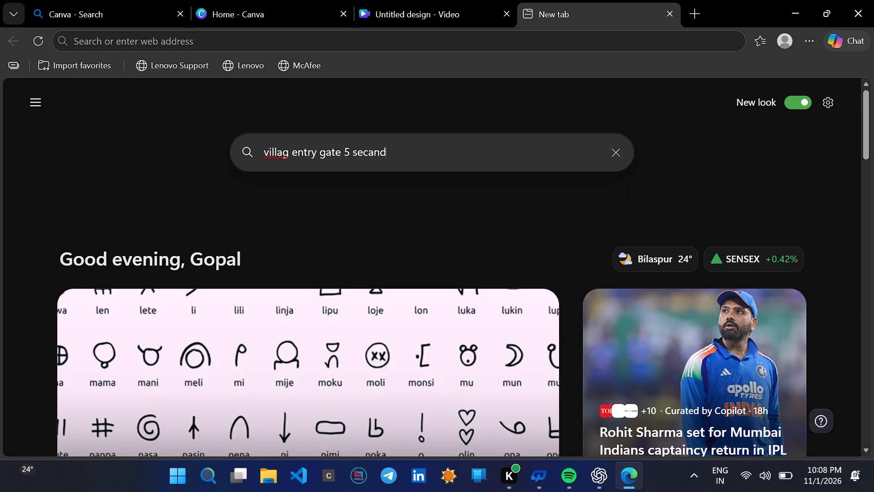
pyautogui.press('space')
pyautogui.write('cli')
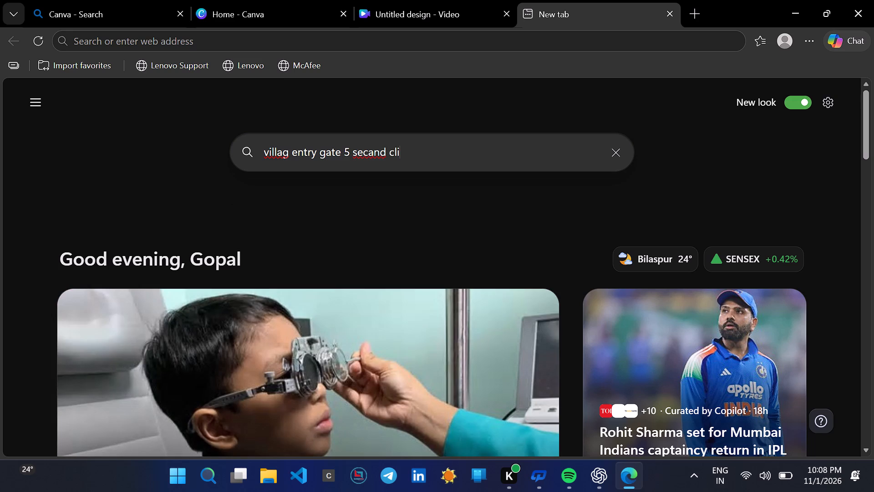
pyautogui.press('p')
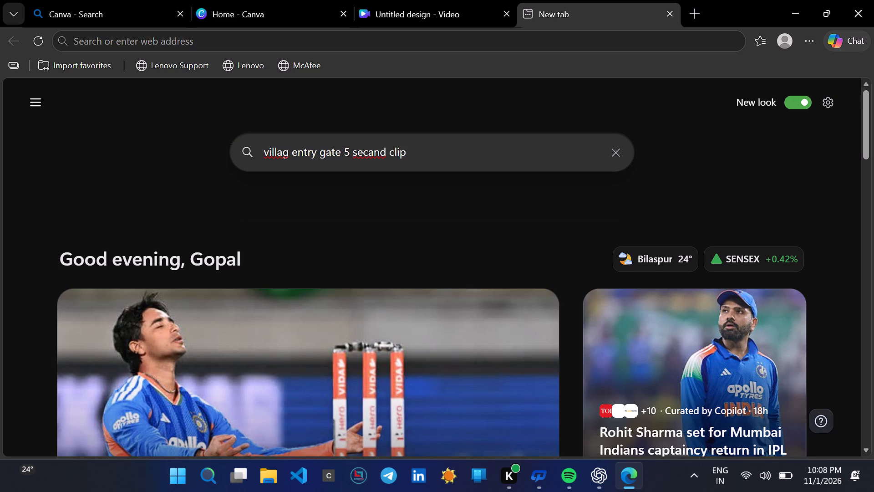
pyautogui.click(498, 161)
pyautogui.press('Return')
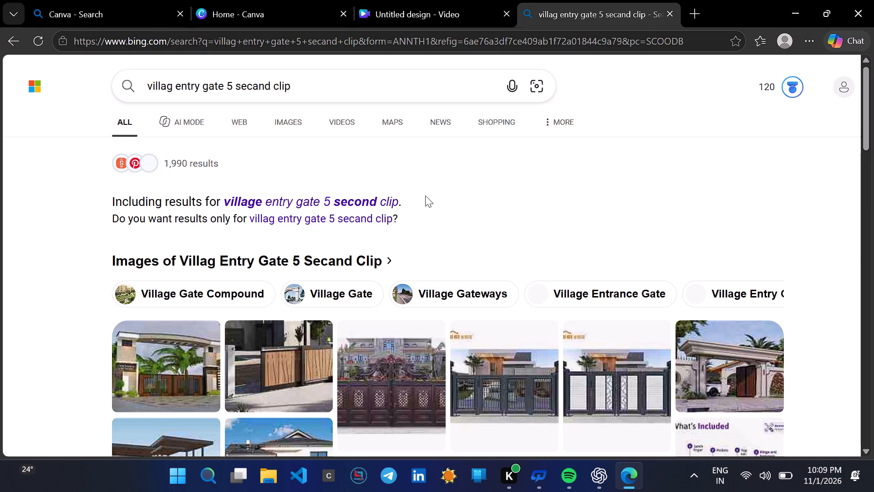
# Look through the web results and the Pinterest "Village Entry Gate" page for suitable village gate footage.
pyautogui.scroll(-5, 406, 359)
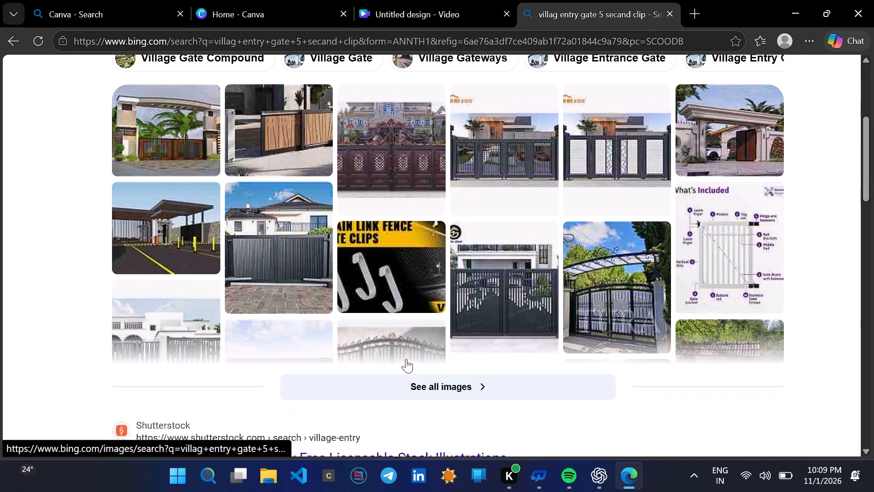
pyautogui.scroll(-3, 406, 359)
pyautogui.moveTo(406, 359); pyautogui.dragTo(353, 218)
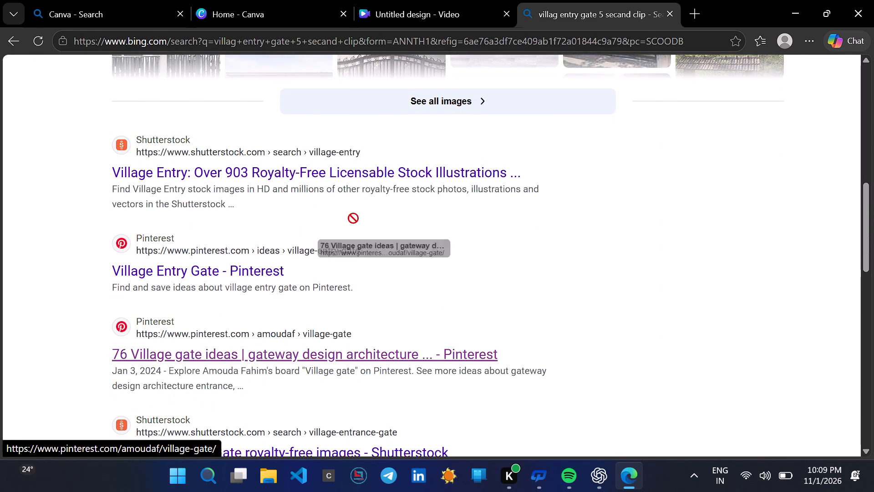
pyautogui.moveTo(353, 218); pyautogui.dragTo(266, 322)
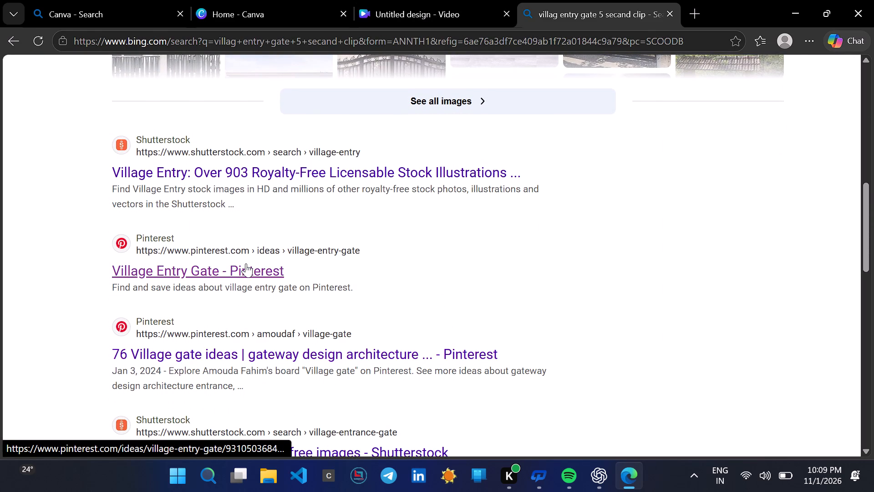
pyautogui.click(246, 263)
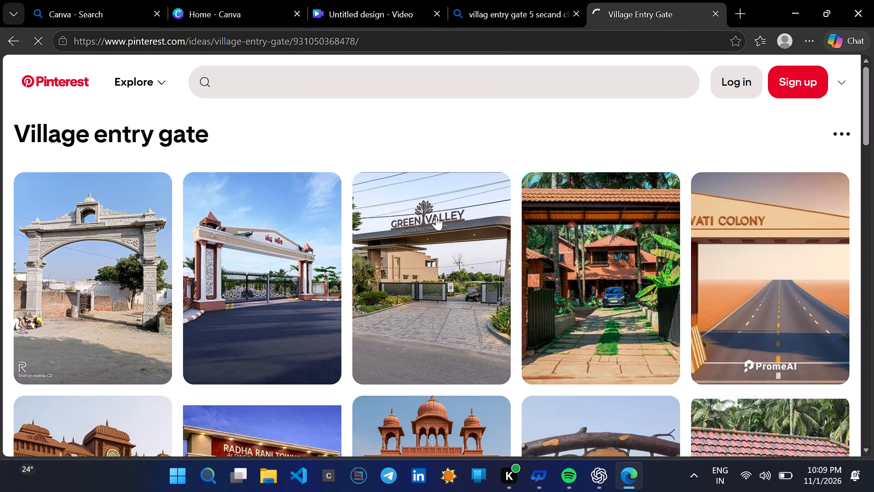
pyautogui.scroll(-5, 436, 216)
pyautogui.hscroll(-1, 426, 195)
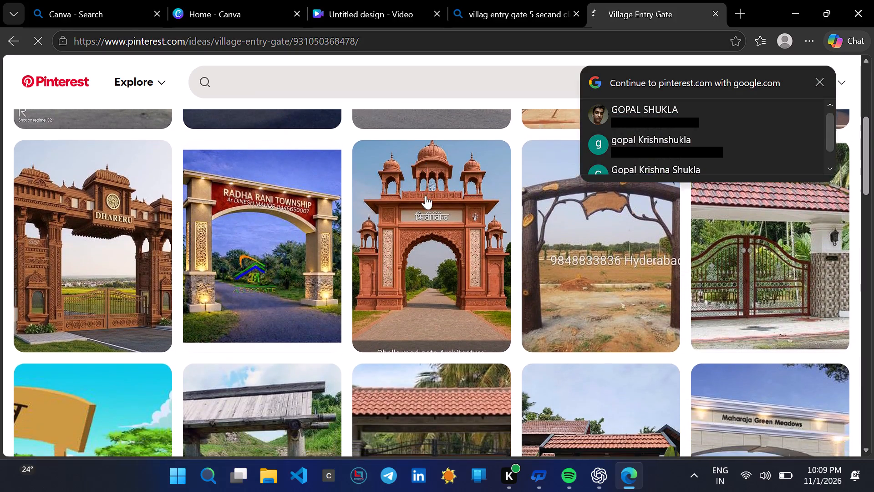
pyautogui.hscroll(-1, 426, 195)
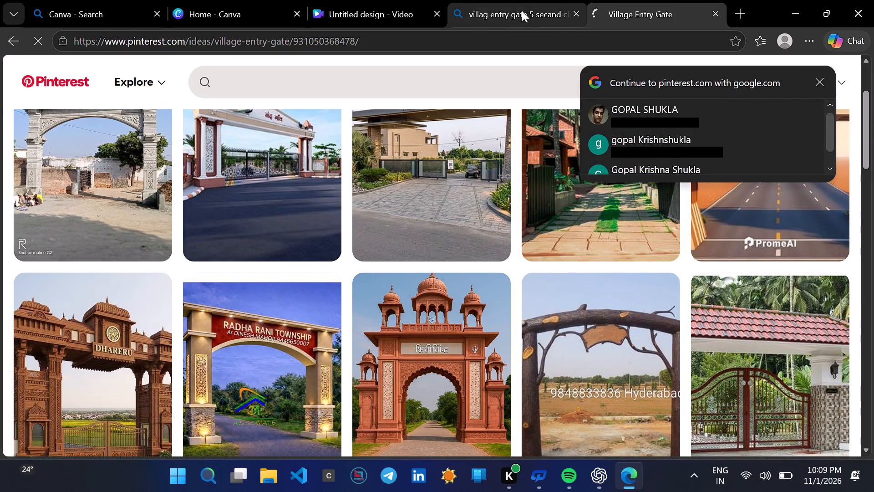
# Return to the web results and change the search to "villag entry gate 5 secand video".
pyautogui.click(534, 10)
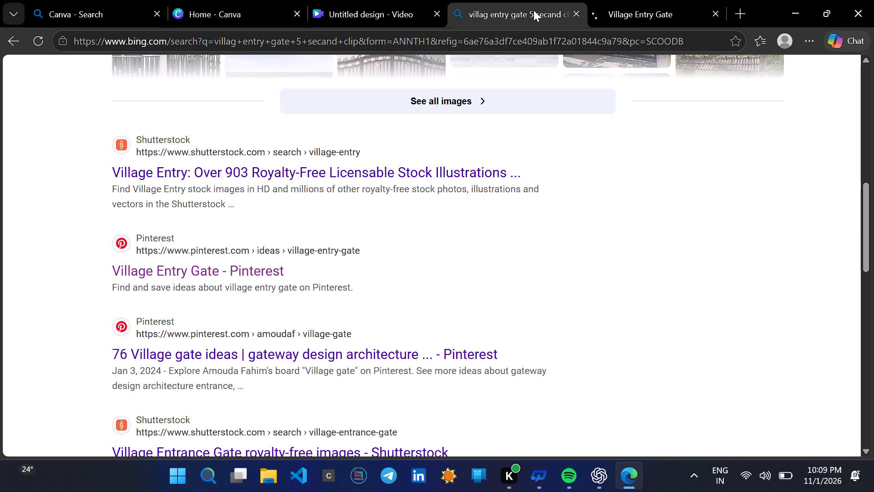
pyautogui.click(534, 10)
pyautogui.scroll(6, 535, 182)
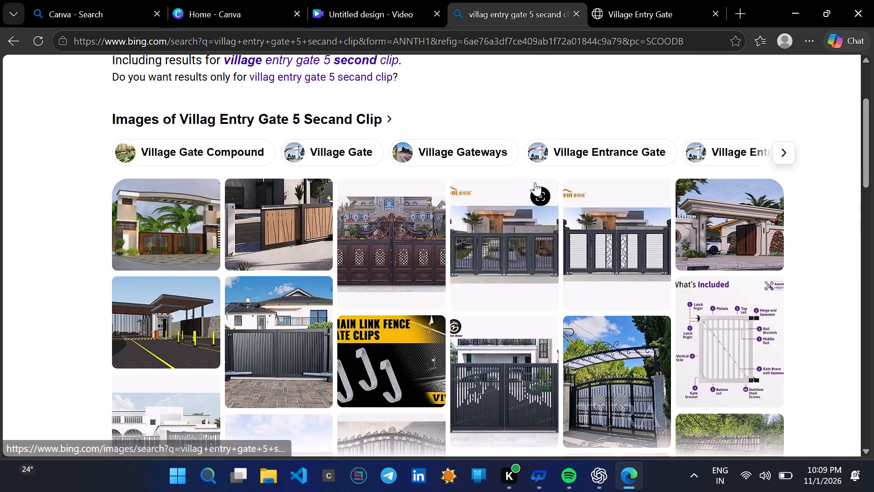
pyautogui.scroll(5, 535, 182)
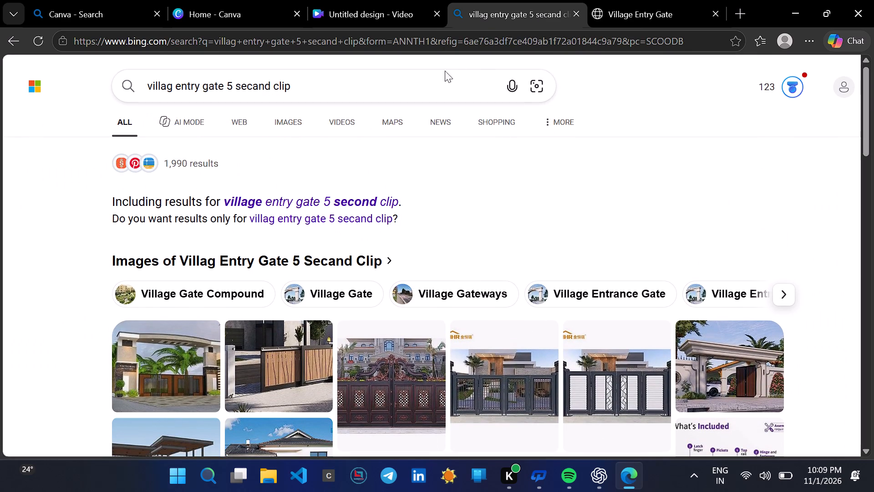
pyautogui.click(439, 92)
pyautogui.click(439, 92)
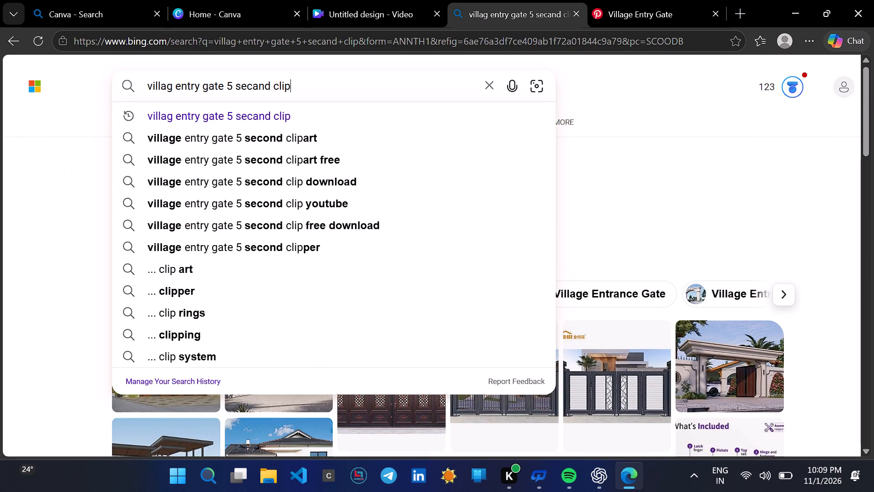
pyautogui.press('BackSpace')
pyautogui.press('BackSpace')
pyautogui.press('BackSpace')
pyautogui.press('BackSpace')
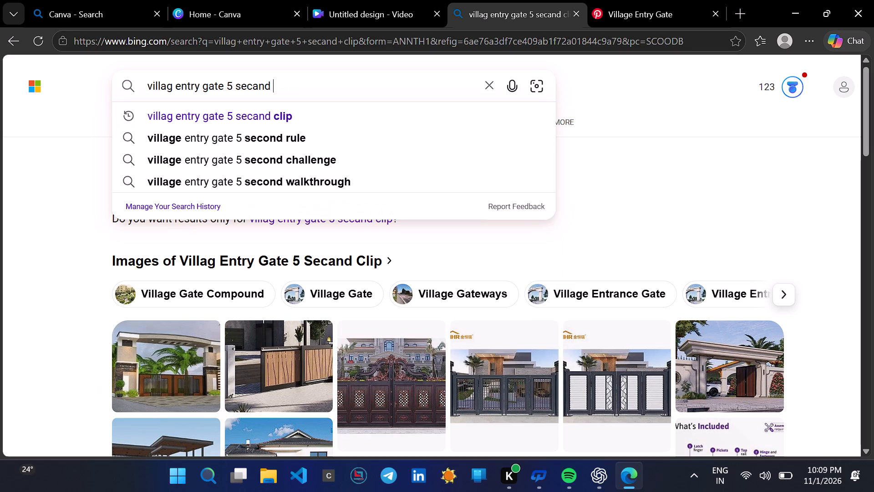
pyautogui.write('vi')
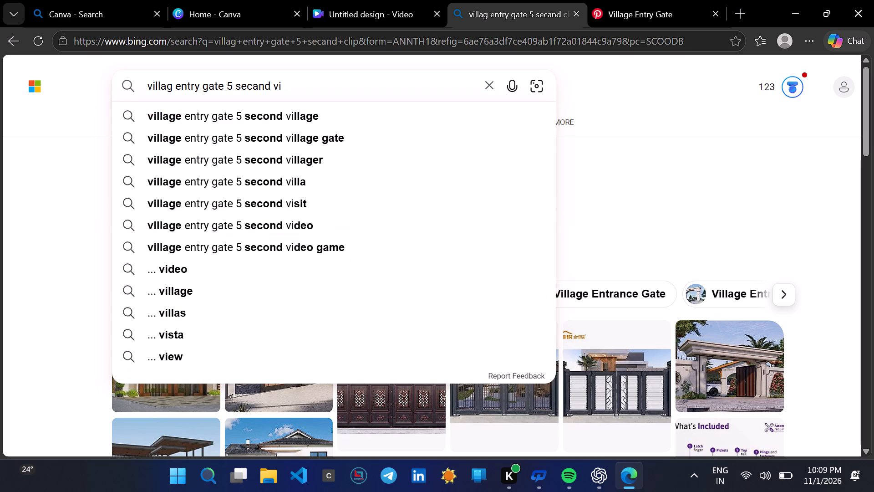
pyautogui.click(220, 264)
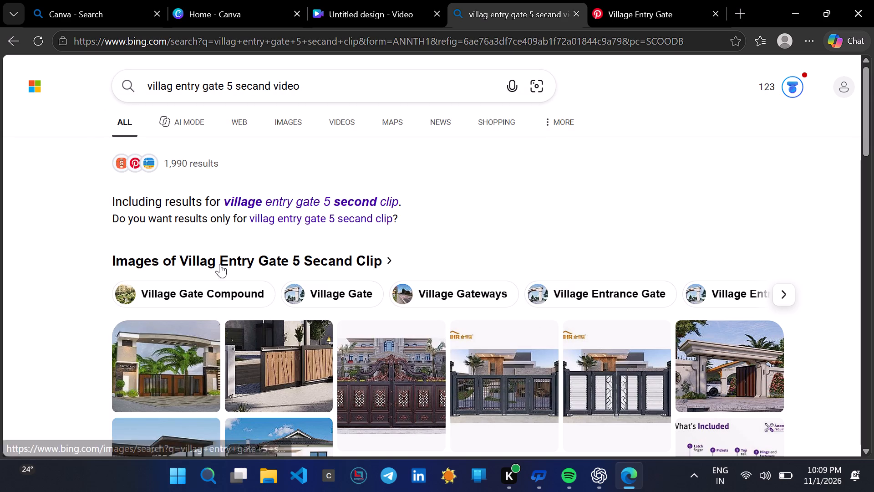
# Close the extra page opened from the results and the Pinterest "Village Entry Gate" page.
pyautogui.click(220, 264)
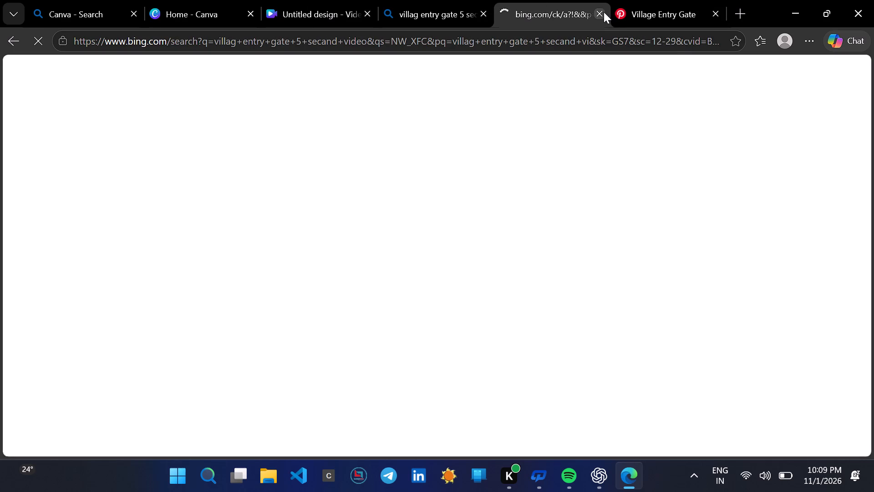
pyautogui.click(598, 14)
pyautogui.click(598, 14)
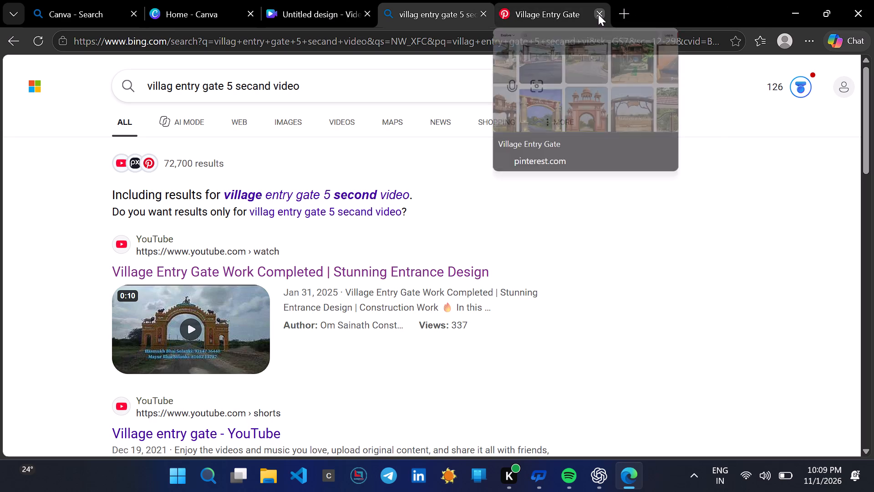
# Look through the video search results, check the Pinterest "Village Entrance Gate Design" page, and close it.
pyautogui.scroll(-2, 424, 220)
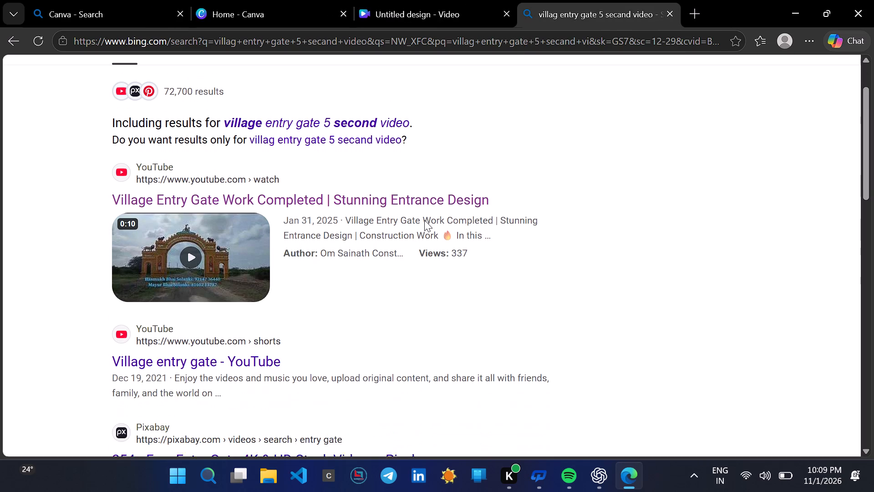
pyautogui.scroll(-4, 424, 220)
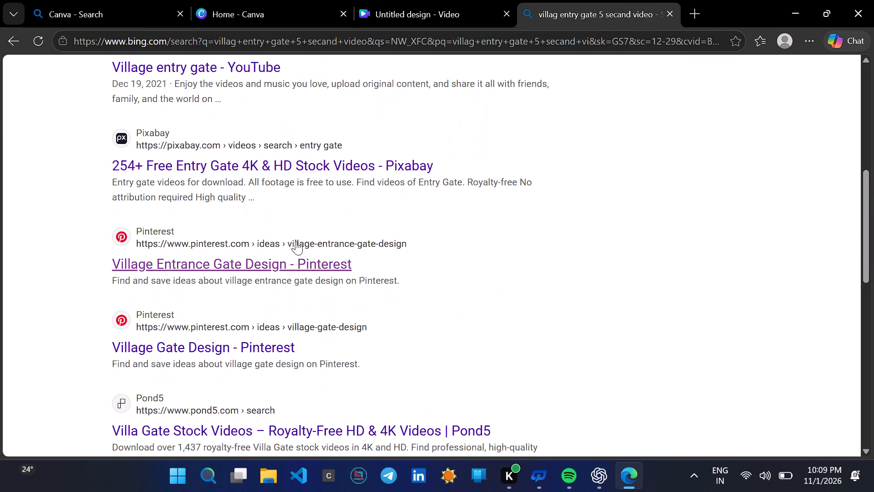
pyautogui.click(280, 261)
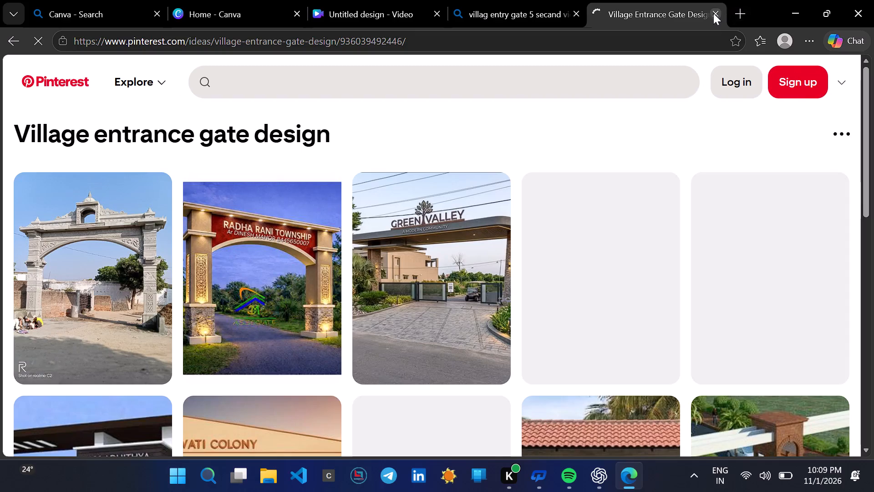
pyautogui.click(711, 15)
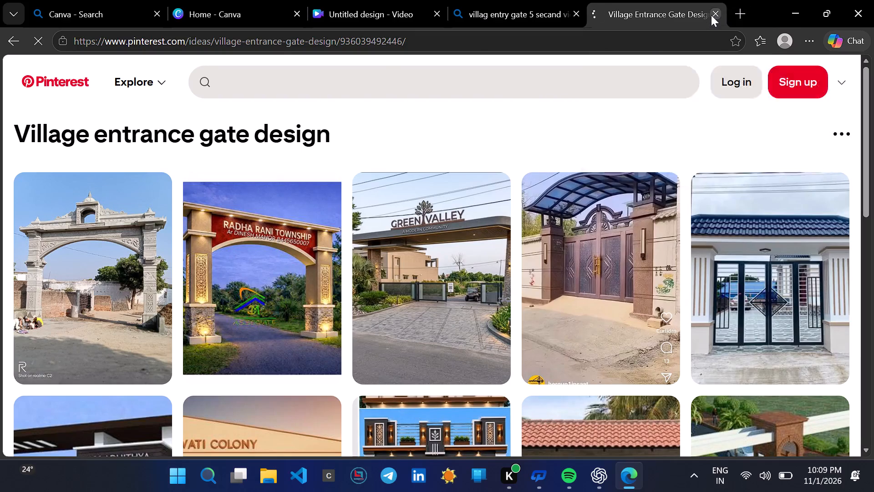
# Open the Pond5 "Villa Gate Stock Videos" result from the village entry gate video search.
pyautogui.scroll(-1, 455, 195)
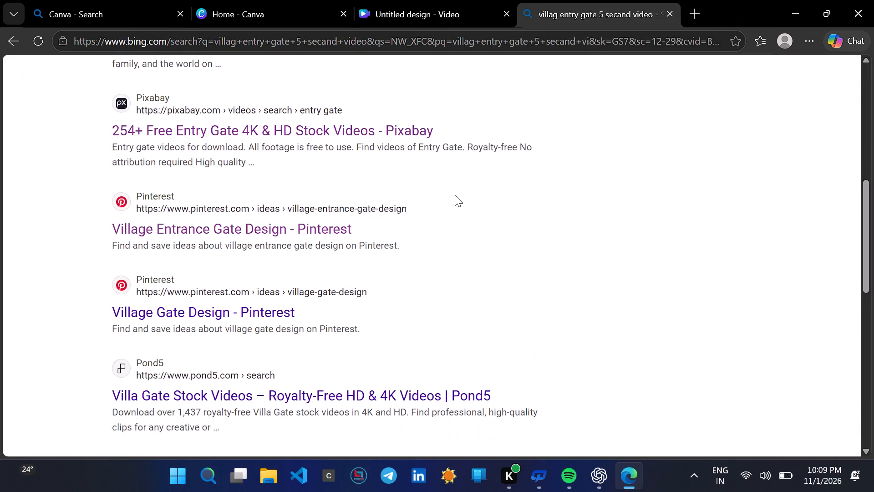
pyautogui.scroll(-1, 455, 195)
pyautogui.click(352, 347)
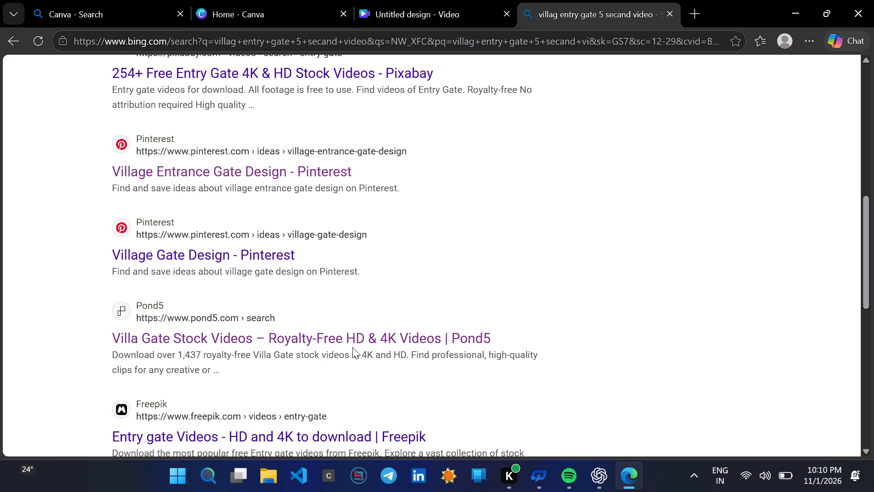
# Look through the Pond5 "Villa Gate Stock Videos" page and close both it and the web search results.
pyautogui.click(352, 347)
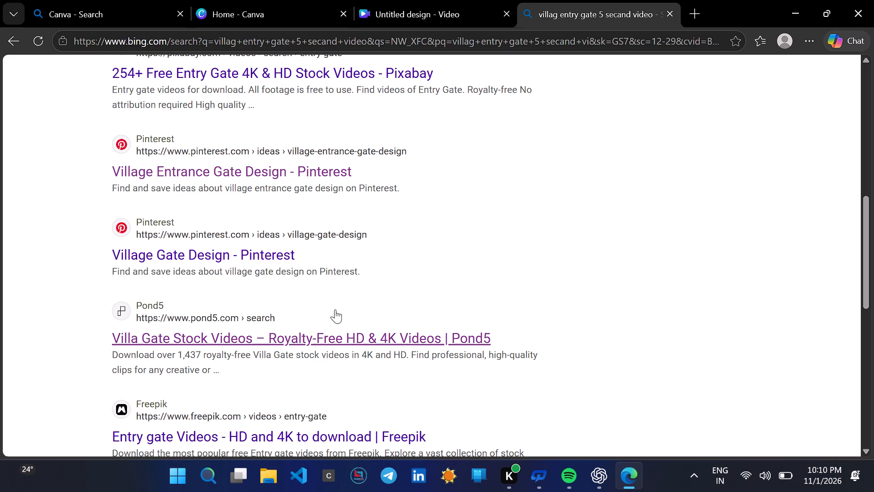
pyautogui.click(291, 341)
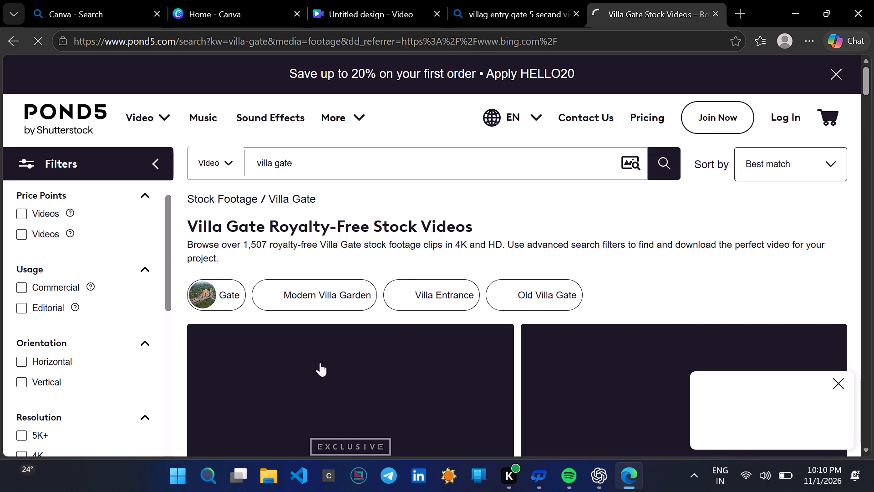
pyautogui.scroll(-3, 310, 322)
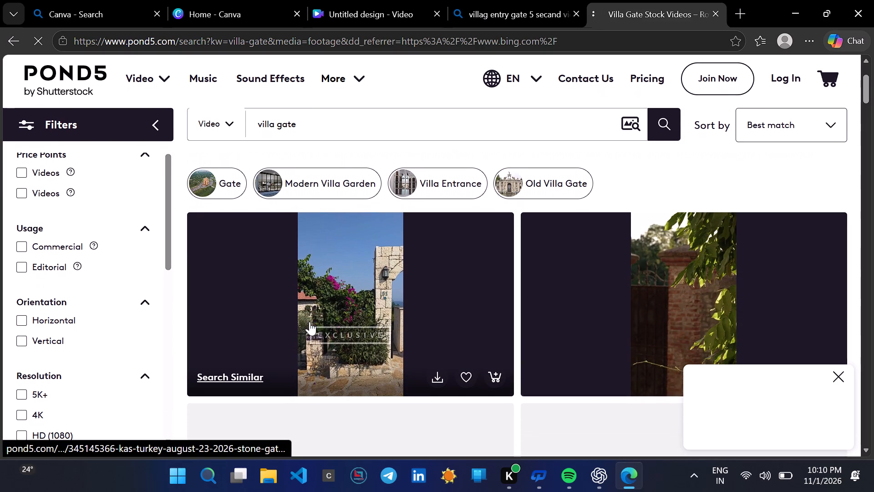
pyautogui.scroll(-3, 310, 322)
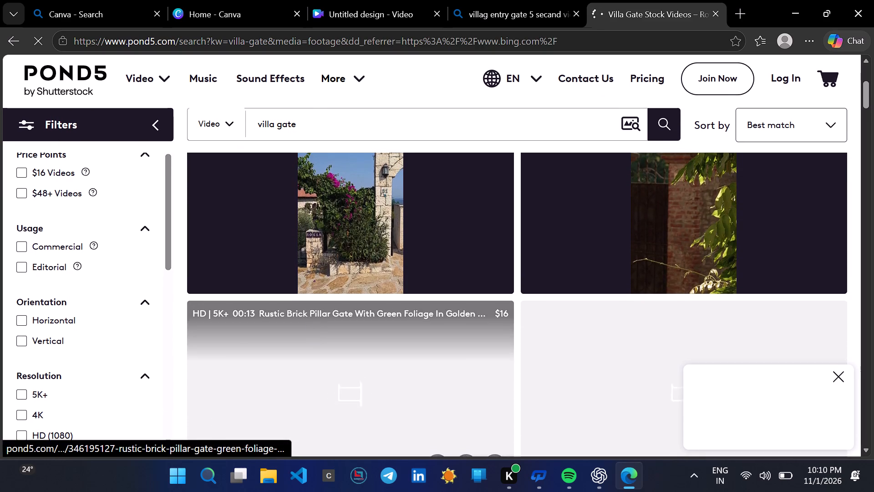
pyautogui.scroll(-2, 310, 322)
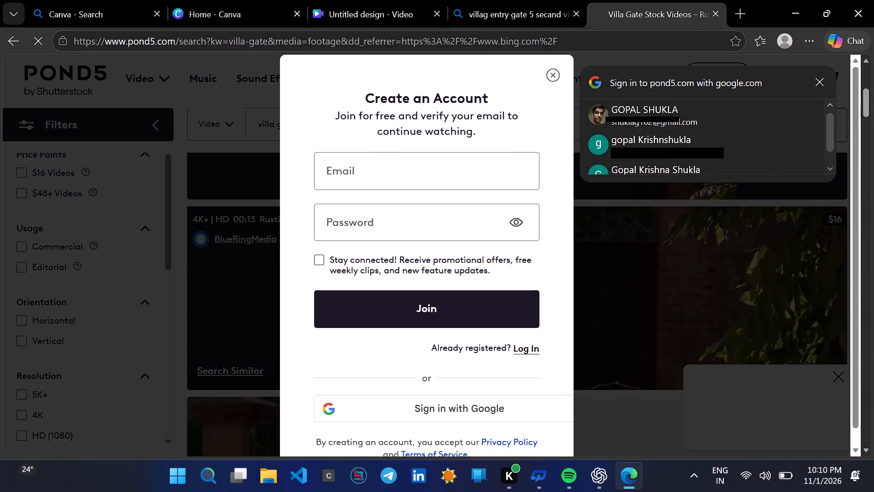
pyautogui.click(553, 73)
pyautogui.click(553, 73)
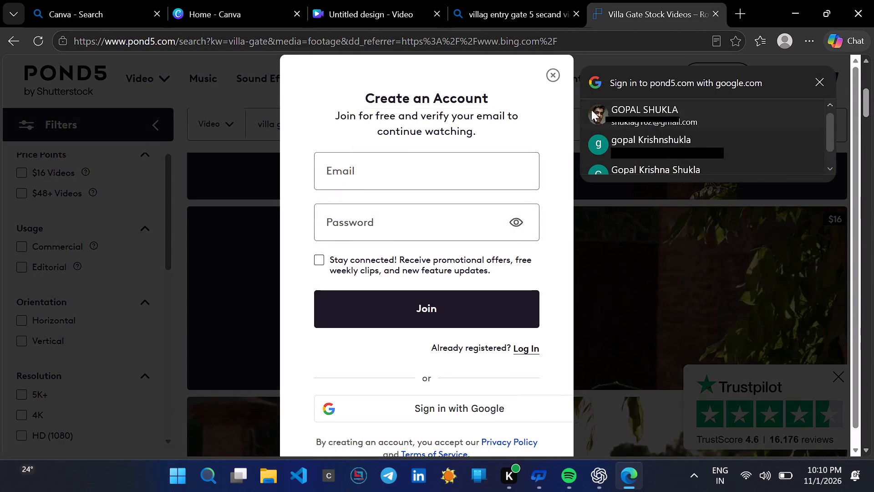
pyautogui.click(716, 12)
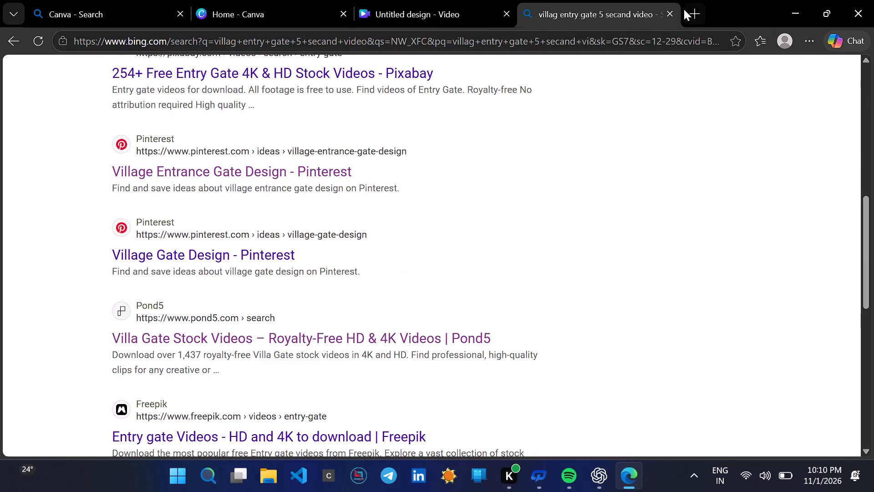
pyautogui.click(673, 13)
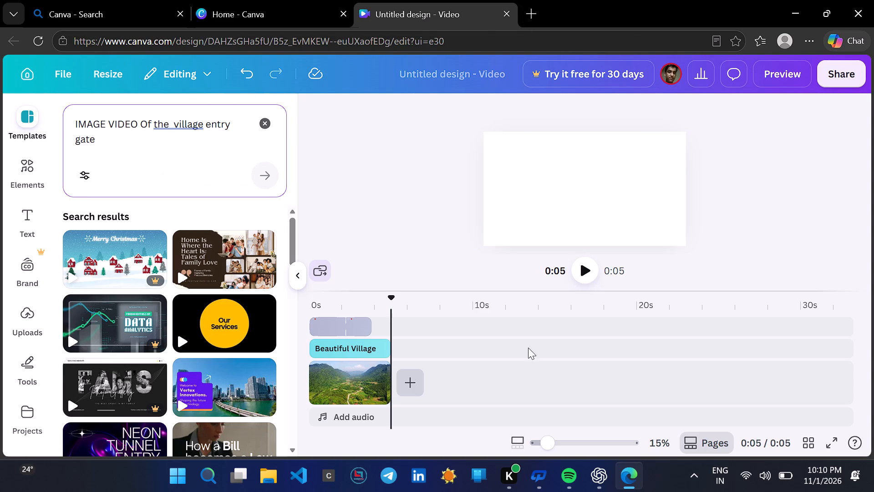
# Replace the video template search with "village life video".
pyautogui.hscroll(-1, 265, 328)
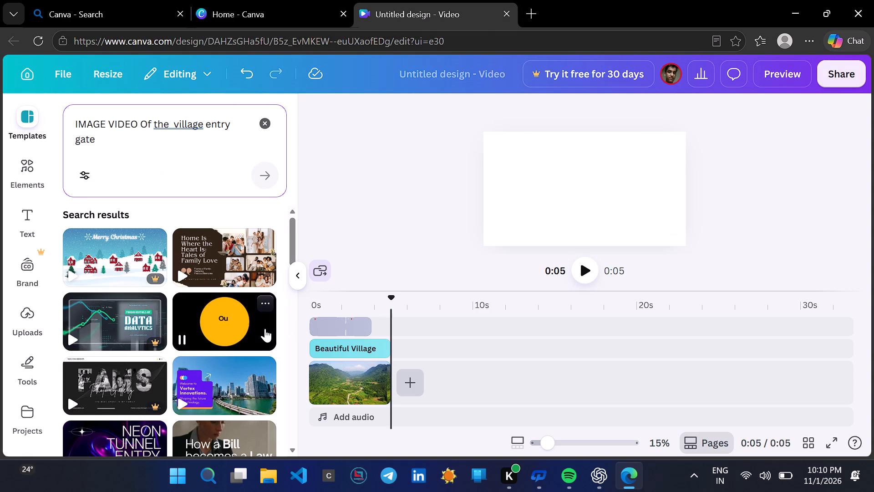
pyautogui.hscroll(-1, 265, 328)
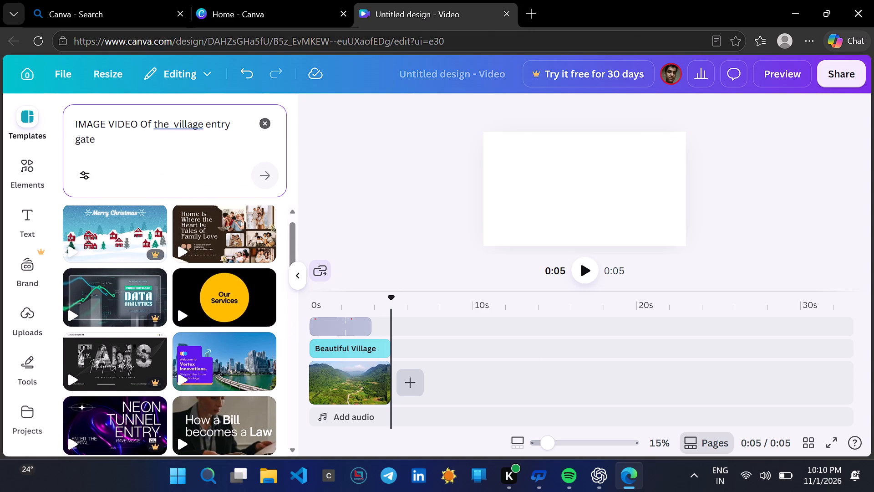
pyautogui.click(149, 119)
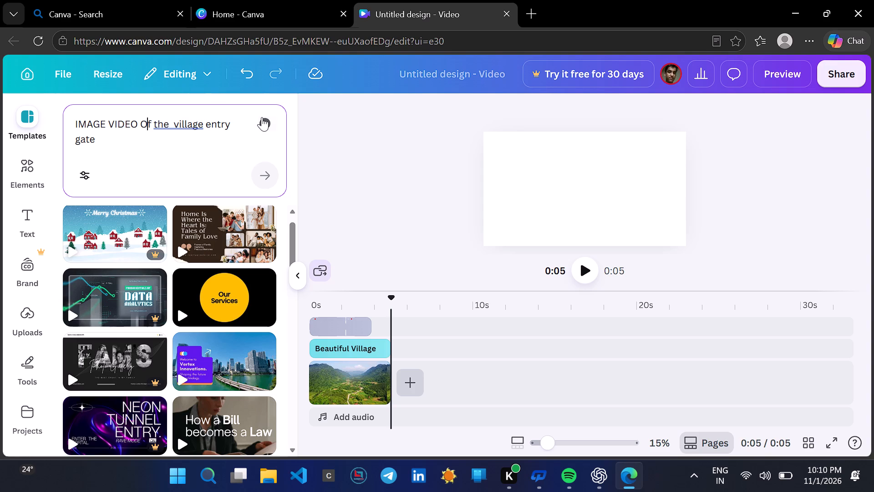
pyautogui.click(262, 117)
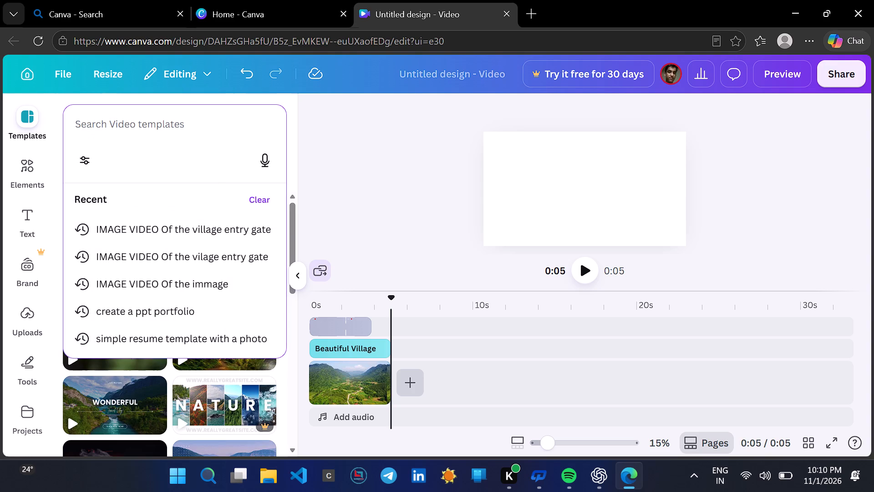
pyautogui.write('vill')
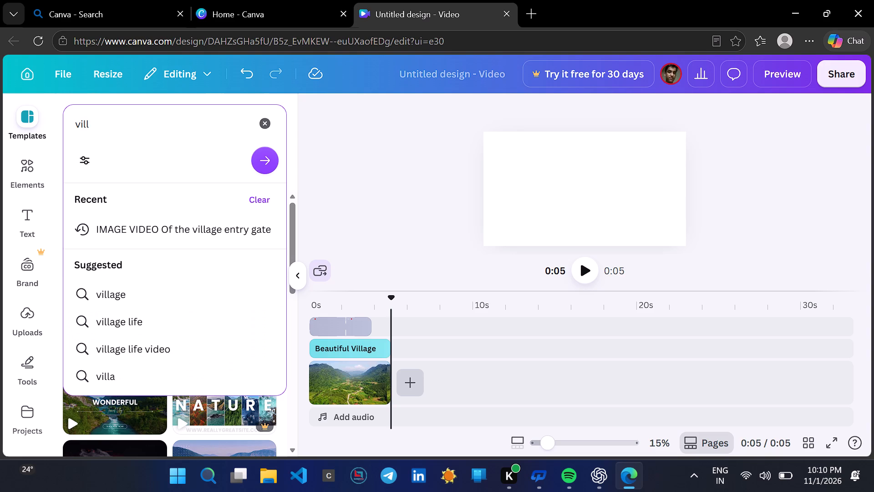
pyautogui.write('age vide')
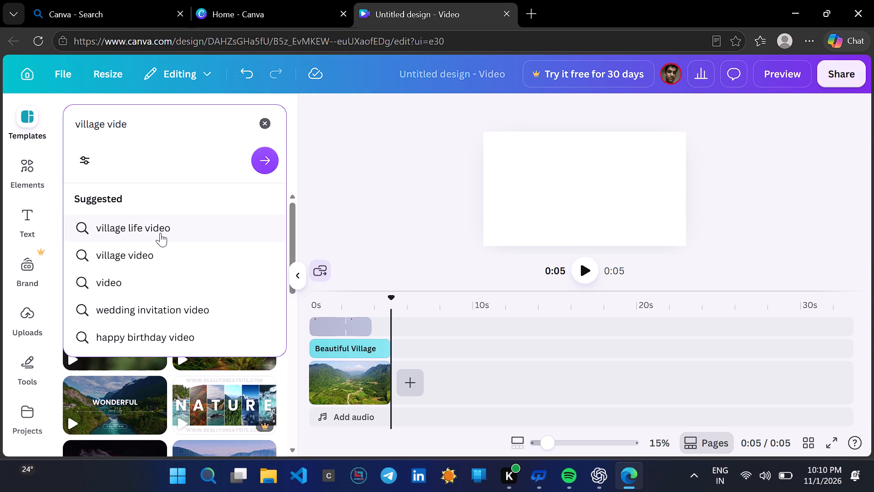
pyautogui.click(163, 230)
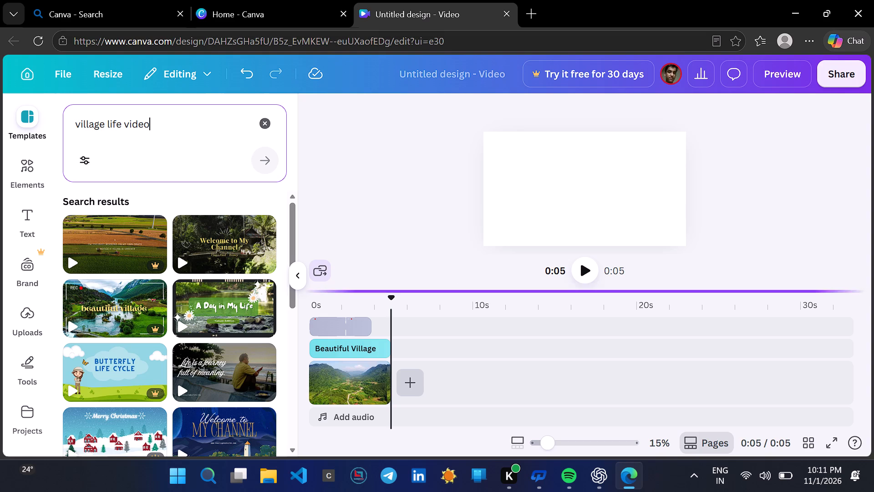
# Play the Beautiful Village clip from the start of the timeline.
pyautogui.moveTo(396, 302); pyautogui.dragTo(330, 318)
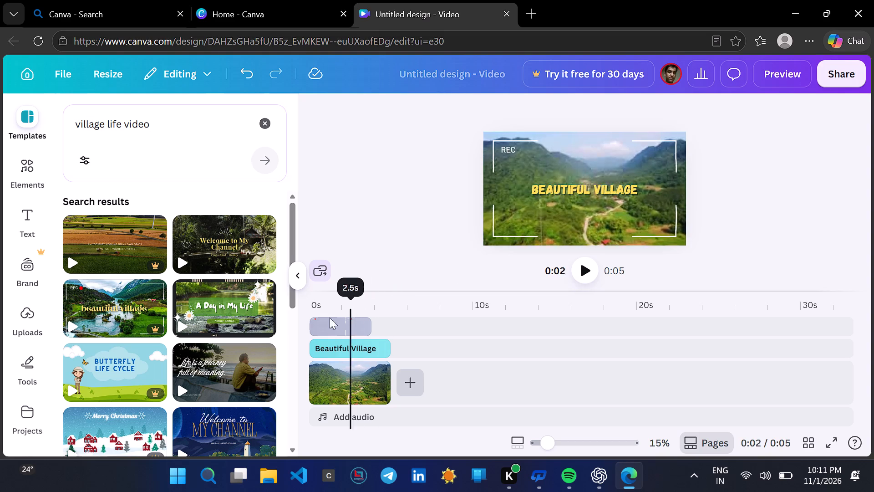
pyautogui.moveTo(330, 318); pyautogui.dragTo(248, 340)
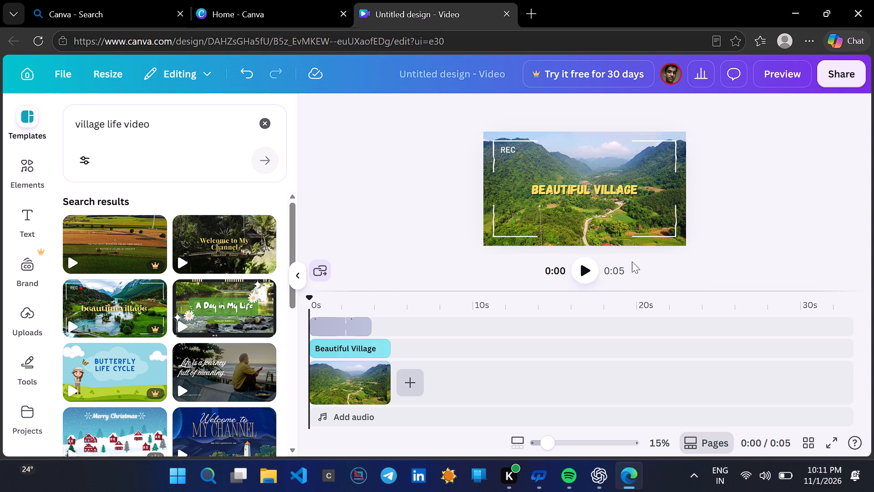
pyautogui.click(586, 266)
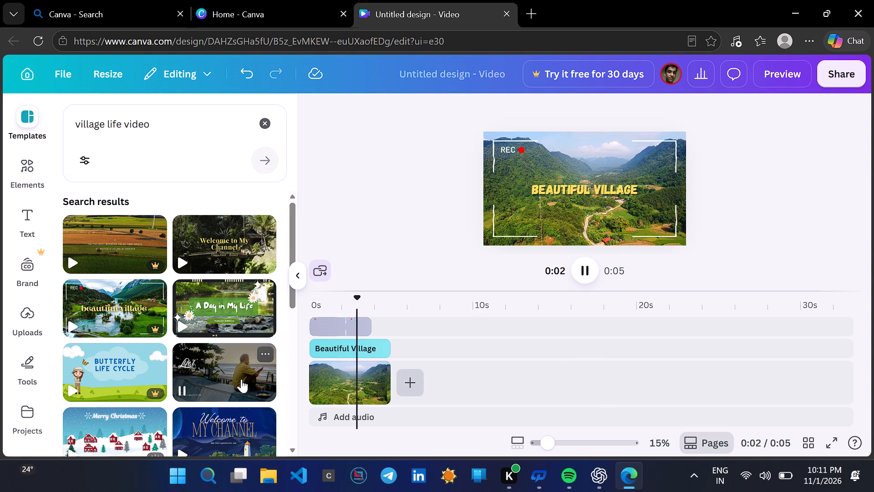
# Browse the village life results and add the "Green Natural Village Youtube Intro" template after the Beautiful Village clip.
pyautogui.scroll(-6, 239, 372)
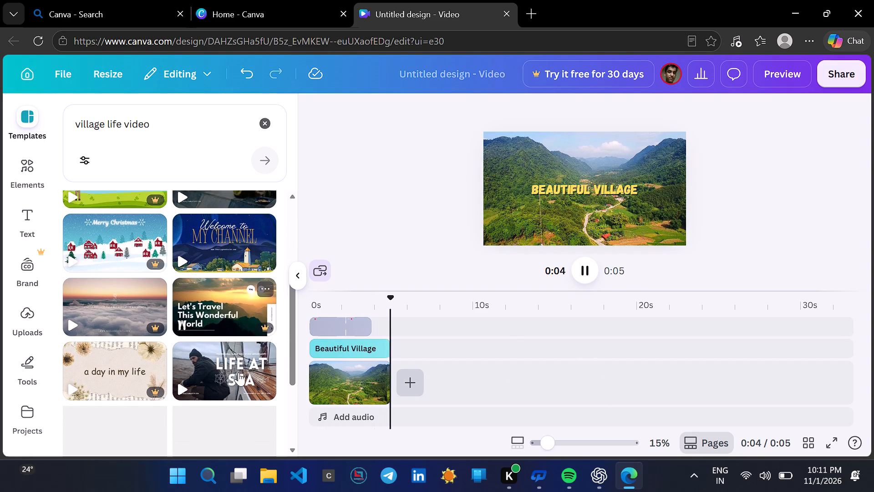
pyautogui.scroll(-1, 239, 372)
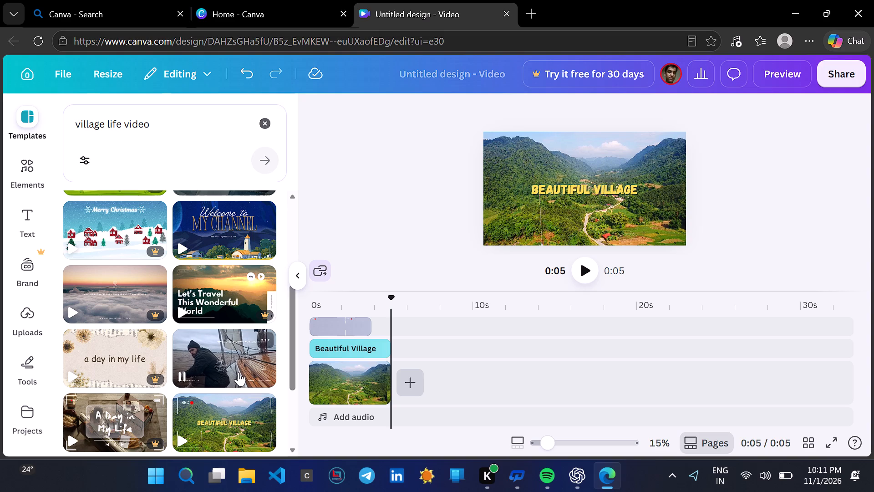
pyautogui.scroll(6, 239, 372)
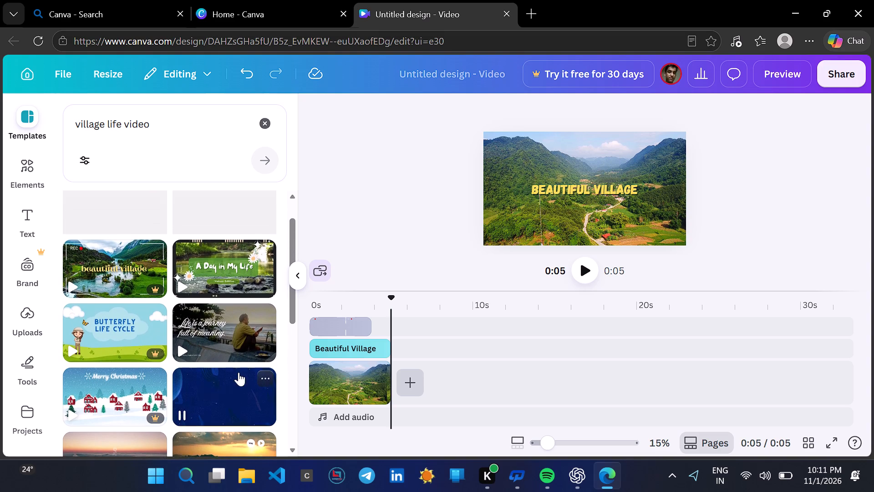
pyautogui.scroll(1, 239, 372)
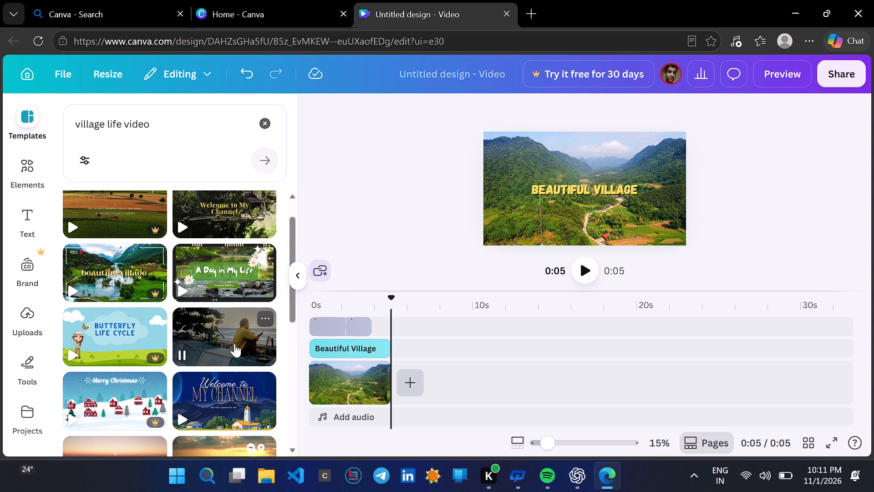
pyautogui.scroll(1, 234, 344)
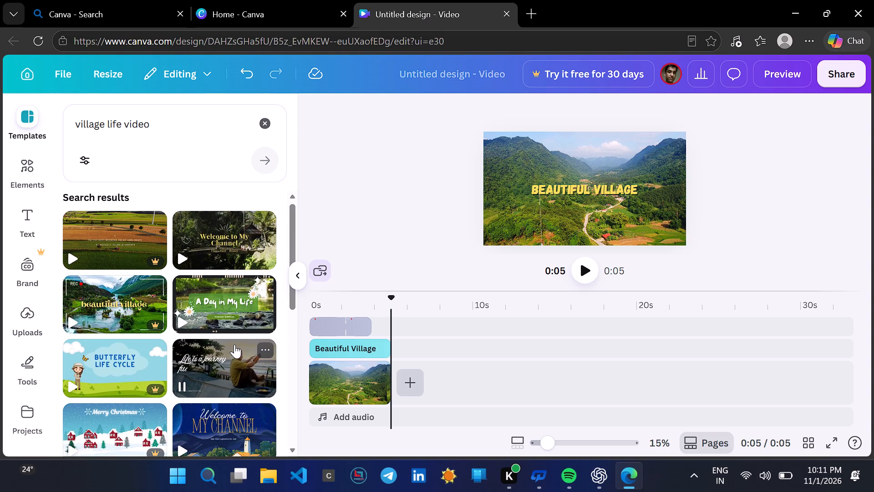
pyautogui.click(214, 235)
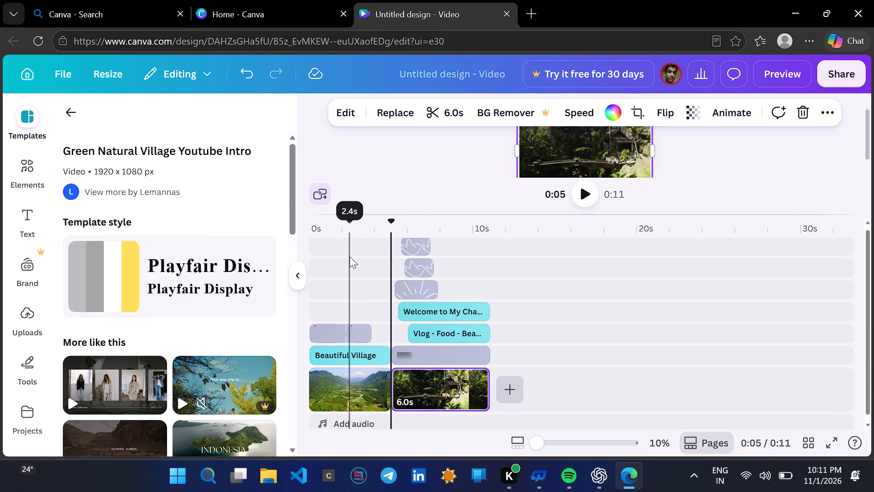
# Move the "Welcome to My Channel" intro clip ahead of the Beautiful Village clip in the timeline.
pyautogui.scroll(1, 350, 256)
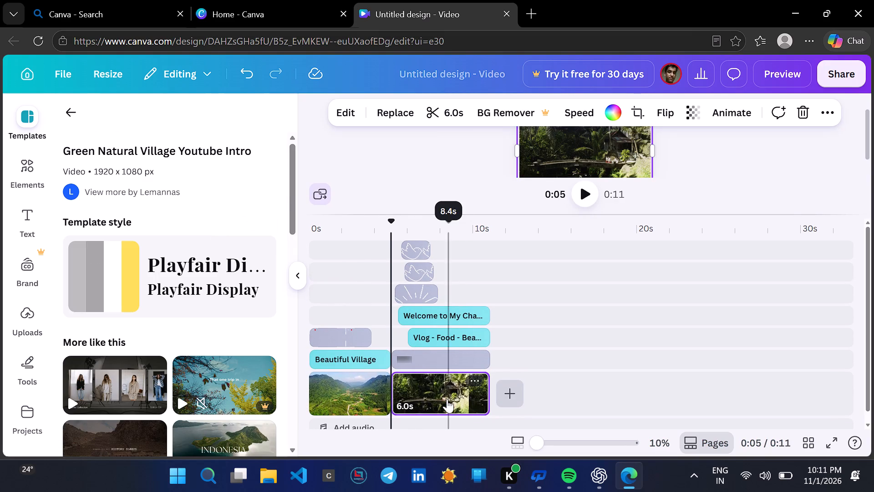
pyautogui.moveTo(444, 394); pyautogui.dragTo(354, 385)
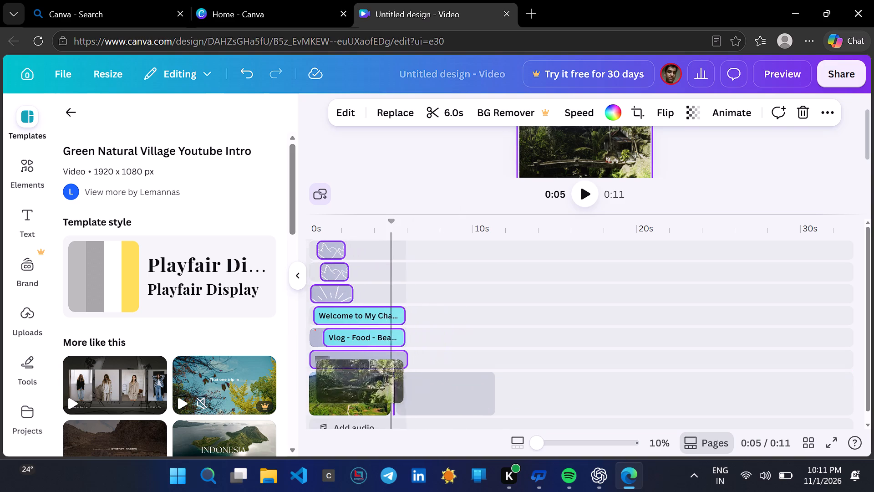
pyautogui.moveTo(354, 385); pyautogui.dragTo(323, 398)
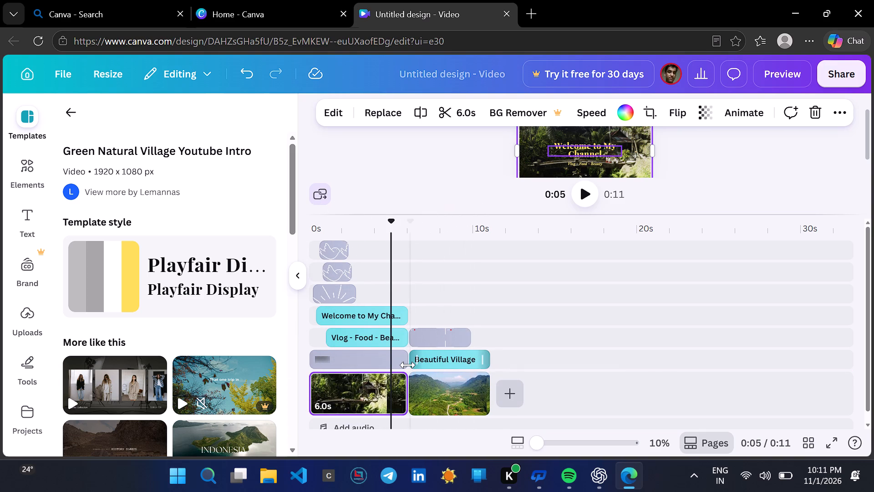
pyautogui.moveTo(391, 372); pyautogui.dragTo(315, 380)
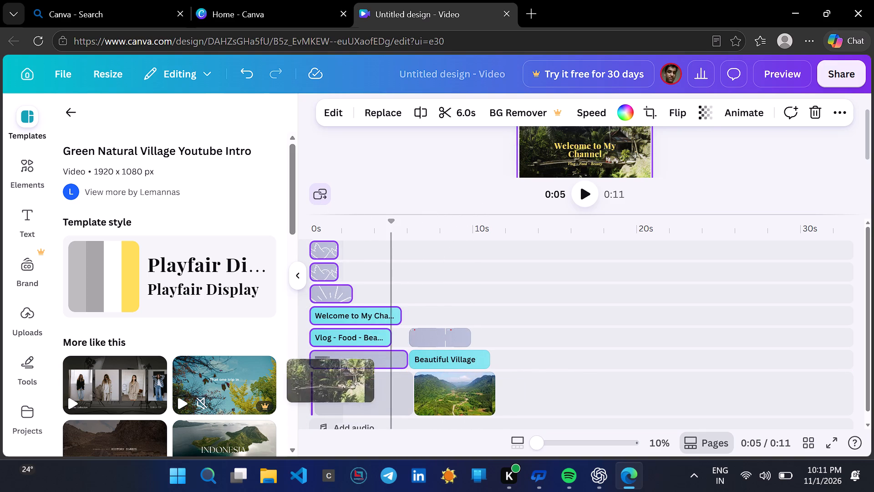
pyautogui.moveTo(315, 380); pyautogui.dragTo(355, 390)
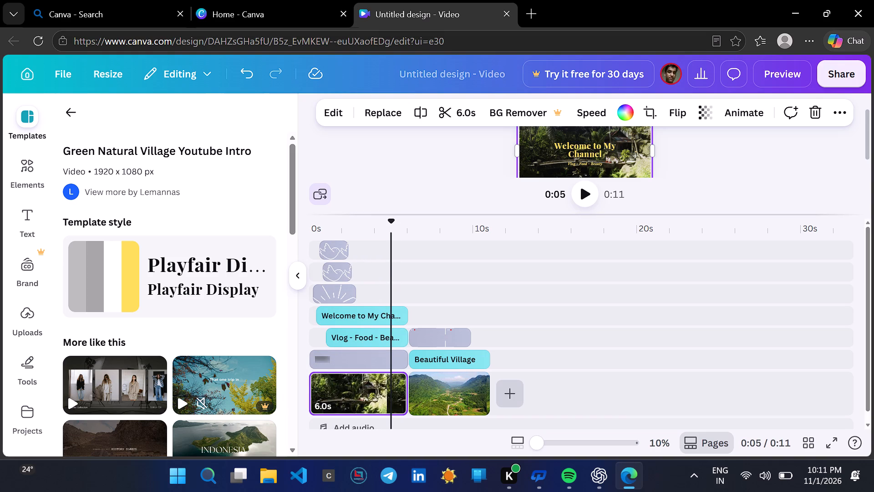
# Return the playhead to the start of the video, hide the template details beside the timeline and deselect the intro clip.
pyautogui.moveTo(392, 225); pyautogui.dragTo(309, 235)
pyautogui.scroll(1, 521, 179)
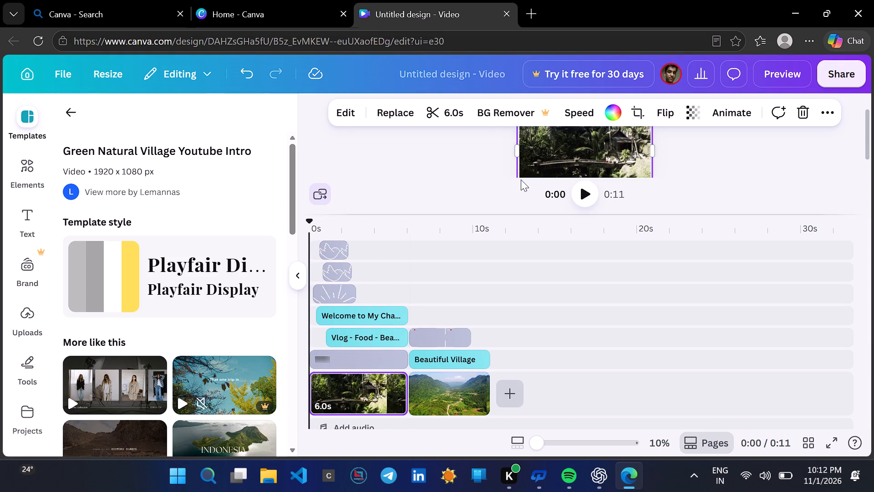
pyautogui.scroll(1, 521, 179)
pyautogui.scroll(-1, 521, 179)
pyautogui.scroll(2, 521, 179)
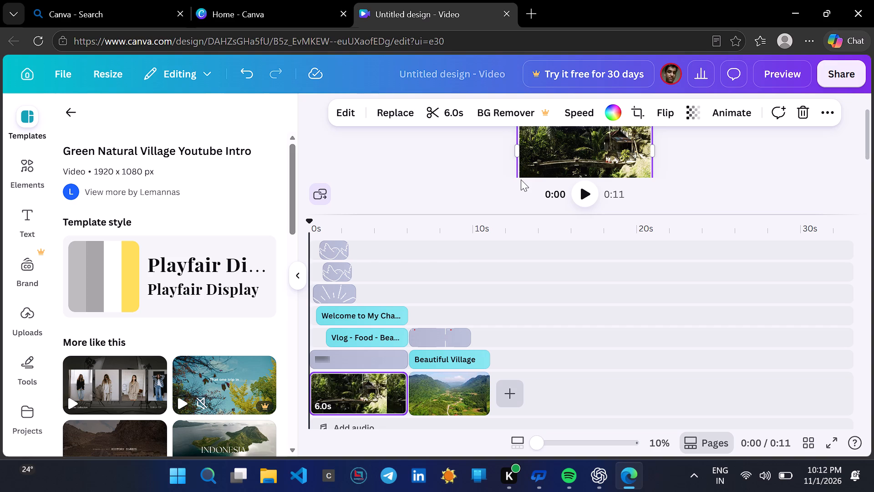
pyautogui.scroll(-3, 513, 215)
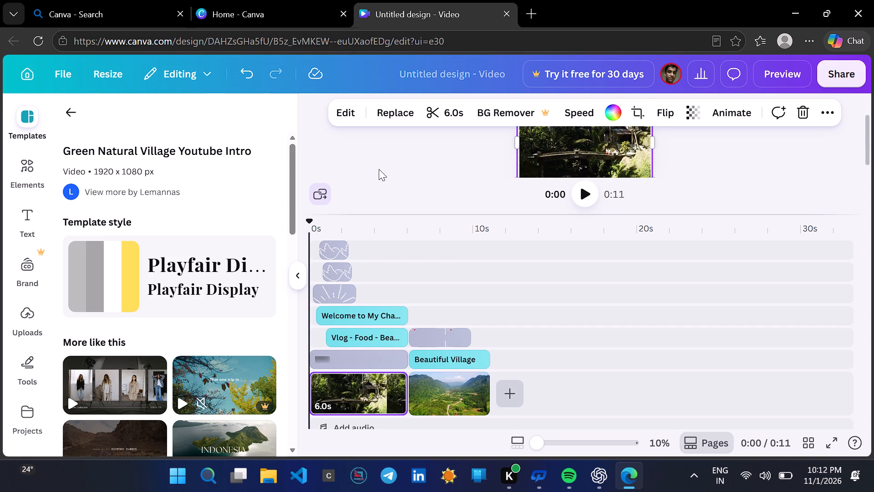
pyautogui.click(310, 222)
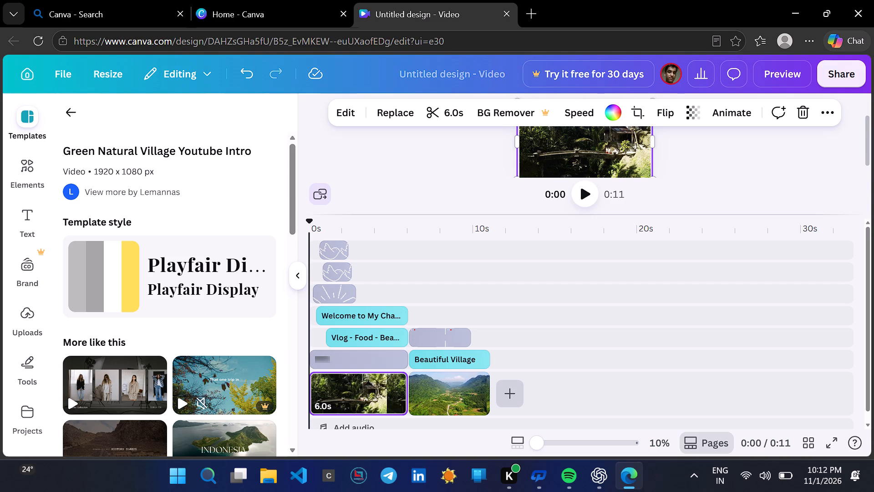
pyautogui.click(300, 275)
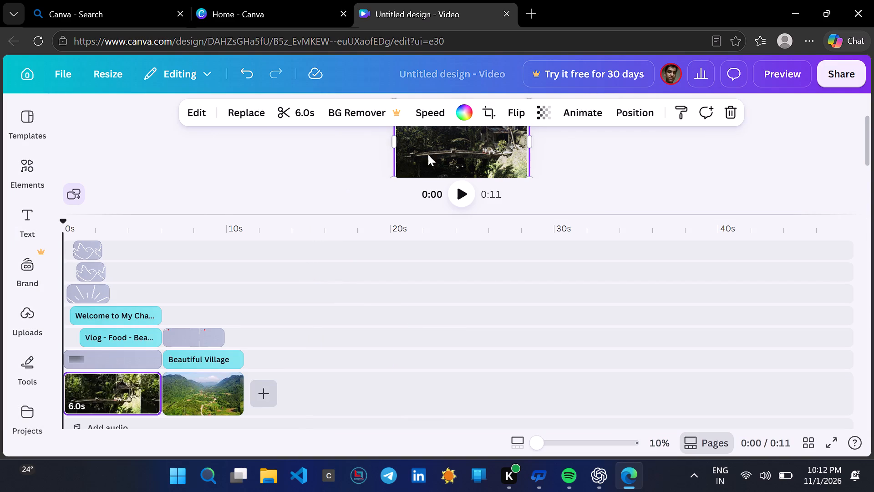
pyautogui.click(570, 139)
pyautogui.click(570, 139)
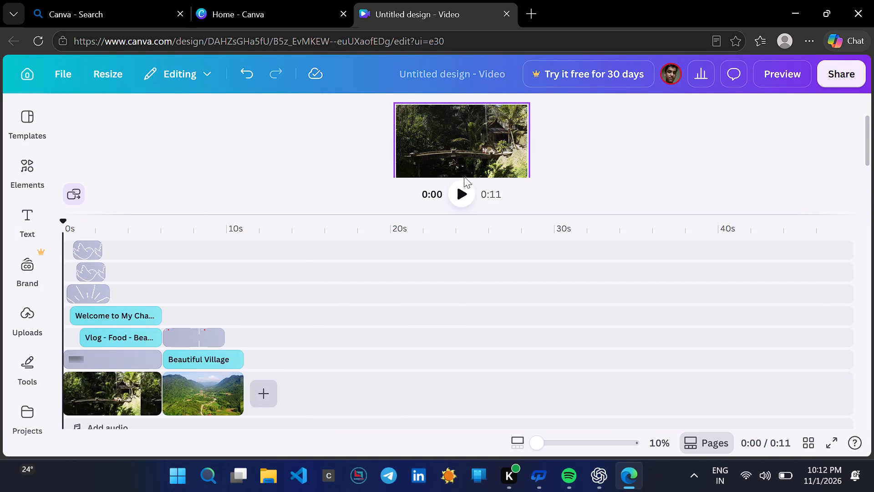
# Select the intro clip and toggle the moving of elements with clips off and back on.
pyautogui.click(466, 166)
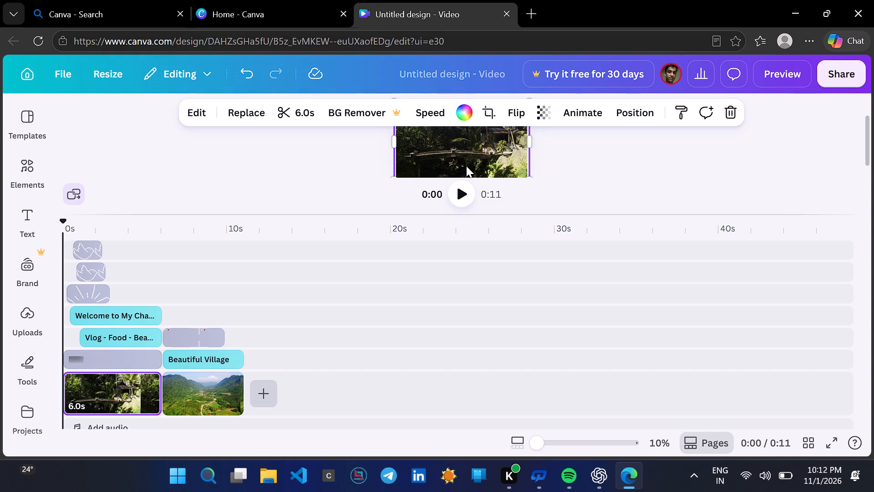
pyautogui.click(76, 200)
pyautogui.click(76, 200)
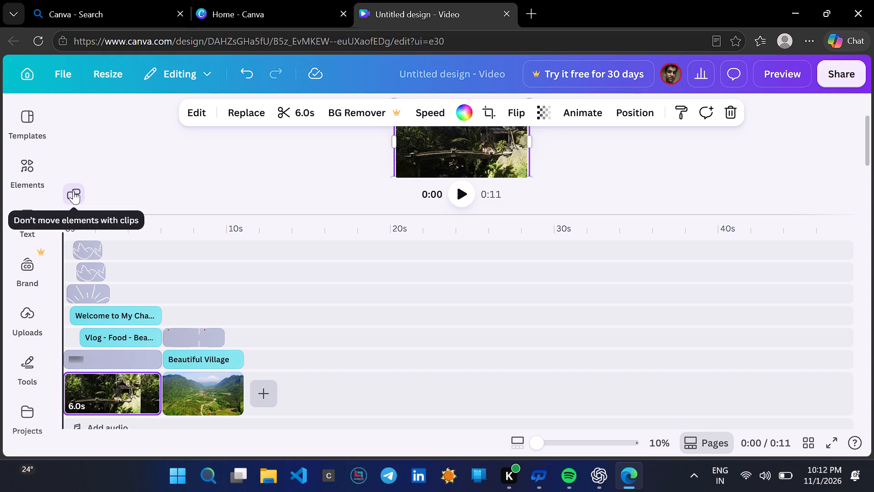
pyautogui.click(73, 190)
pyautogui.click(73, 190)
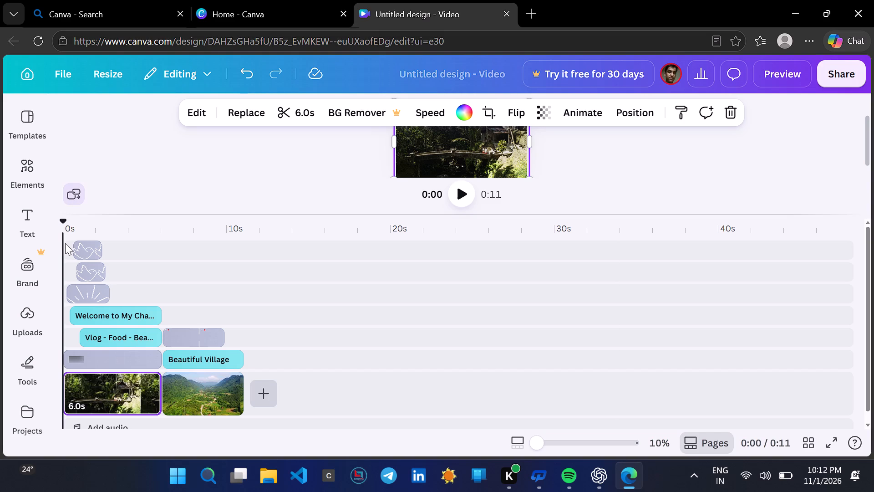
# Enlarge the video preview above the timeline to about 16% and play the combined video from the start.
pyautogui.click(63, 217)
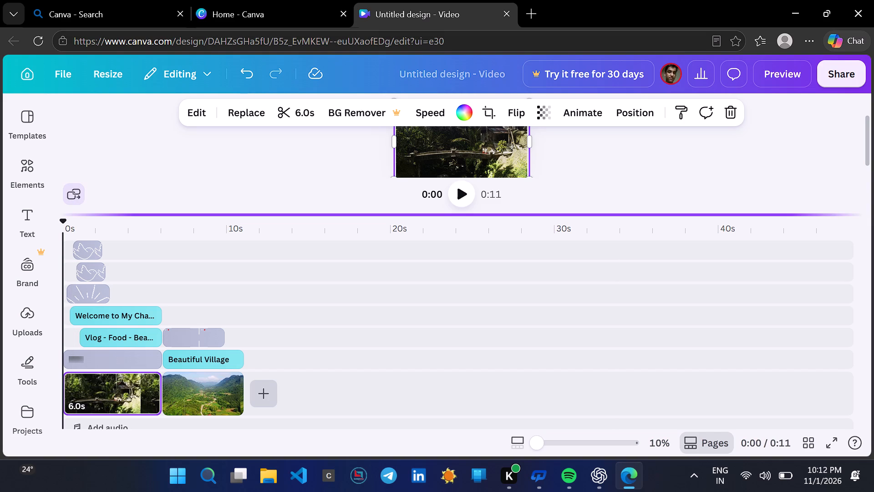
pyautogui.moveTo(63, 217); pyautogui.dragTo(73, 301)
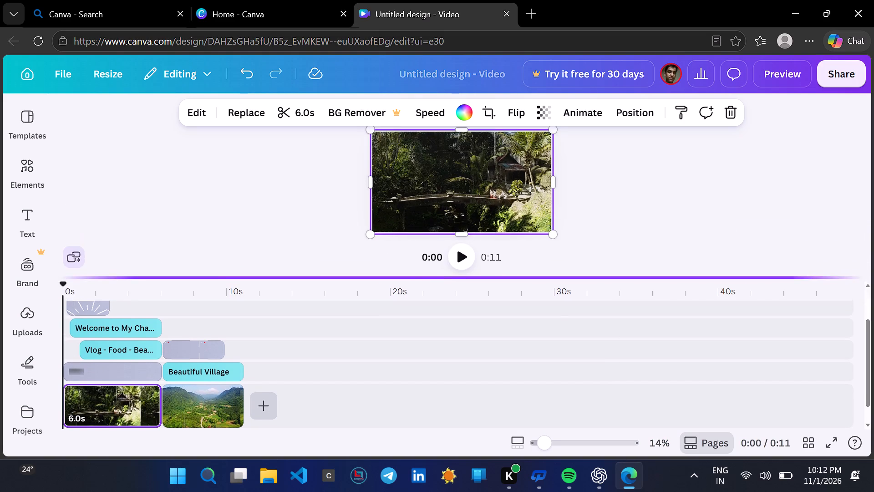
pyautogui.moveTo(73, 301); pyautogui.dragTo(63, 285)
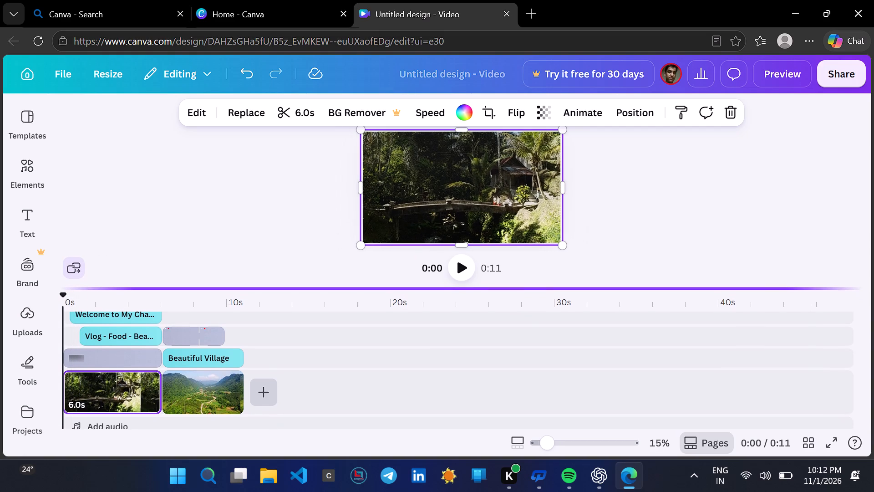
pyautogui.moveTo(63, 285); pyautogui.dragTo(71, 296)
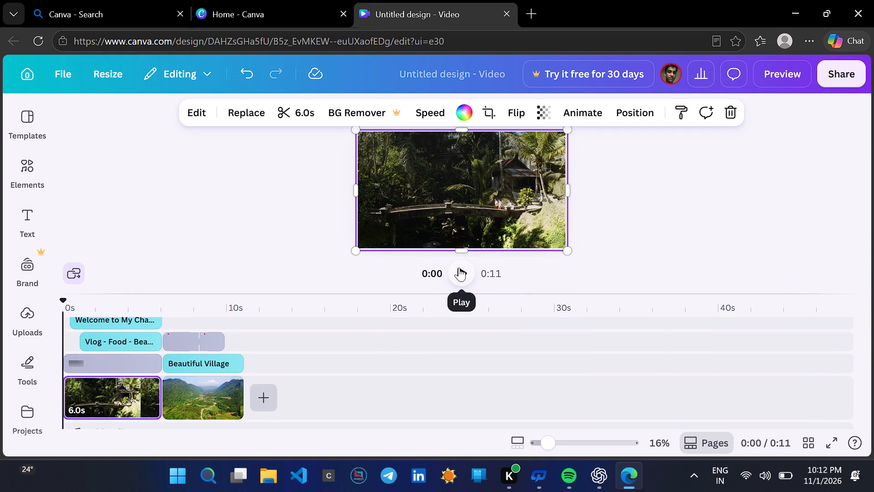
pyautogui.click(459, 267)
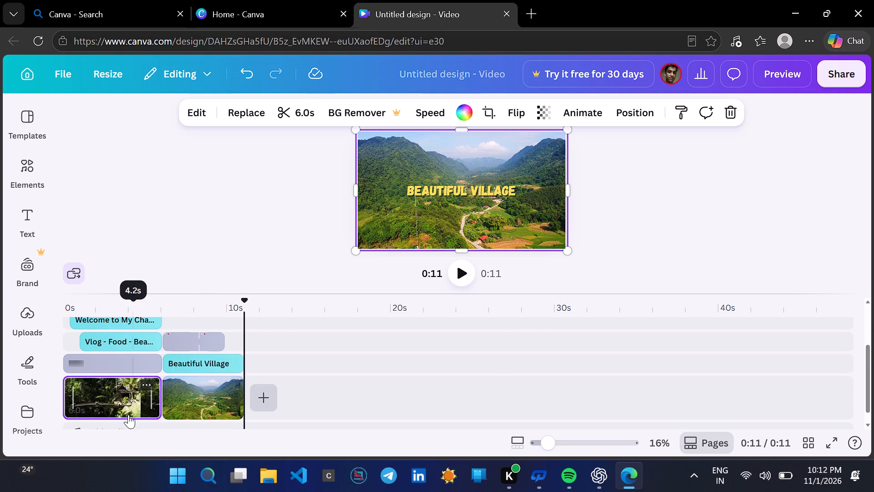
# Replay the video from about 4 s through the change to the Beautiful Village clip, pause it and review the timeline tracks.
pyautogui.click(139, 401)
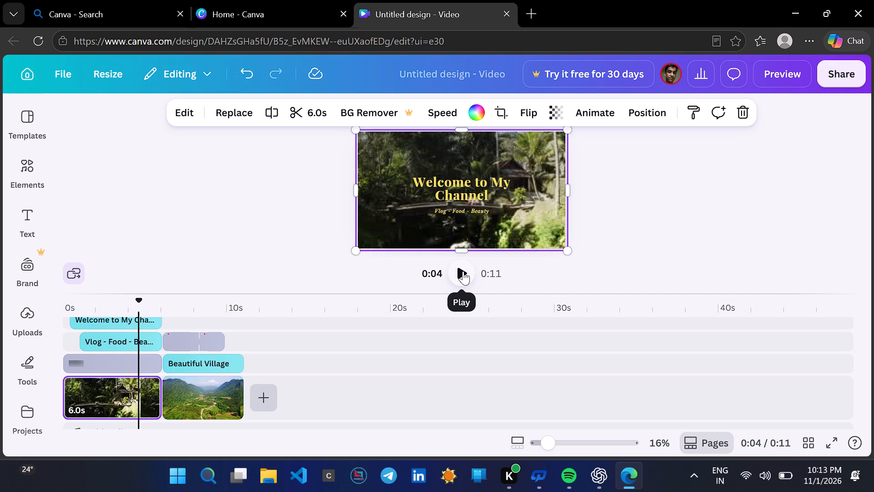
pyautogui.press('space')
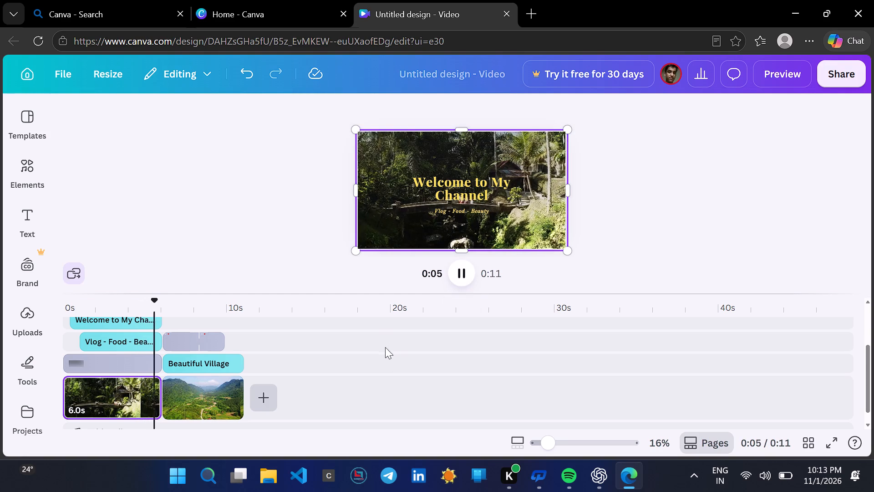
pyautogui.click(456, 270)
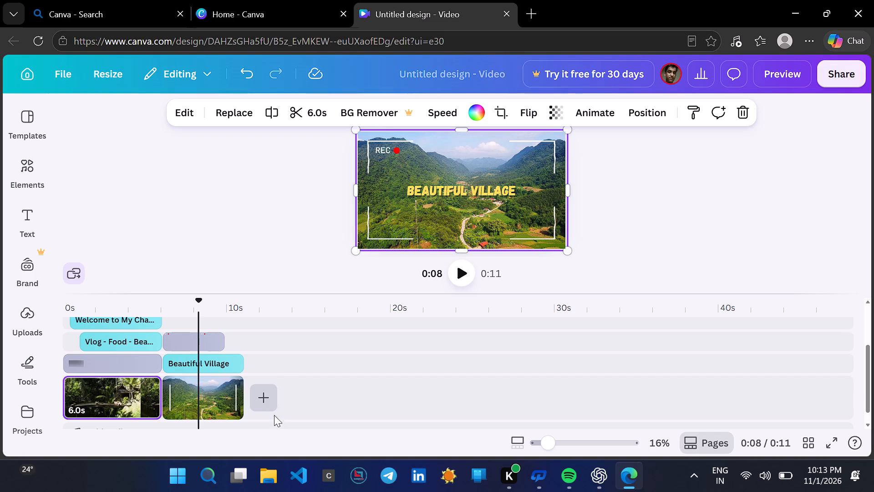
pyautogui.scroll(-1, 288, 413)
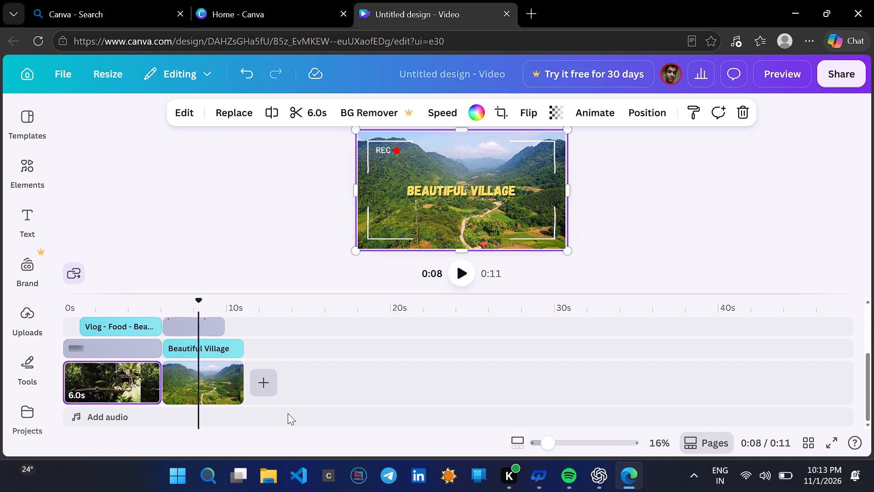
pyautogui.scroll(4, 288, 413)
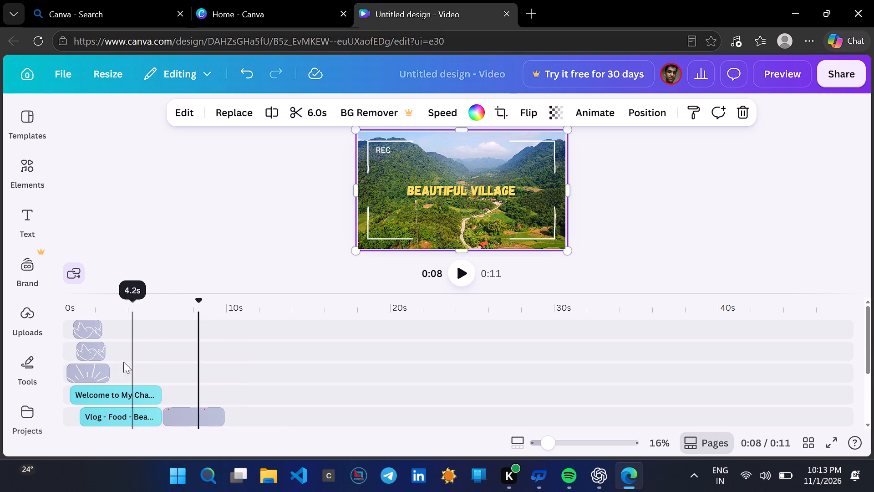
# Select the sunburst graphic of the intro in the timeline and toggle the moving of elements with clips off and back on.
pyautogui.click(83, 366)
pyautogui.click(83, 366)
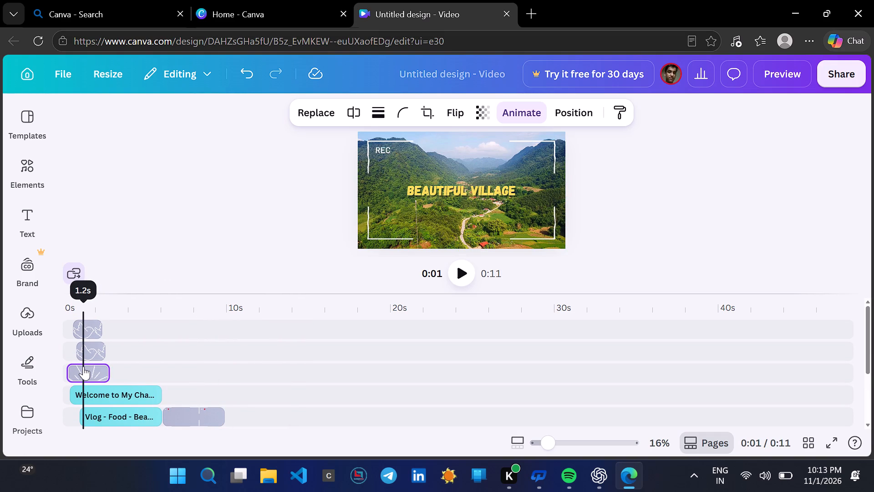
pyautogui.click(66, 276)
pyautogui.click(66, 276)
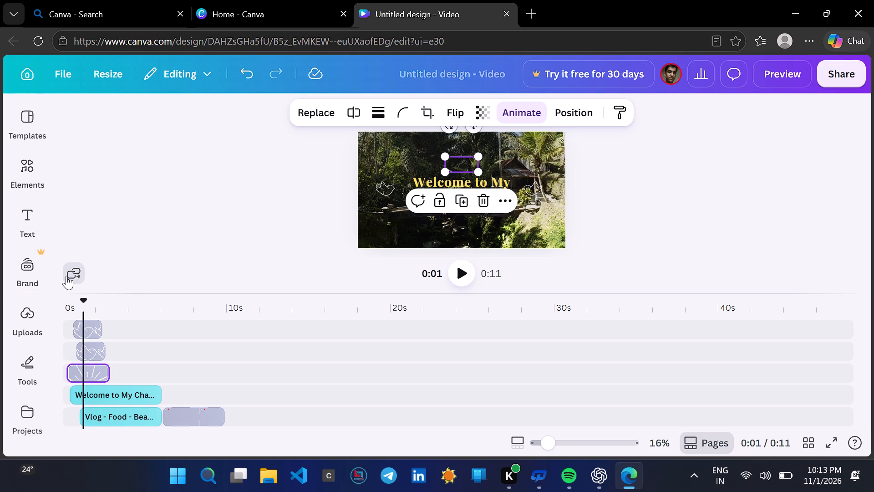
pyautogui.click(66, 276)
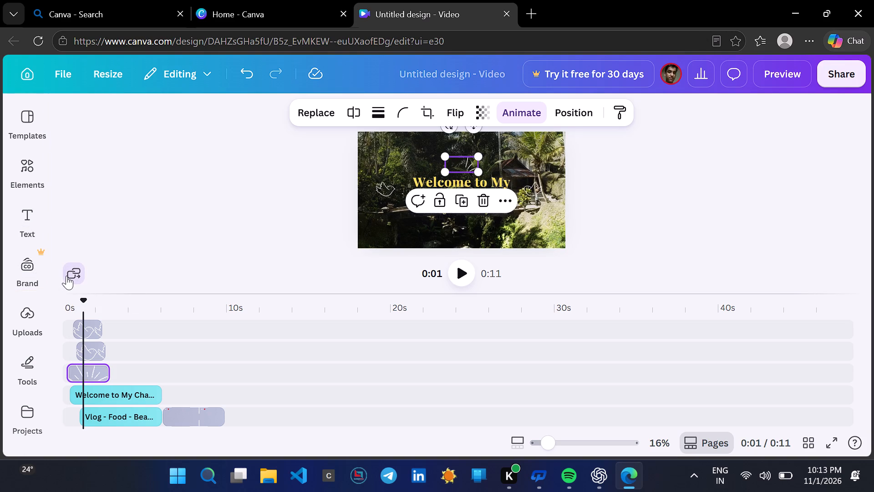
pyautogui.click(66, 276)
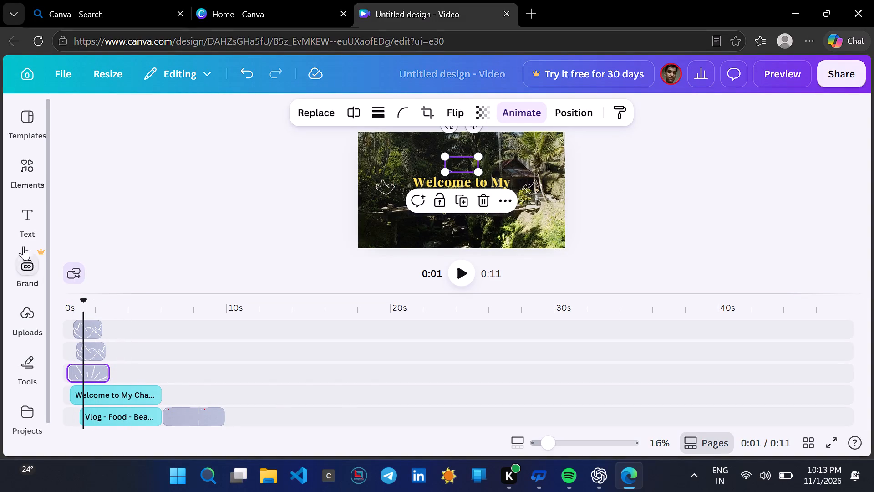
# Look through the available elements, brand kit, uploads, drawing tools and apps, and deselect the sunburst graphic.
pyautogui.click(25, 180)
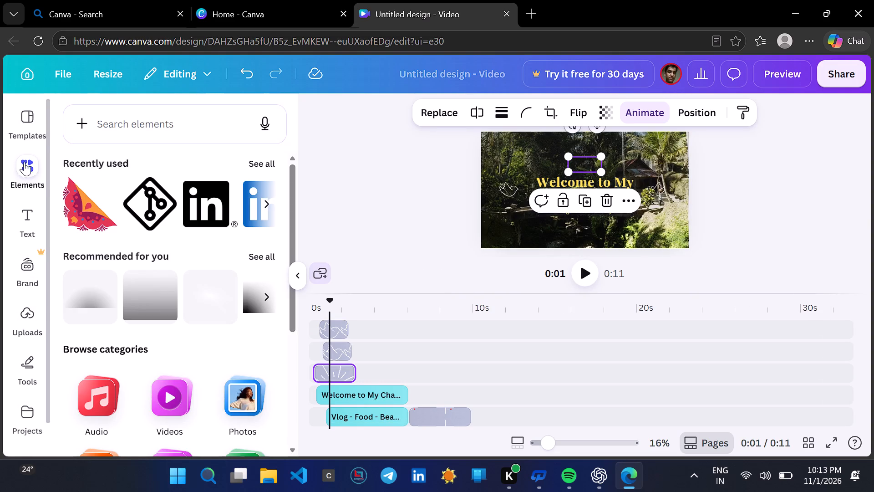
pyautogui.click(25, 274)
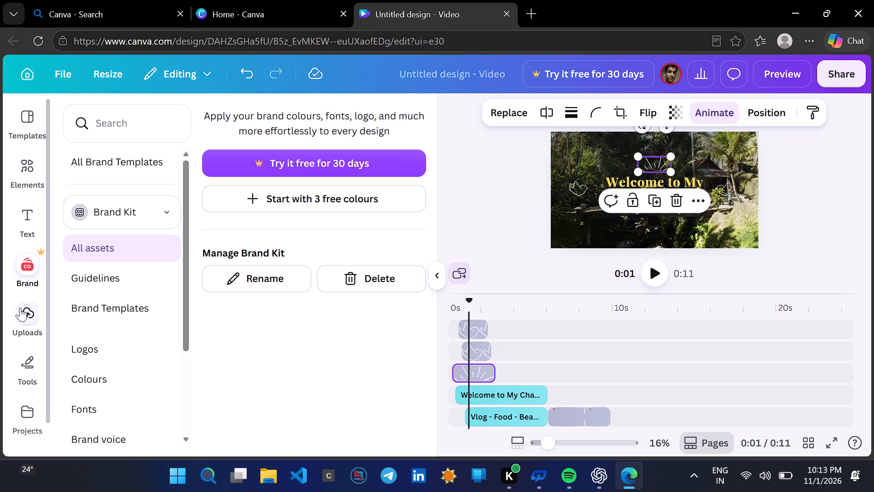
pyautogui.click(20, 311)
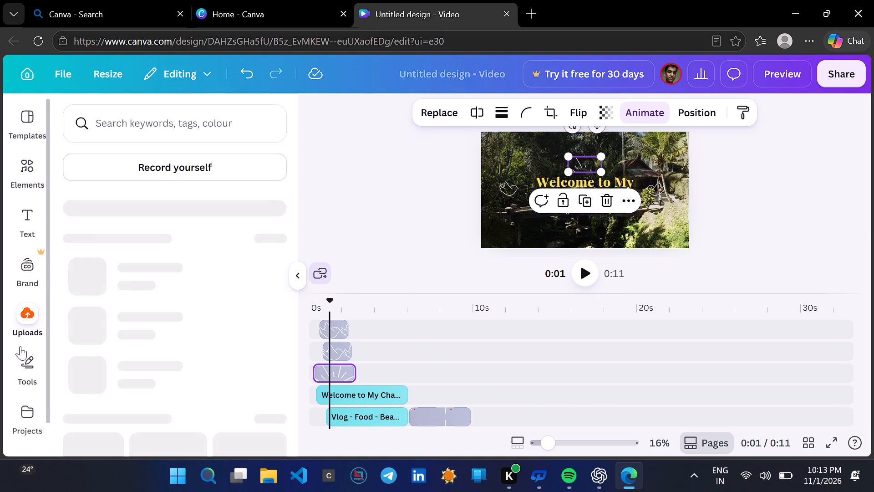
pyautogui.click(23, 373)
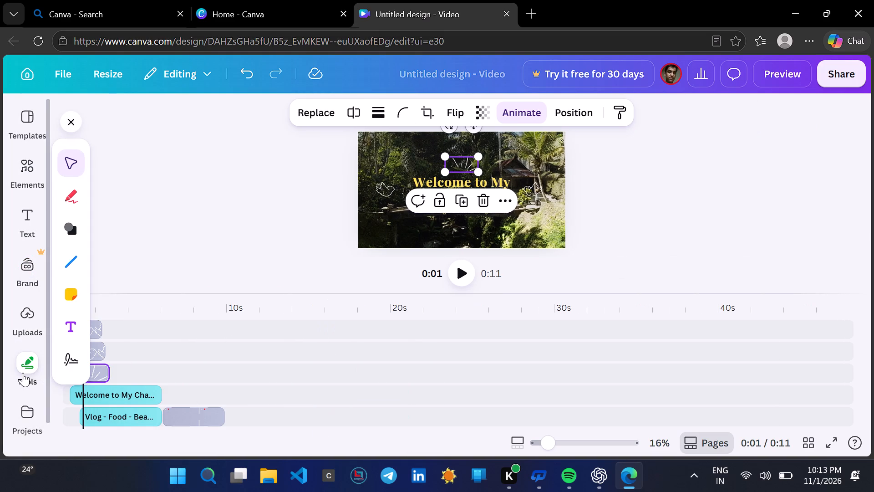
pyautogui.scroll(-2, 23, 373)
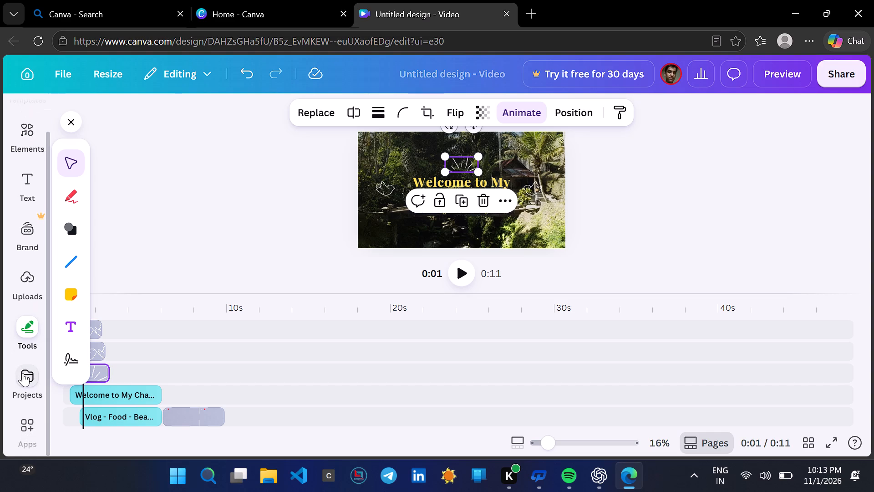
pyautogui.scroll(-2, 23, 373)
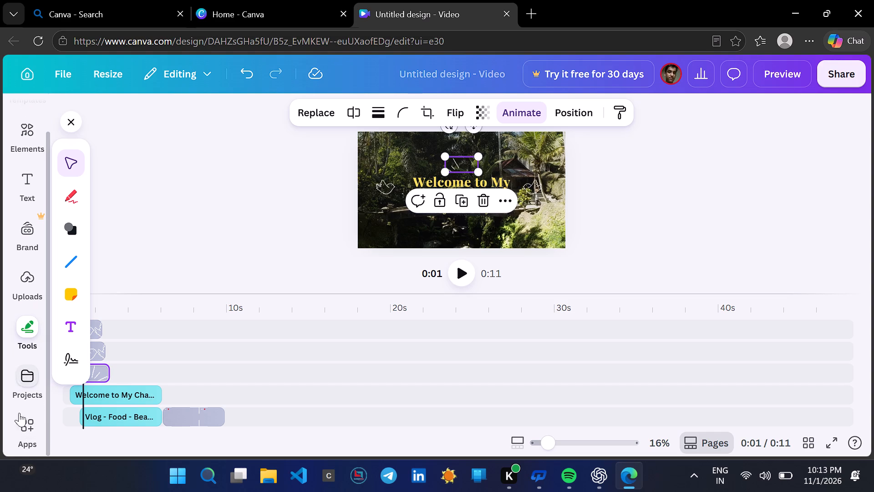
pyautogui.click(18, 433)
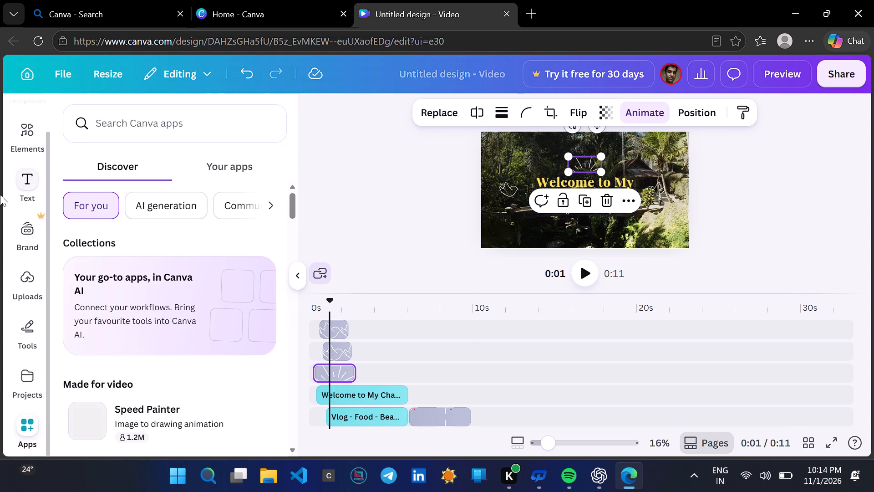
pyautogui.scroll(1, 19, 208)
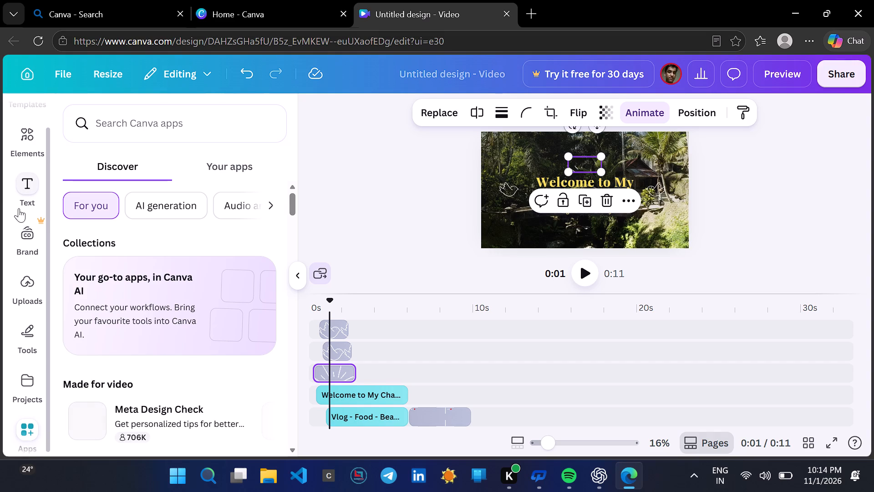
pyautogui.scroll(1, 19, 208)
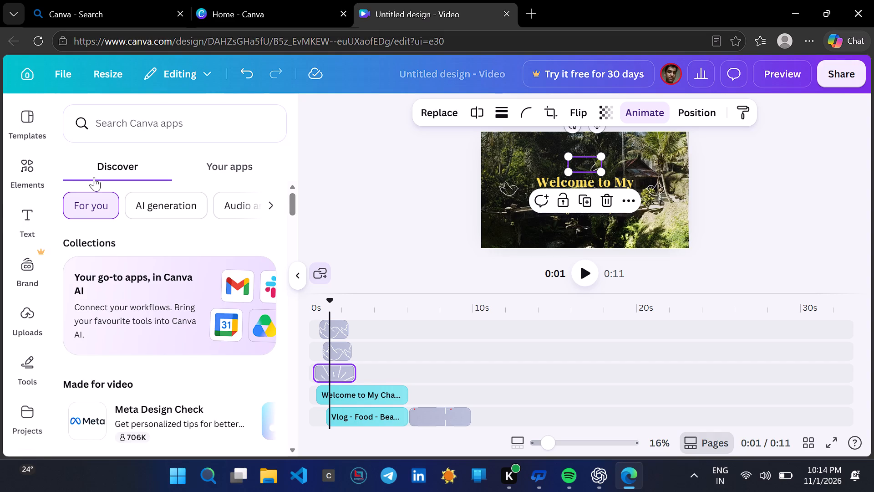
pyautogui.scroll(1, 26, 180)
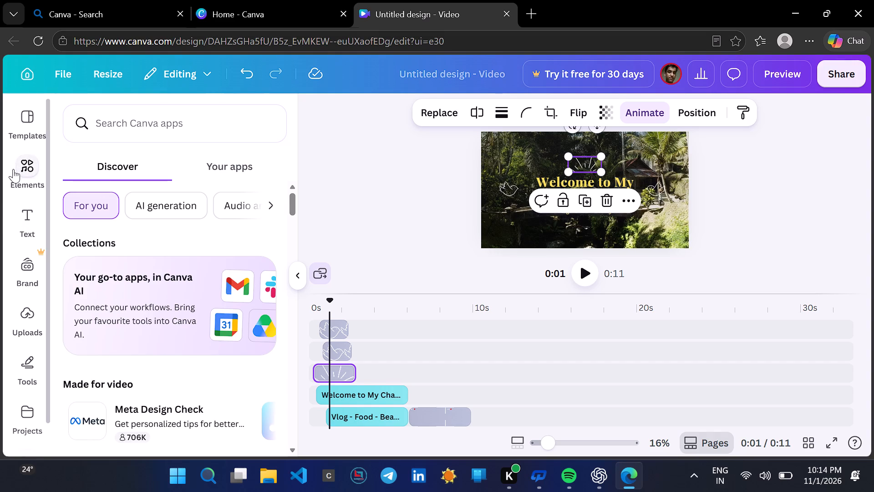
pyautogui.scroll(-1, 32, 163)
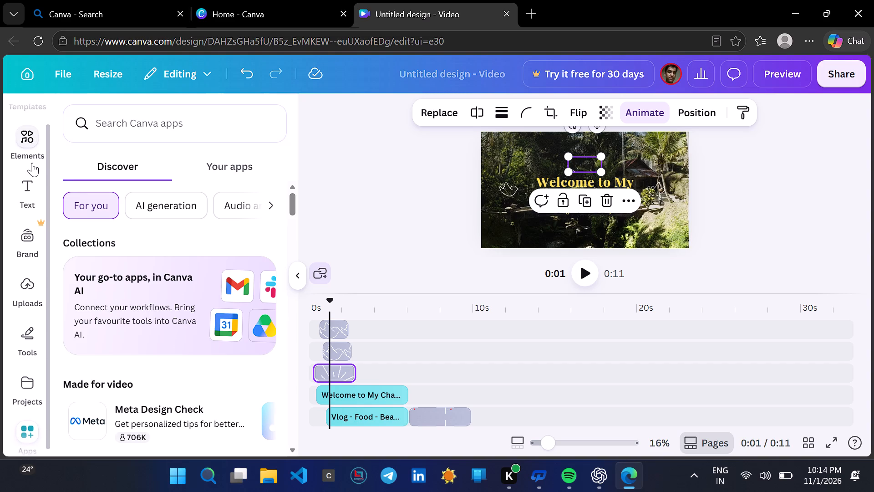
pyautogui.scroll(-1, 32, 163)
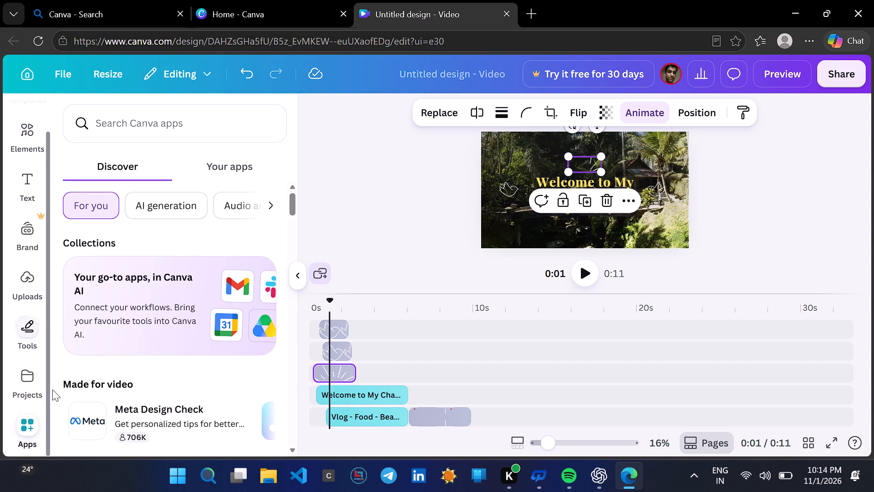
pyautogui.click(32, 323)
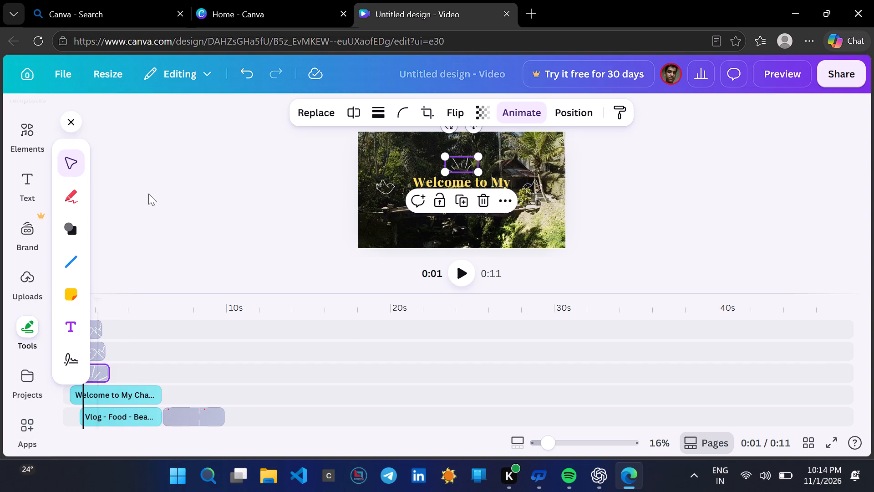
pyautogui.click(152, 181)
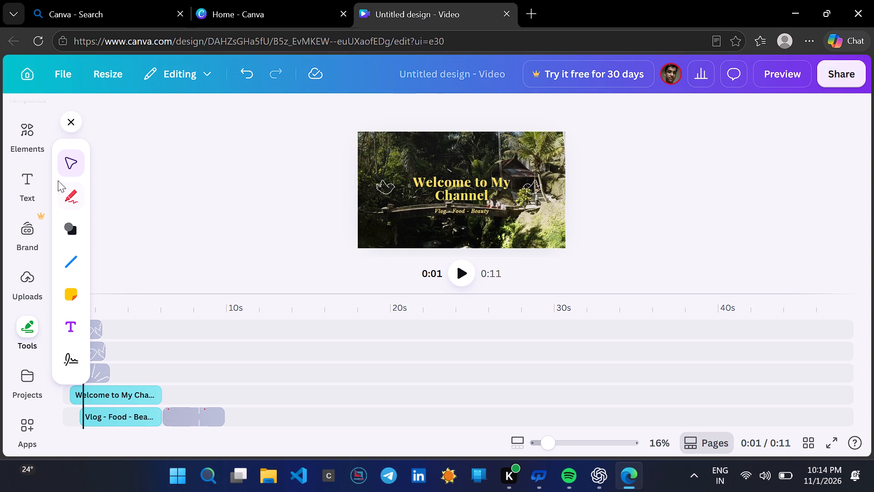
# Add the recommended 28.6 s stock video of the river with an iron bridge at the start of the timeline.
pyautogui.click(35, 149)
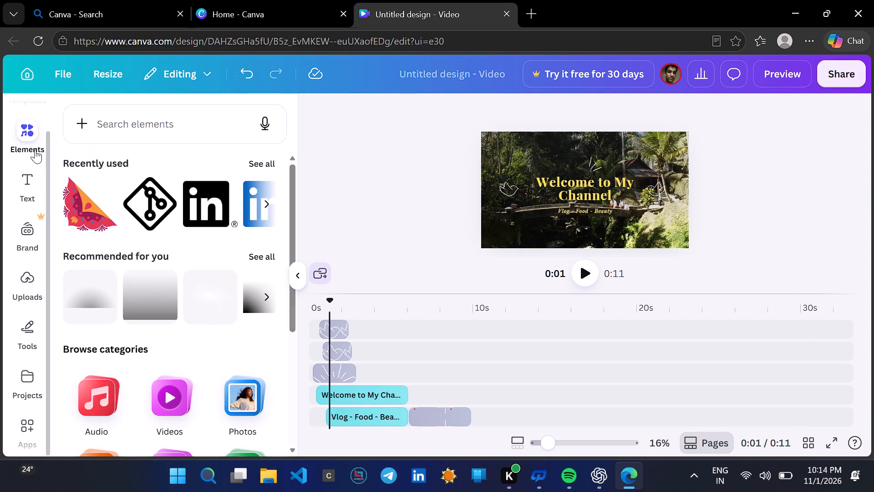
pyautogui.scroll(-2, 121, 208)
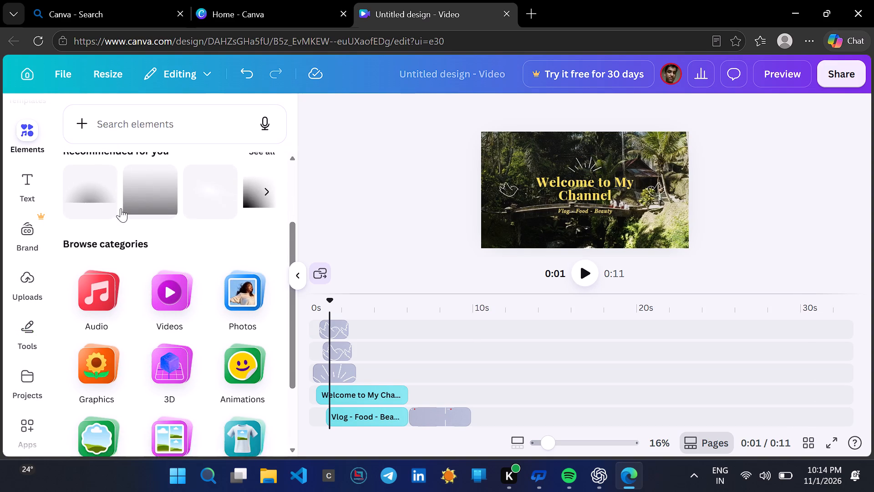
pyautogui.scroll(-3, 121, 208)
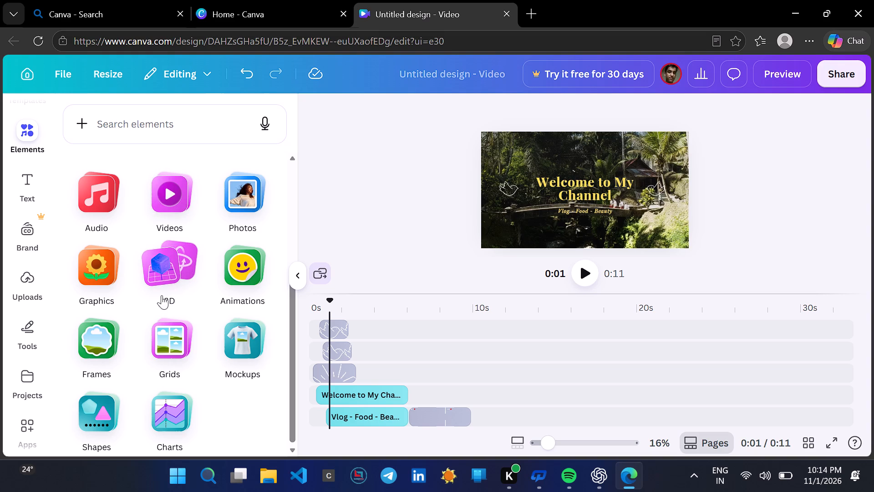
pyautogui.click(175, 206)
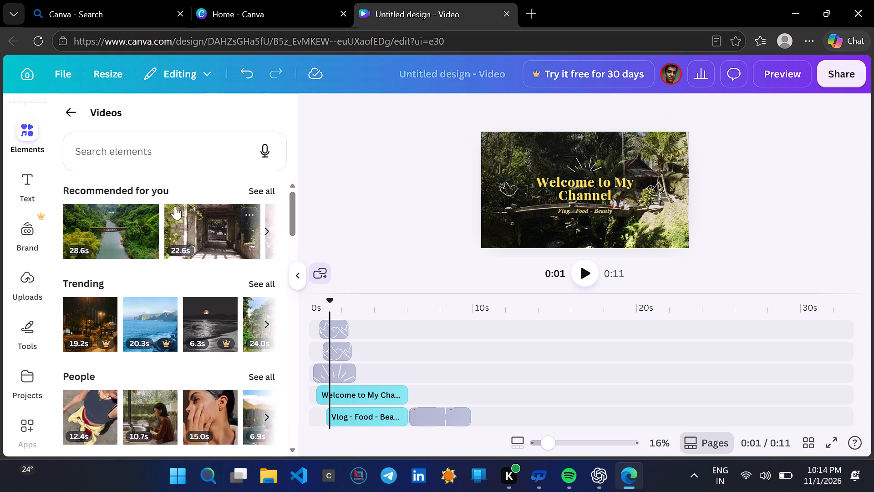
pyautogui.click(128, 249)
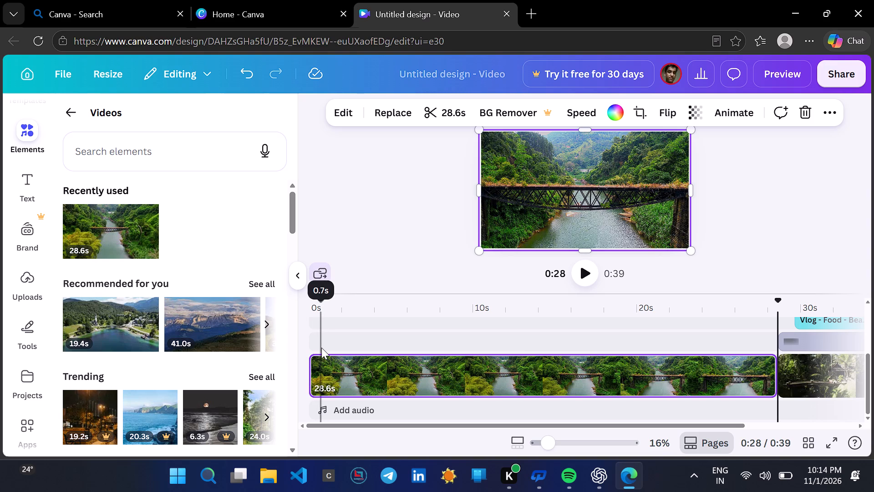
# Play the video from 0:28 into the intro, return the playhead to the start and play the river bridge clip.
pyautogui.press('space')
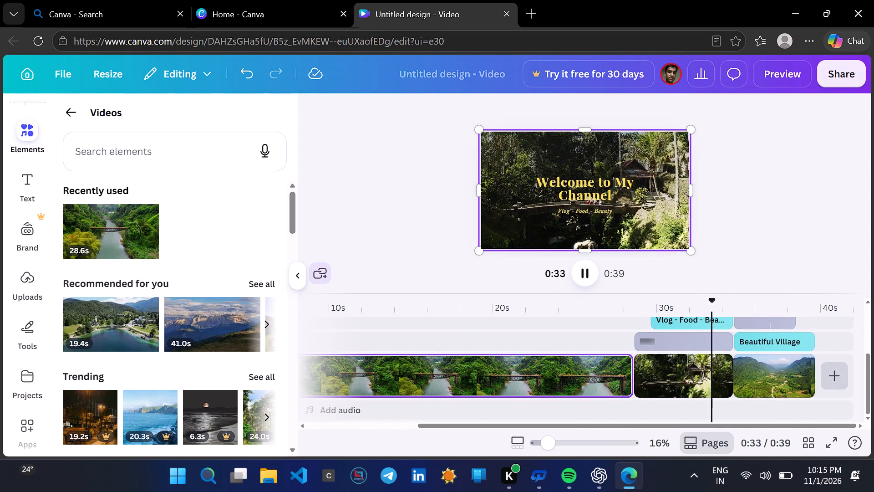
pyautogui.moveTo(733, 300); pyautogui.dragTo(260, 416)
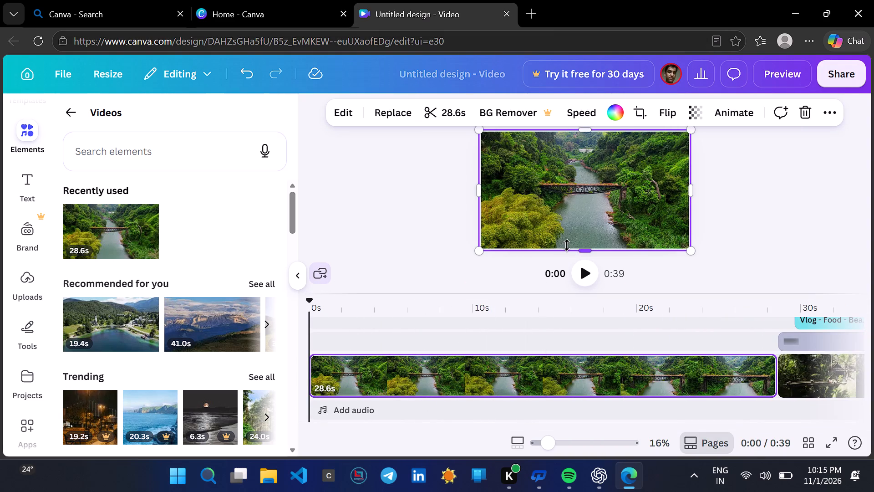
pyautogui.click(591, 271)
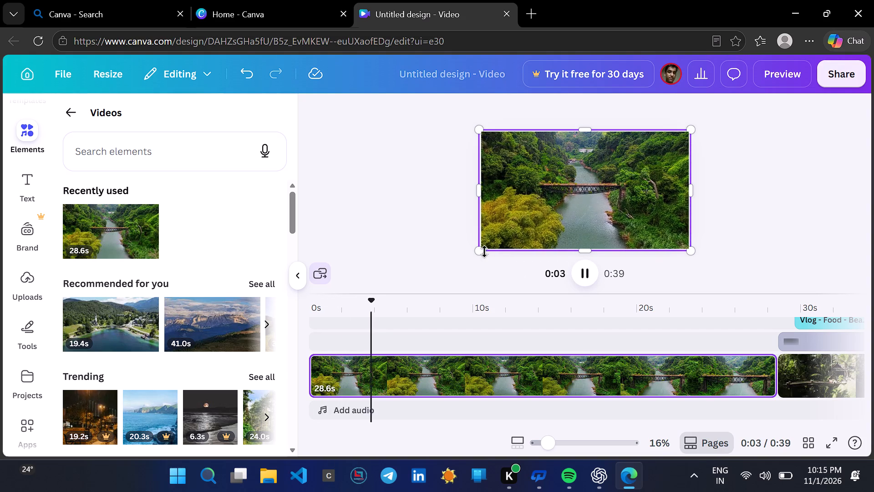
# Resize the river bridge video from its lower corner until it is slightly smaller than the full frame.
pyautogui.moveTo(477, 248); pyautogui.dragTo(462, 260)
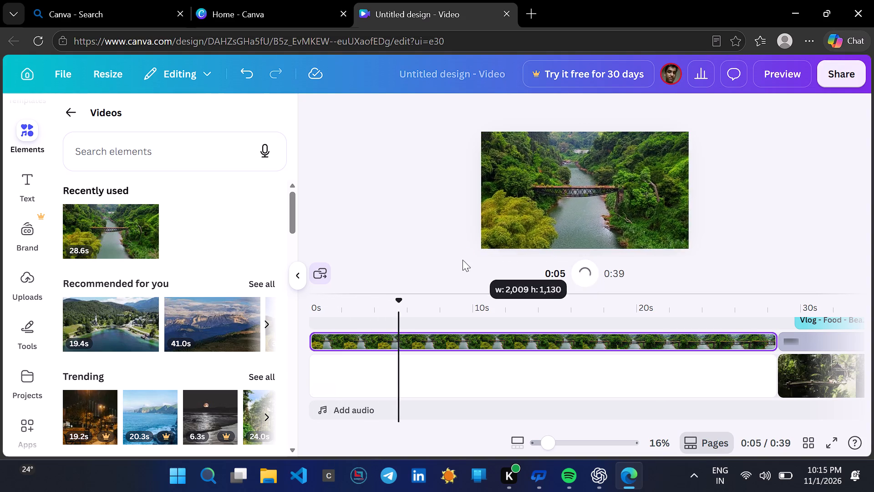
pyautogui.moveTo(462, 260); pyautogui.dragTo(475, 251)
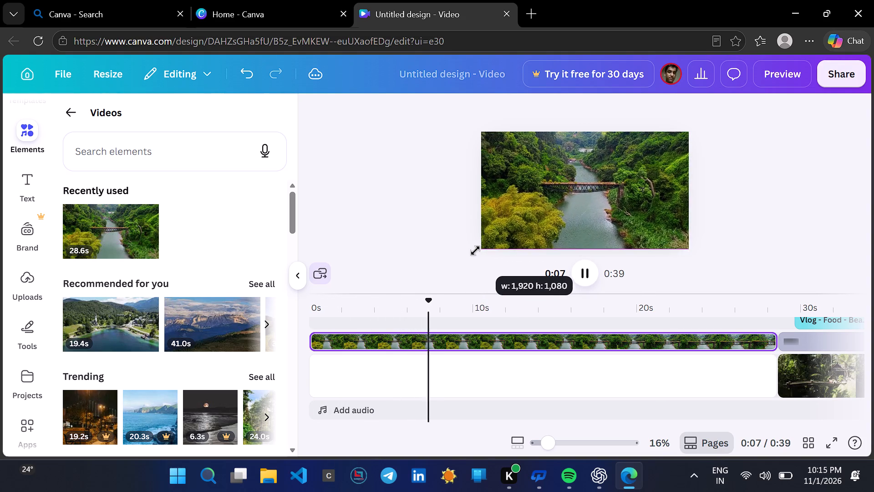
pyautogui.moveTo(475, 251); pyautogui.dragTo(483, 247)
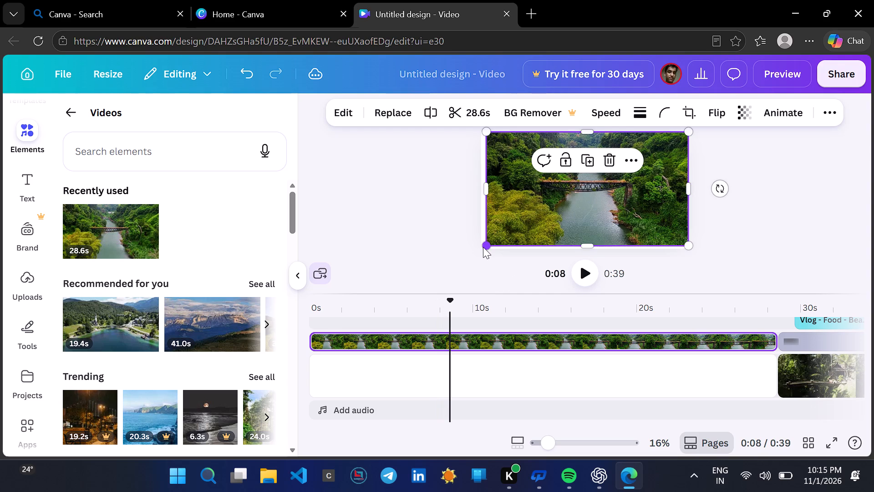
# Play the river bridge clip through to the intro and check its frames at about 17, 12, 27 and 11 s.
pyautogui.click(579, 282)
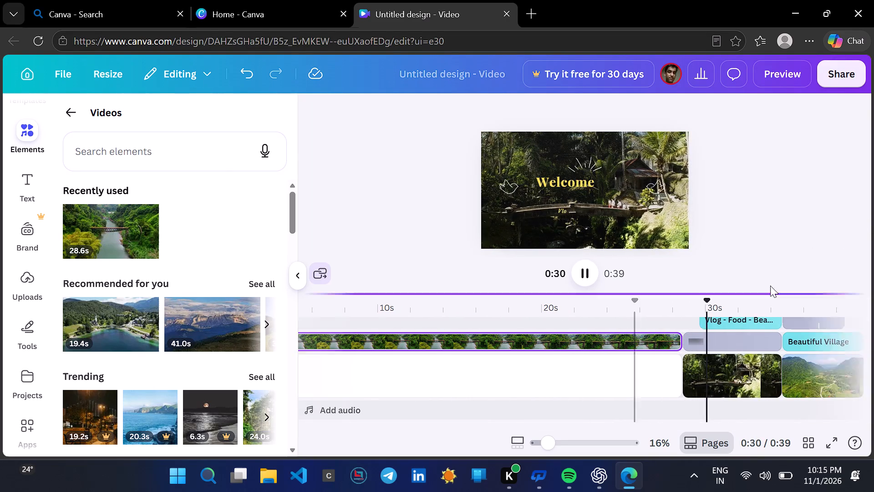
pyautogui.click(450, 347)
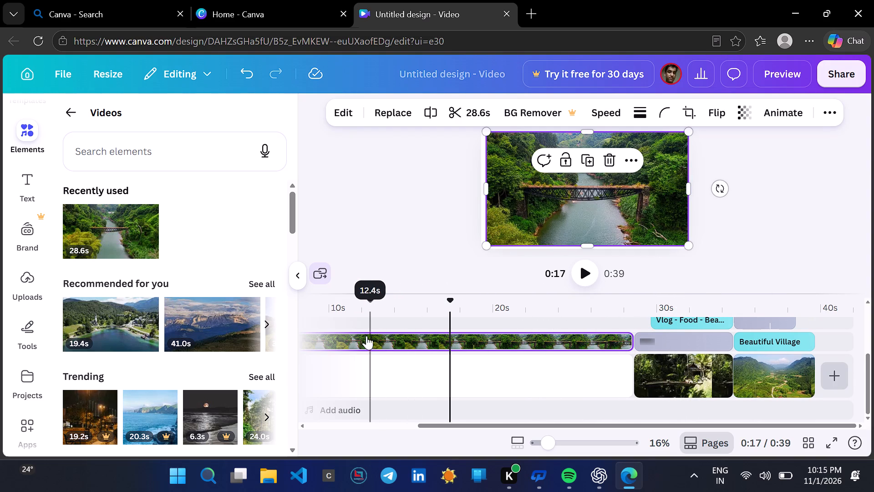
pyautogui.click(366, 334)
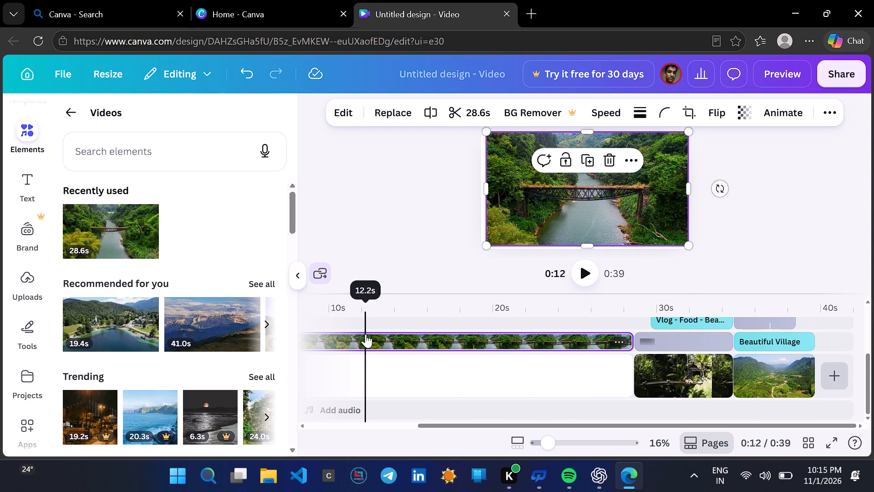
pyautogui.click(366, 334)
pyautogui.click(610, 330)
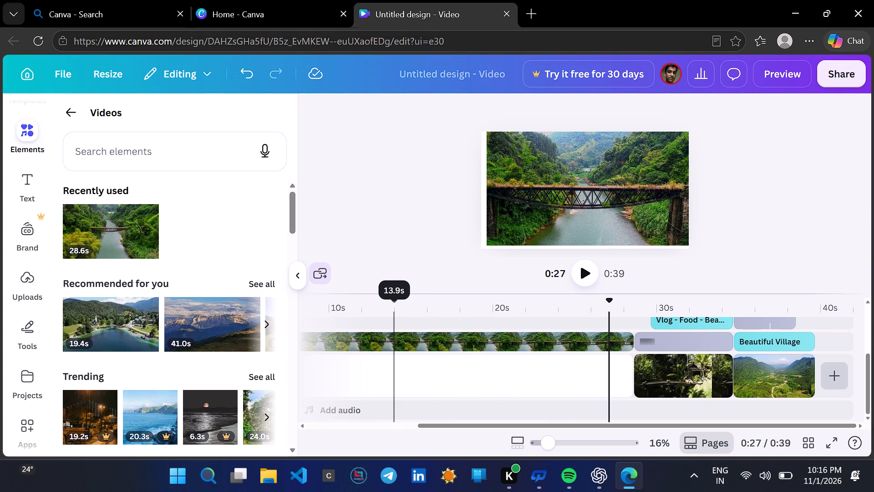
pyautogui.click(393, 306)
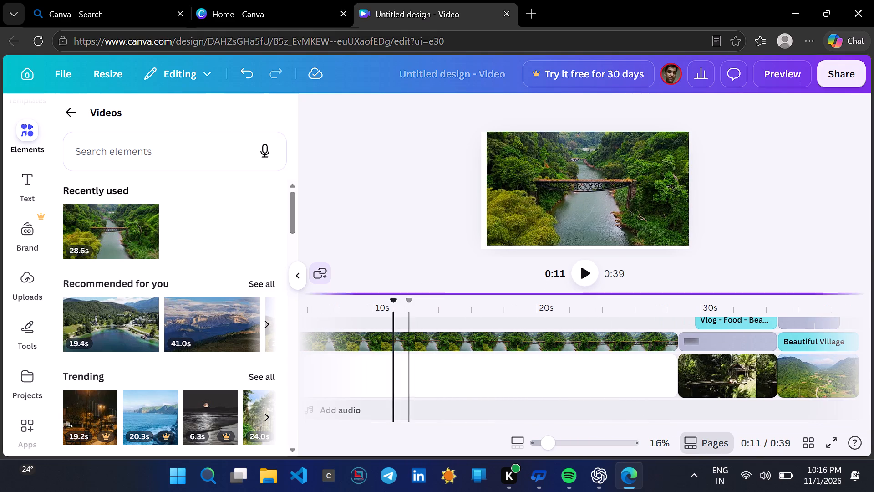
# Delete the river bridge video from its clip in the timeline.
pyautogui.click(429, 338)
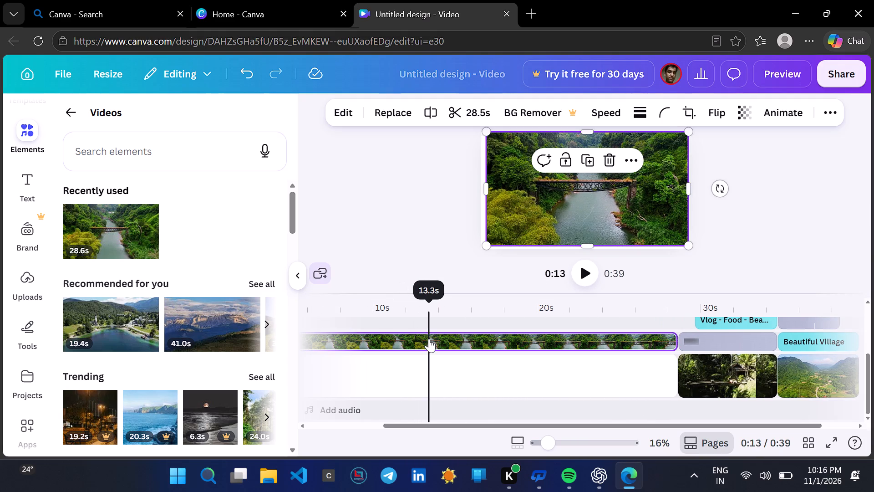
pyautogui.click(605, 161)
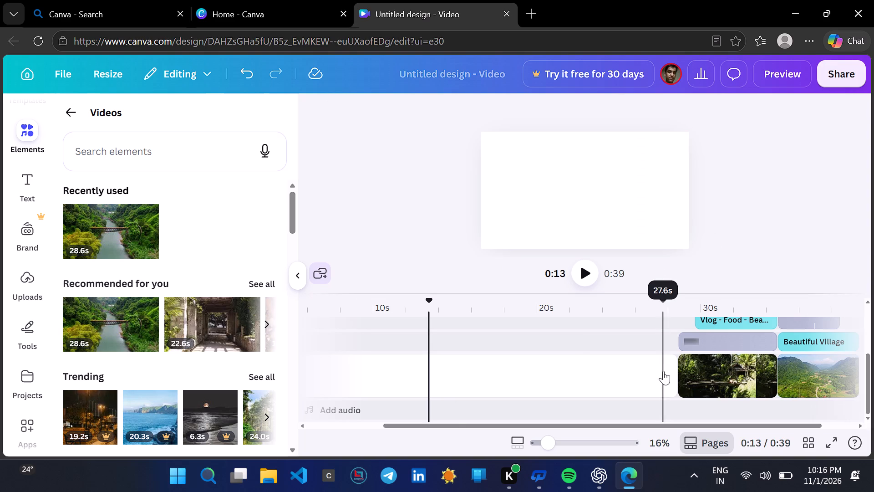
# Browse the stock video categories and add the 13.8 s Business video of a woman among colourful hanging textiles.
pyautogui.scroll(-2, 196, 379)
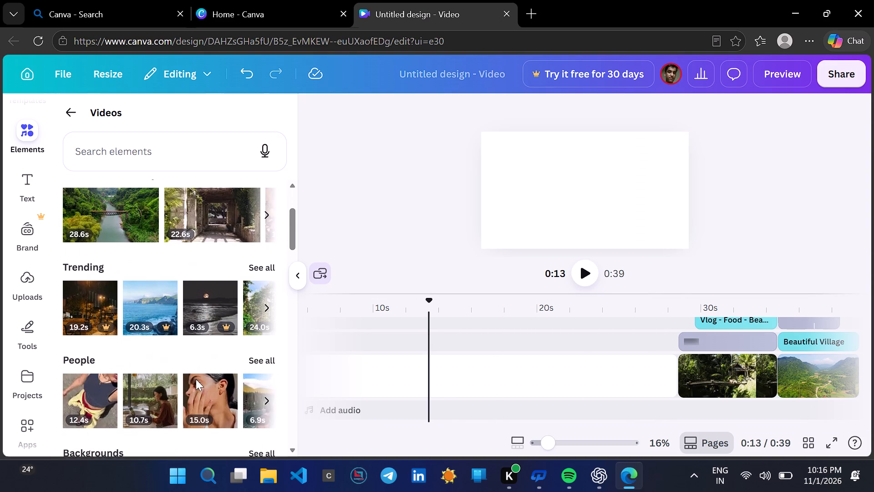
pyautogui.scroll(-3, 196, 379)
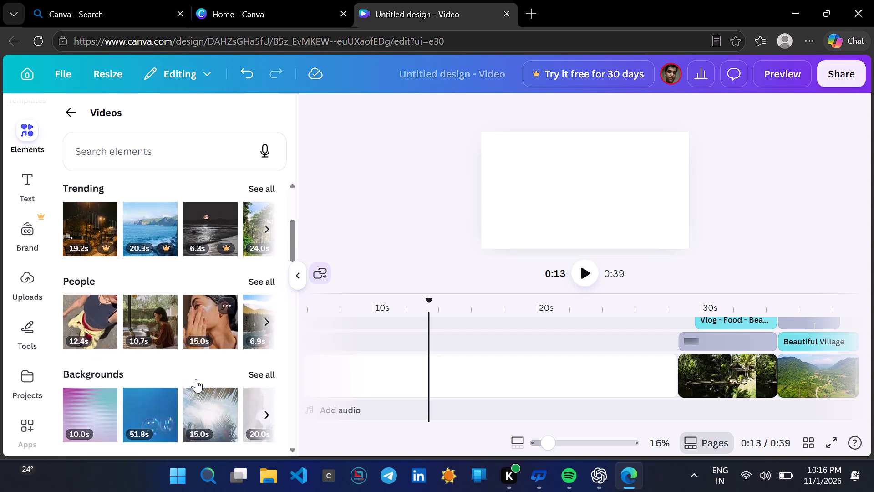
pyautogui.scroll(-6, 196, 379)
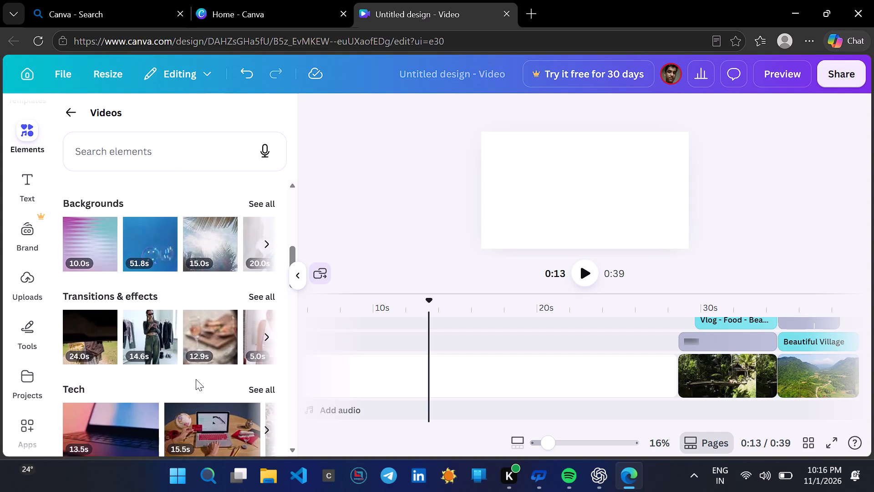
pyautogui.scroll(-2, 196, 379)
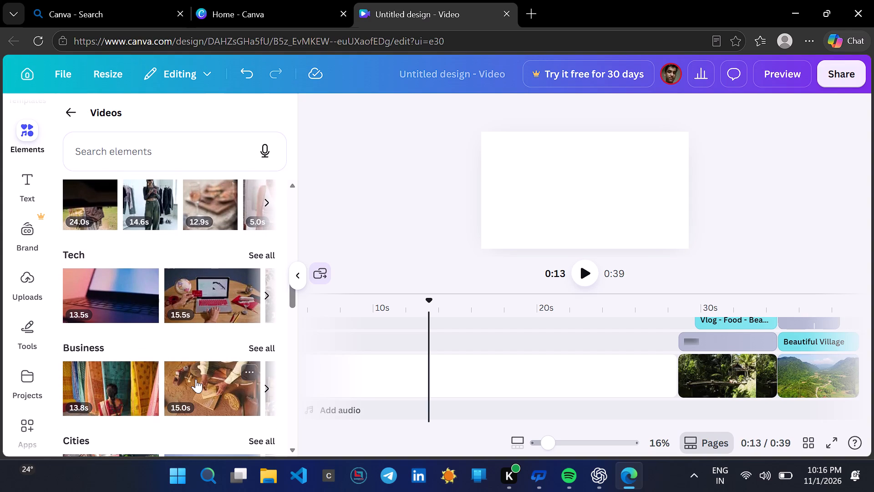
pyautogui.scroll(-3, 196, 379)
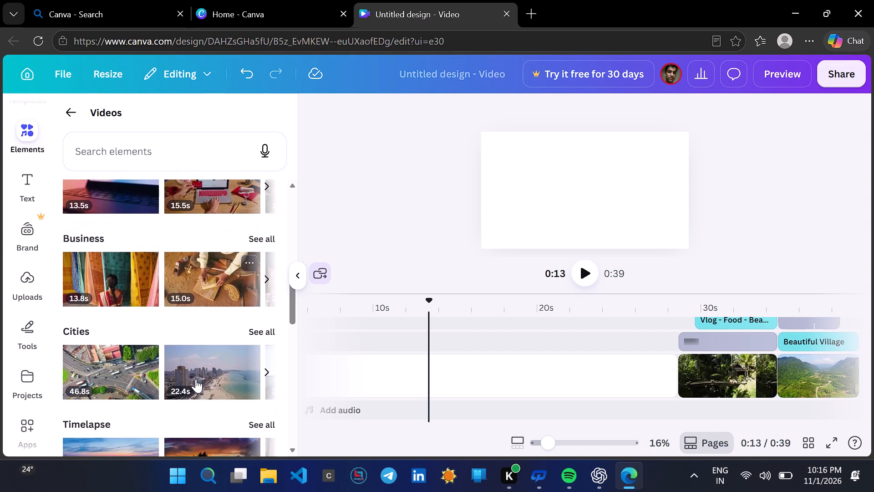
pyautogui.scroll(-2, 196, 379)
pyautogui.scroll(1, 196, 379)
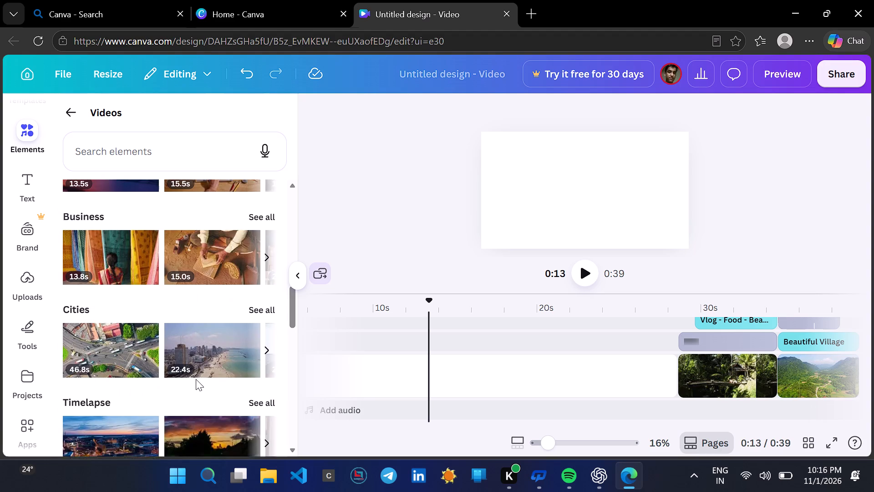
pyautogui.scroll(1, 196, 379)
pyautogui.click(105, 313)
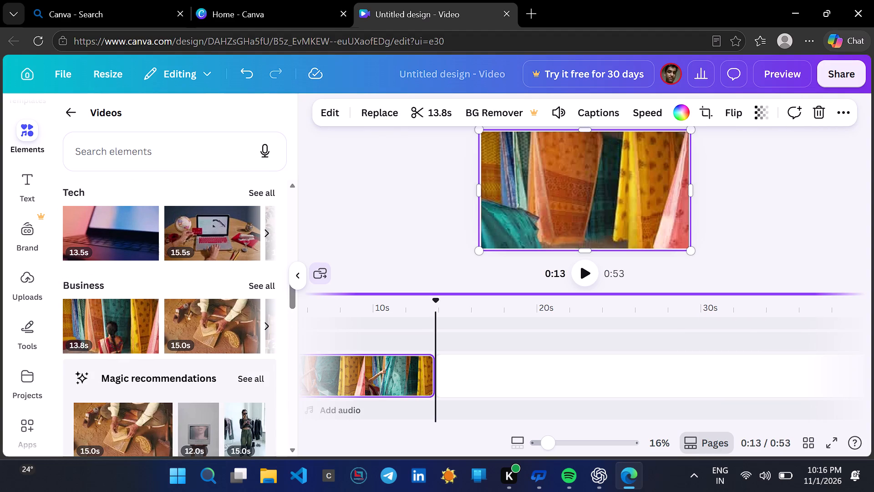
# Move the playhead back to the start and play the textile video.
pyautogui.moveTo(436, 314); pyautogui.dragTo(312, 316)
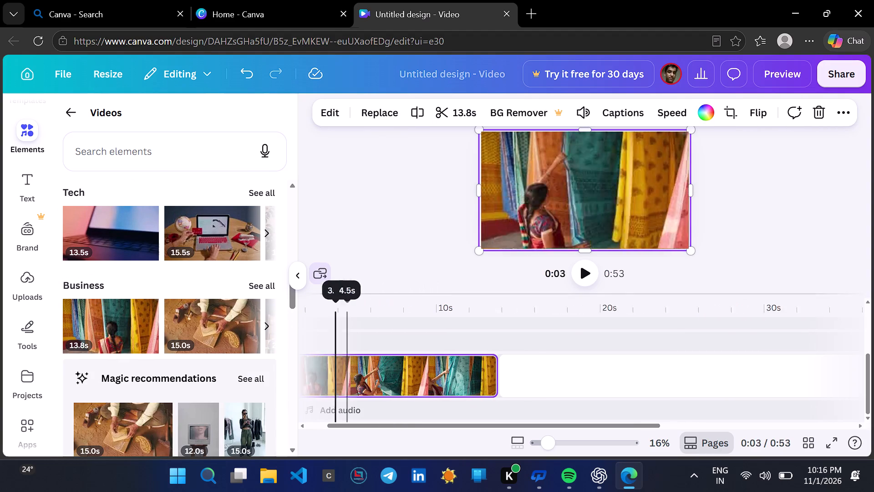
pyautogui.moveTo(312, 316); pyautogui.dragTo(231, 321)
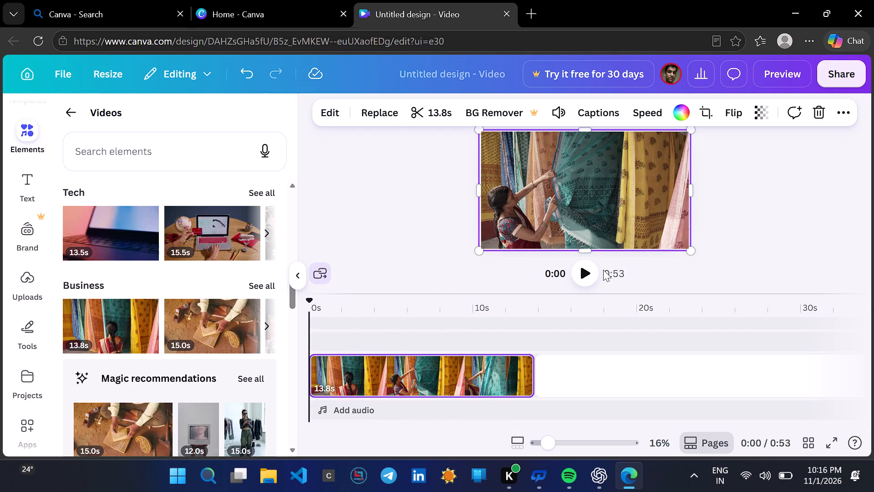
pyautogui.click(586, 272)
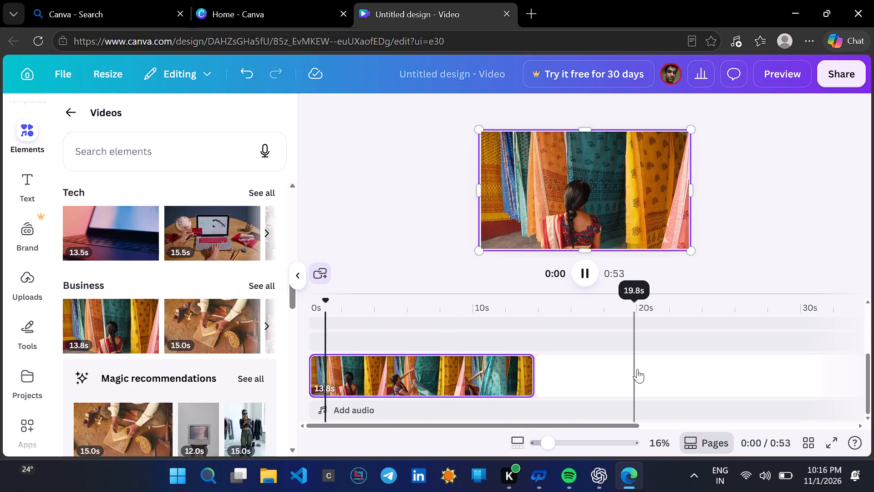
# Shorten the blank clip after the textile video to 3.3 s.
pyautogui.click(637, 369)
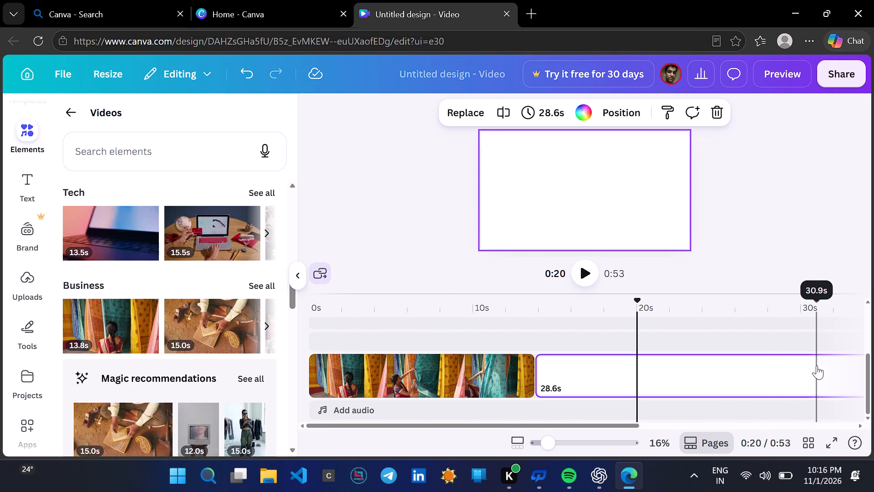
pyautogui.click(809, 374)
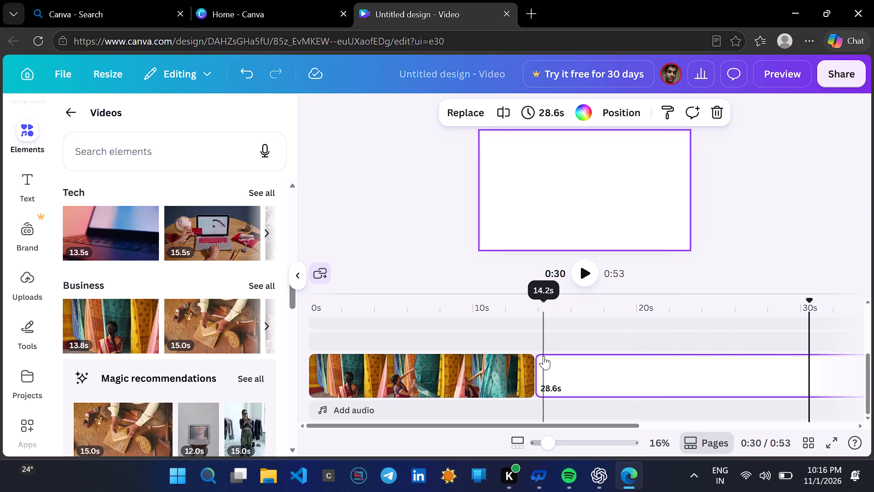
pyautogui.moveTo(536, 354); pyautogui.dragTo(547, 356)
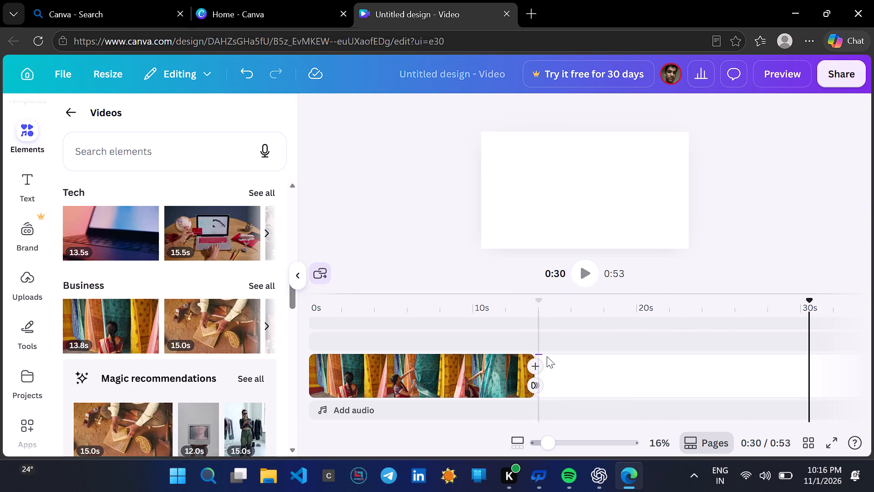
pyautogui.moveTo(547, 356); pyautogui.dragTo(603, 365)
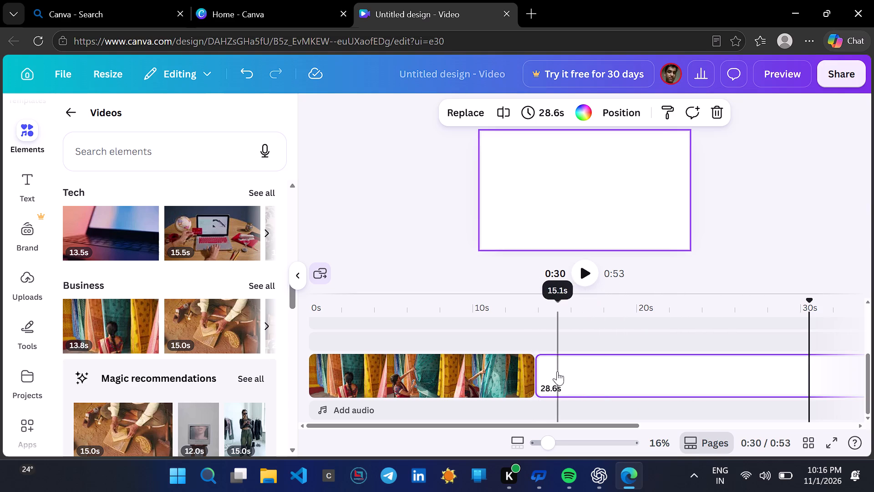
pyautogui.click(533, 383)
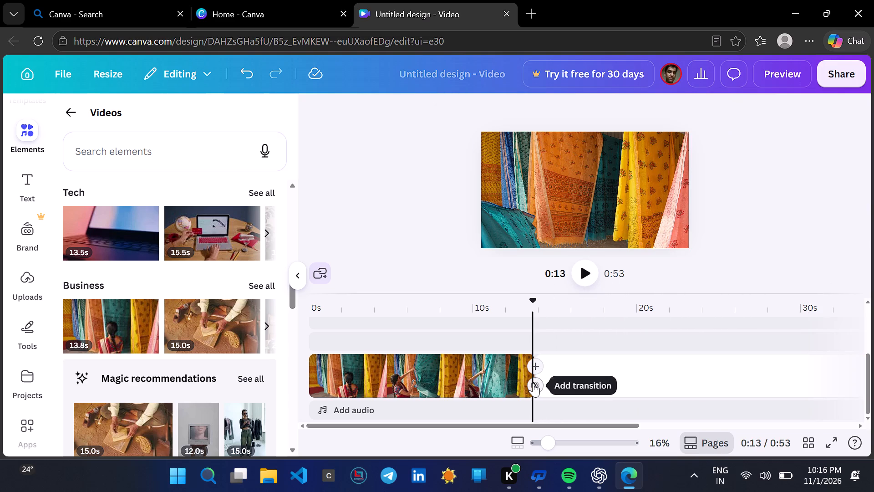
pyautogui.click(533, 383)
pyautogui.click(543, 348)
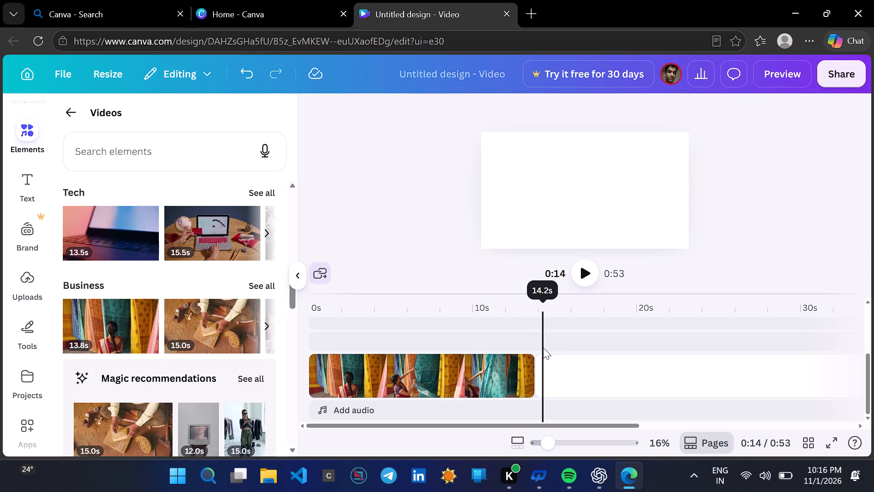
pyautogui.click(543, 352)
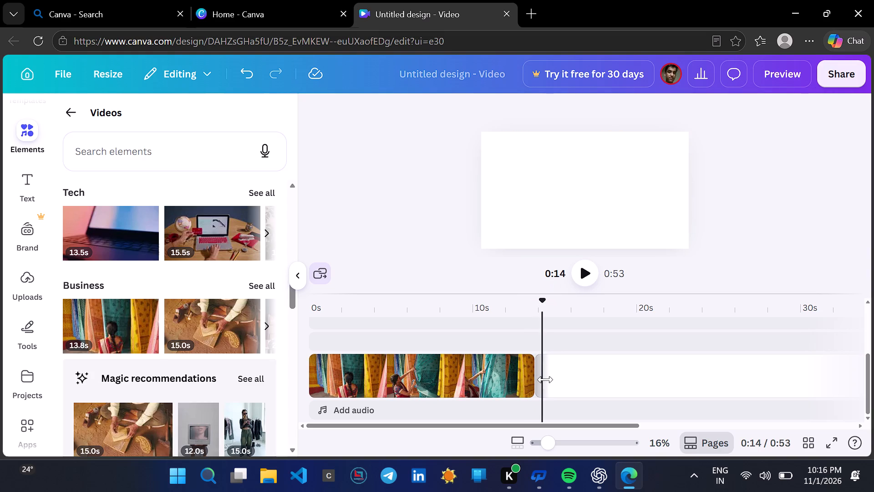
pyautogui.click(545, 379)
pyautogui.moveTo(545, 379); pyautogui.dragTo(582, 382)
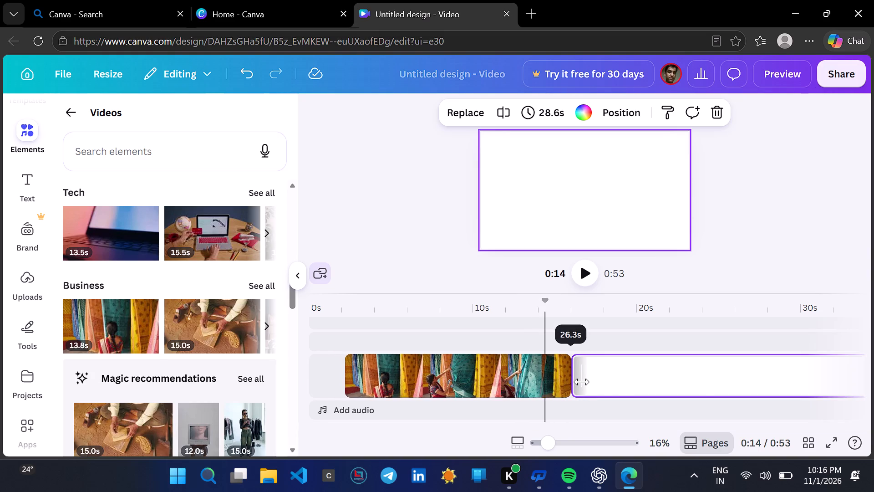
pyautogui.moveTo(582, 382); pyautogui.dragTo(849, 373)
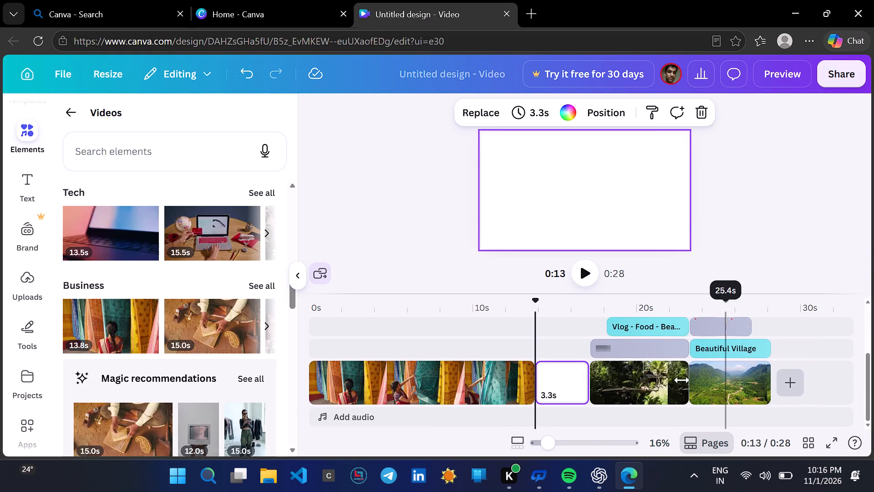
# Delete the blank clip between the textile video and the river bridge intro from the timeline.
pyautogui.click(576, 384)
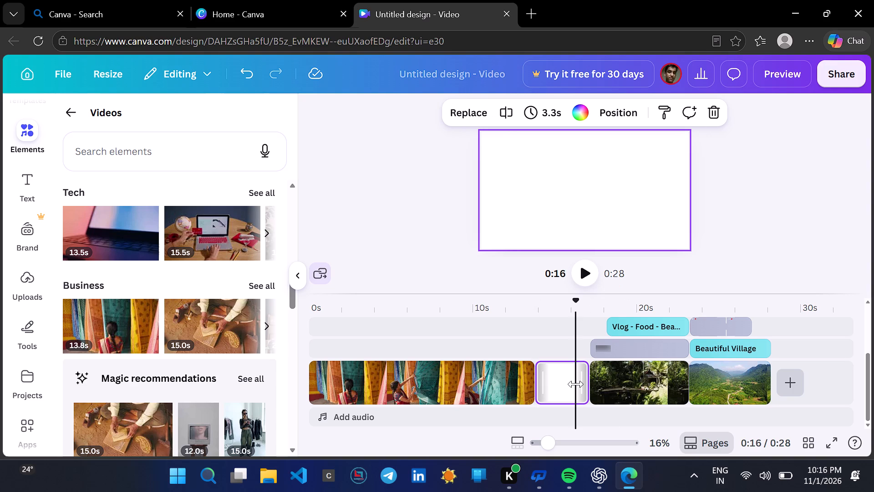
pyautogui.click(553, 401)
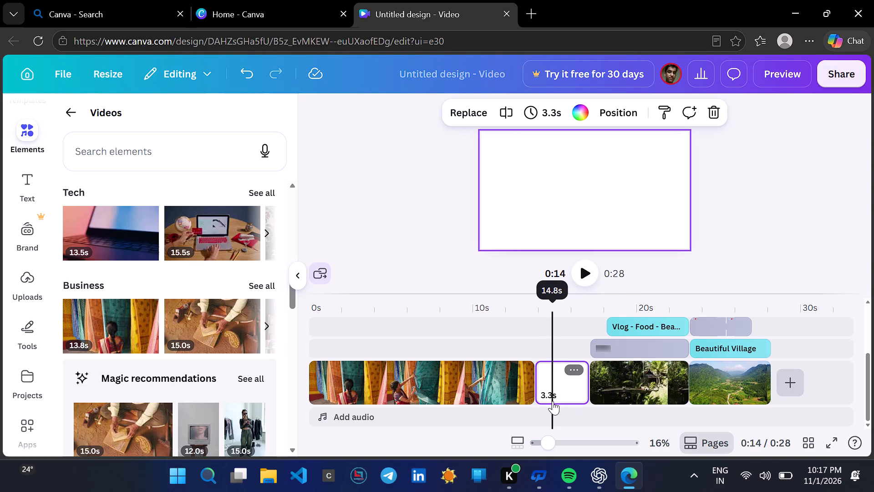
pyautogui.click(564, 400)
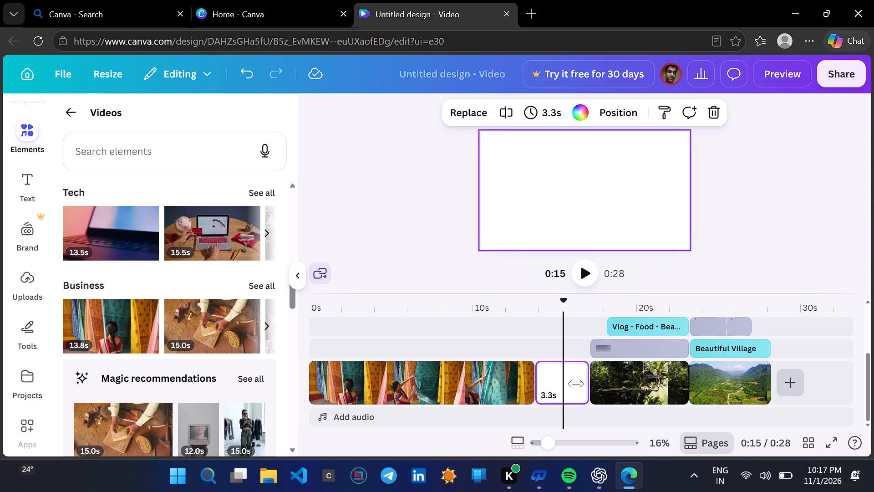
pyautogui.click(577, 373)
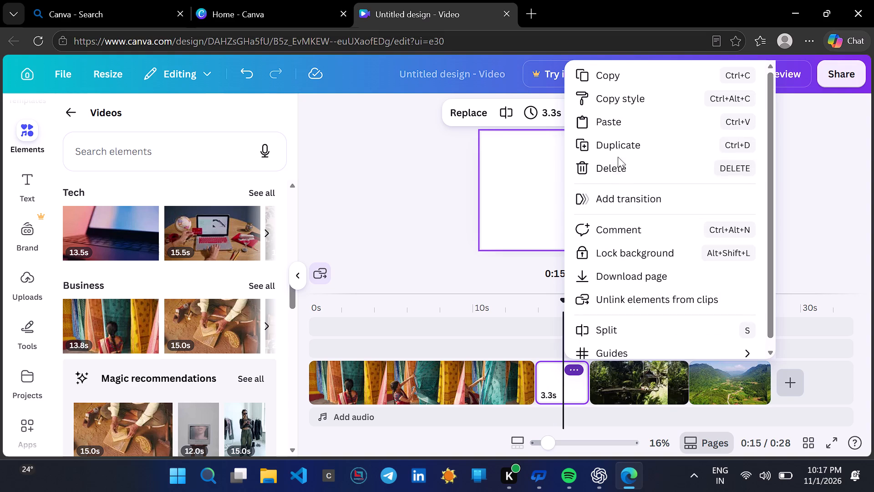
pyautogui.click(616, 176)
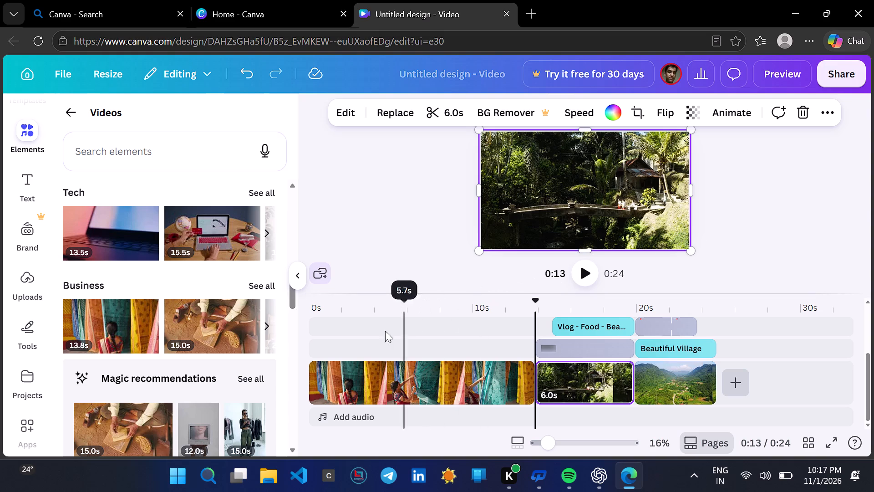
# Extend the start of the gradient overlay above the intro clip slightly earlier, making it 6.5 s long.
pyautogui.click(309, 334)
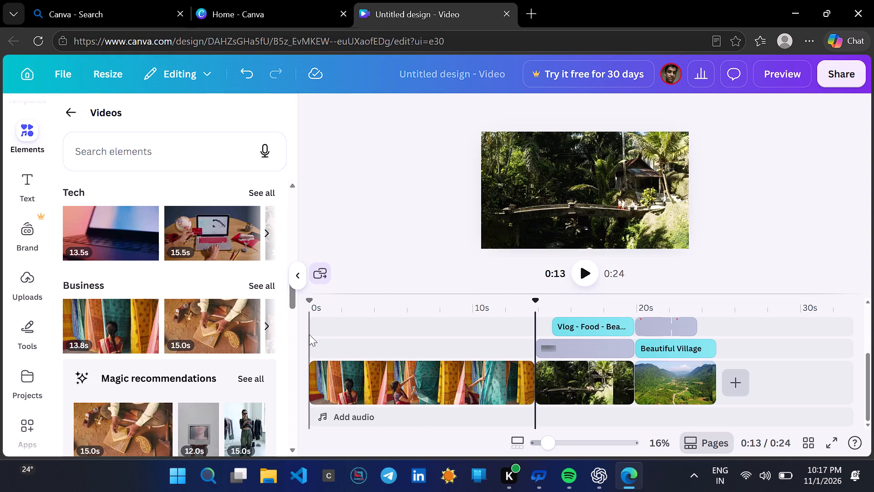
pyautogui.click(307, 385)
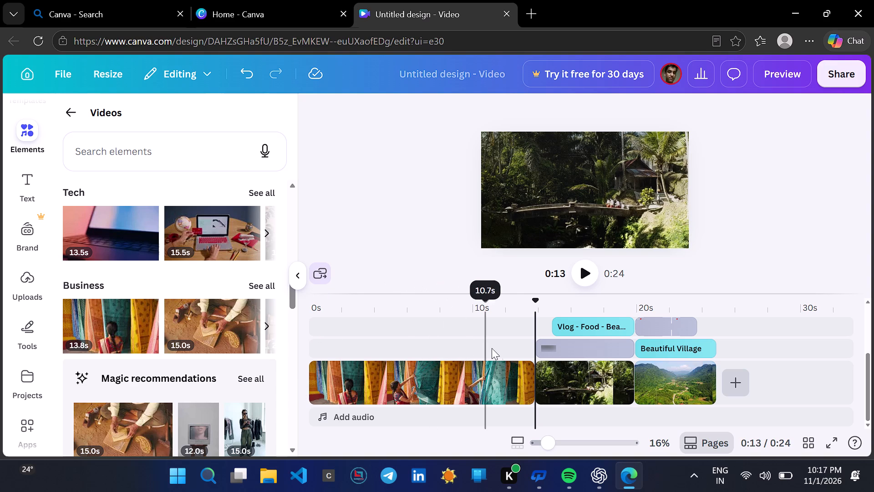
pyautogui.moveTo(539, 347); pyautogui.dragTo(351, 349)
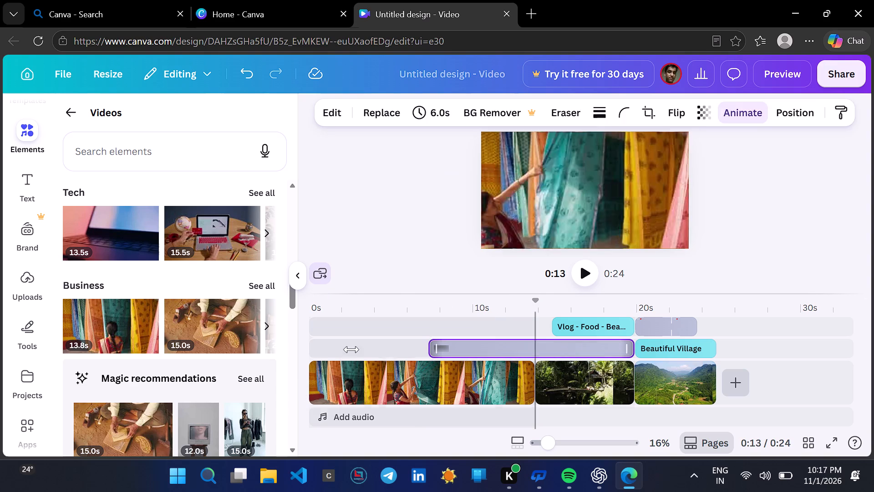
pyautogui.moveTo(351, 349); pyautogui.dragTo(488, 345)
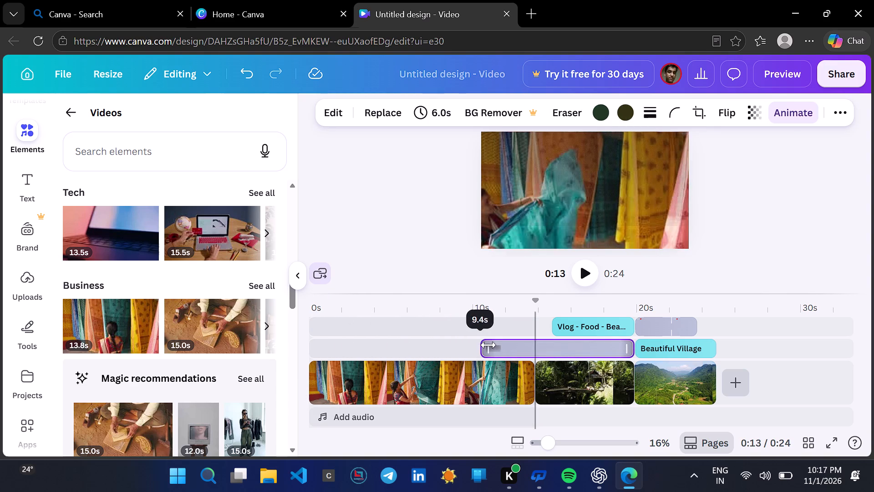
pyautogui.moveTo(488, 345); pyautogui.dragTo(531, 348)
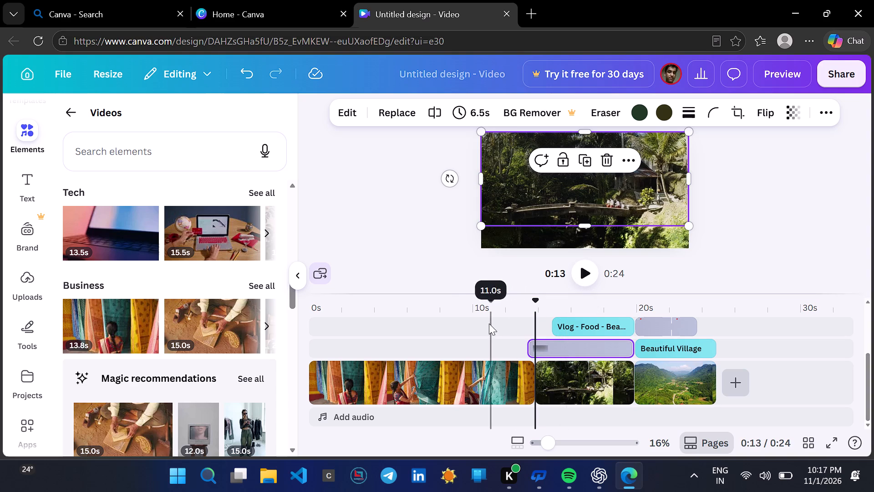
# Move the 6.0 s river bridge intro clip to the start of the timeline, ahead of the textile video.
pyautogui.click(316, 333)
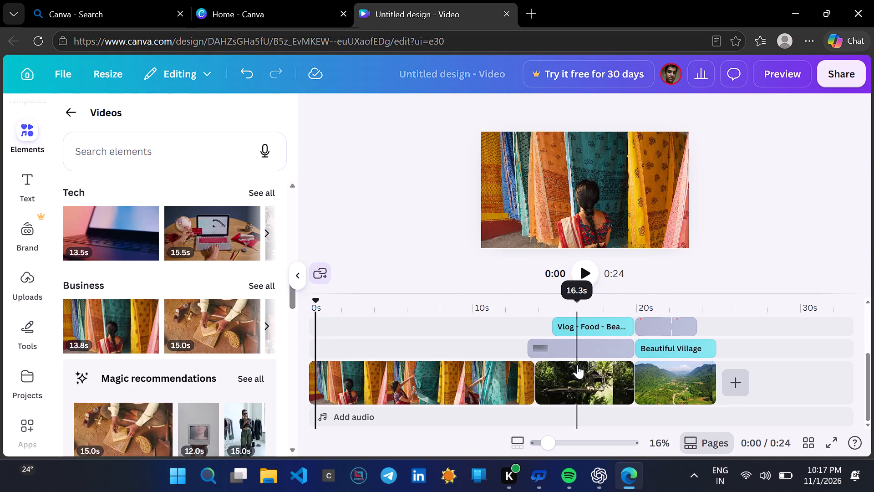
pyautogui.moveTo(577, 365); pyautogui.dragTo(230, 394)
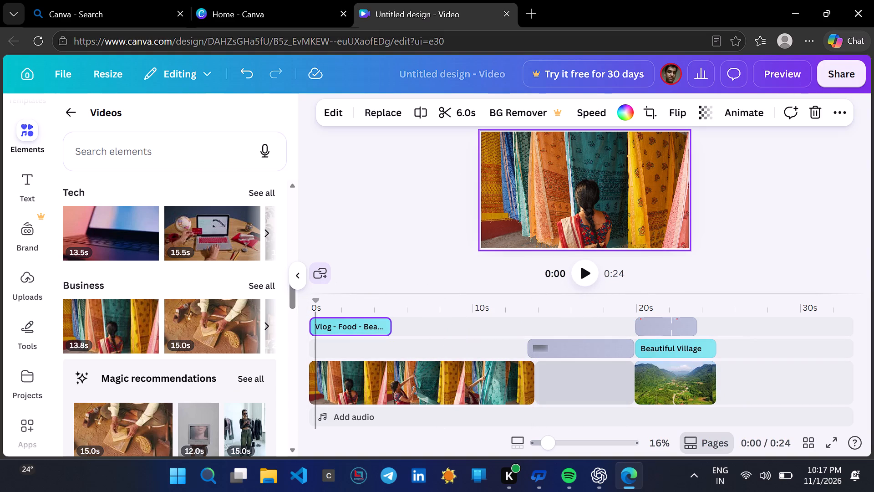
pyautogui.moveTo(230, 394); pyautogui.dragTo(290, 482)
pyautogui.moveTo(290, 482); pyautogui.dragTo(309, 486)
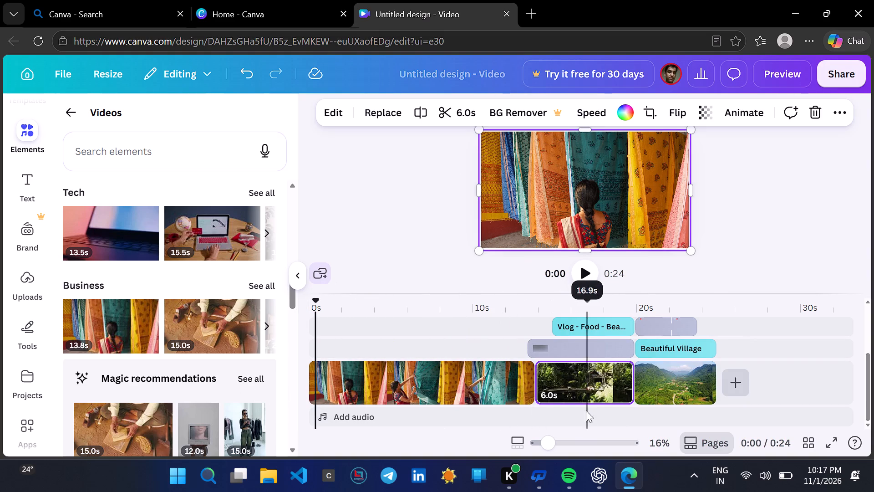
pyautogui.moveTo(577, 384); pyautogui.dragTo(327, 405)
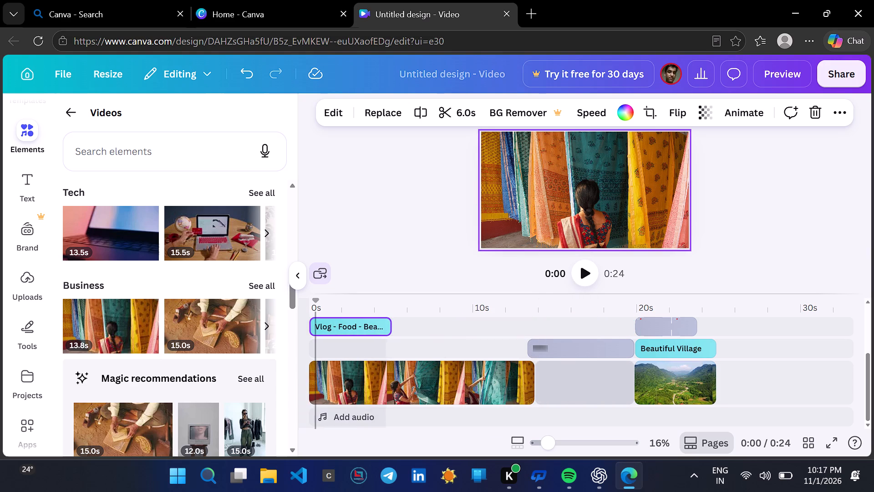
pyautogui.moveTo(327, 405); pyautogui.dragTo(353, 379)
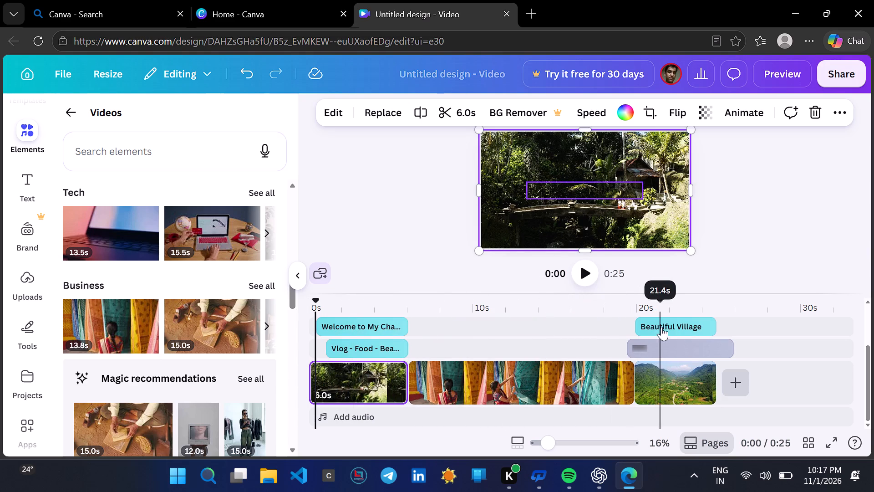
# Move the 5.0 s Beautiful Village clip between the river bridge intro and the textile video.
pyautogui.moveTo(651, 362); pyautogui.dragTo(611, 337)
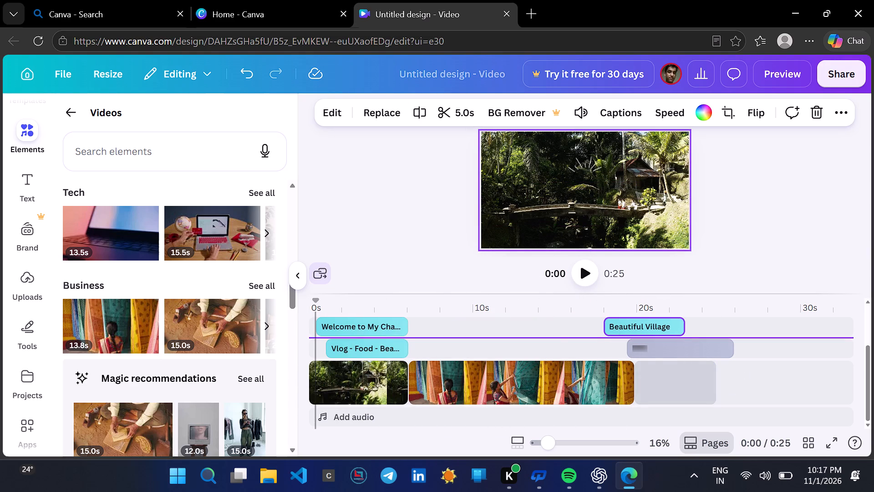
pyautogui.moveTo(611, 337); pyautogui.dragTo(449, 371)
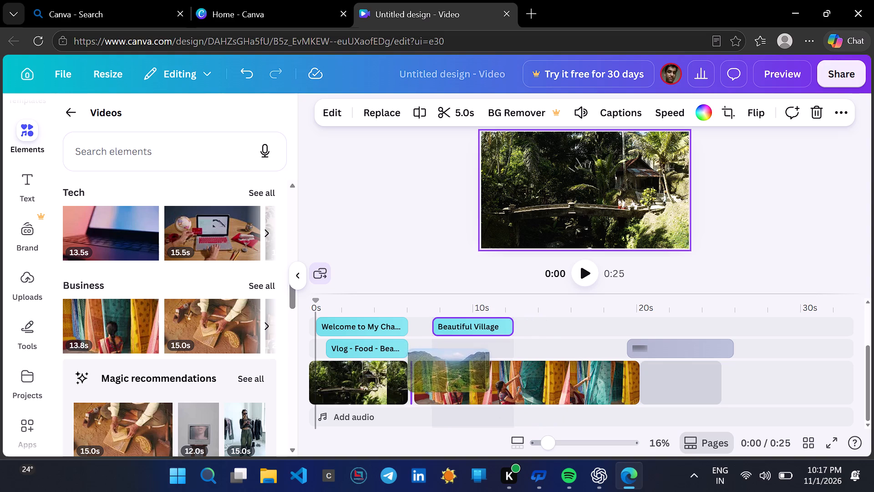
pyautogui.moveTo(449, 371); pyautogui.dragTo(453, 379)
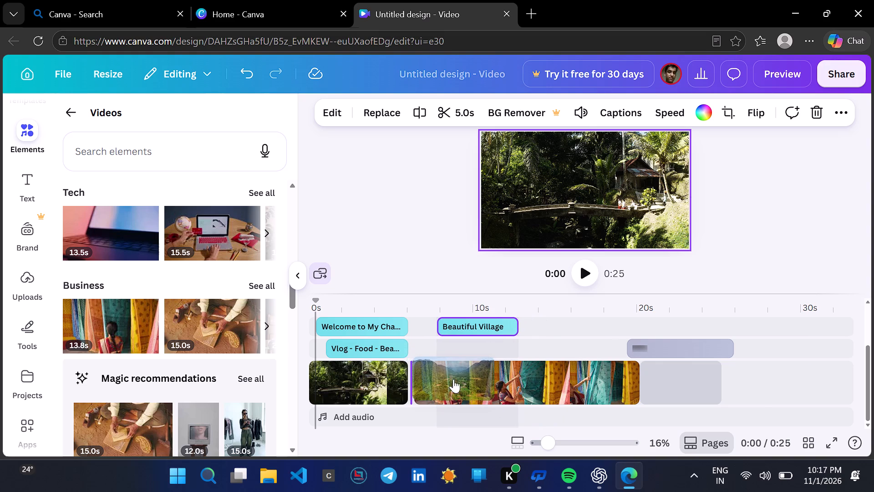
pyautogui.click(453, 379)
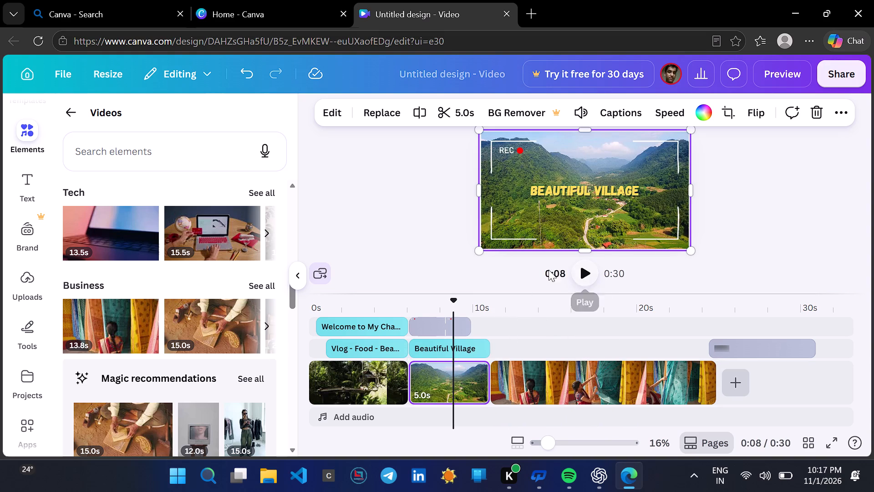
# Play the reordered video from near the start of the intro clip.
pyautogui.click(313, 368)
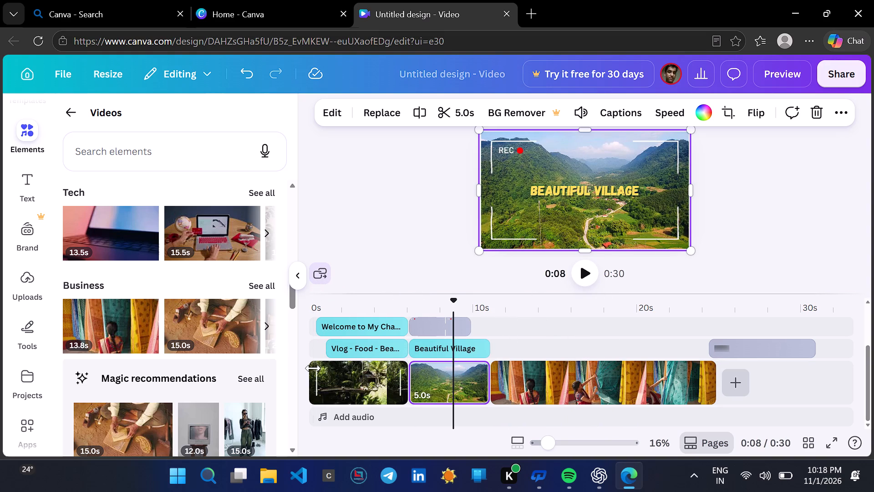
pyautogui.click(322, 369)
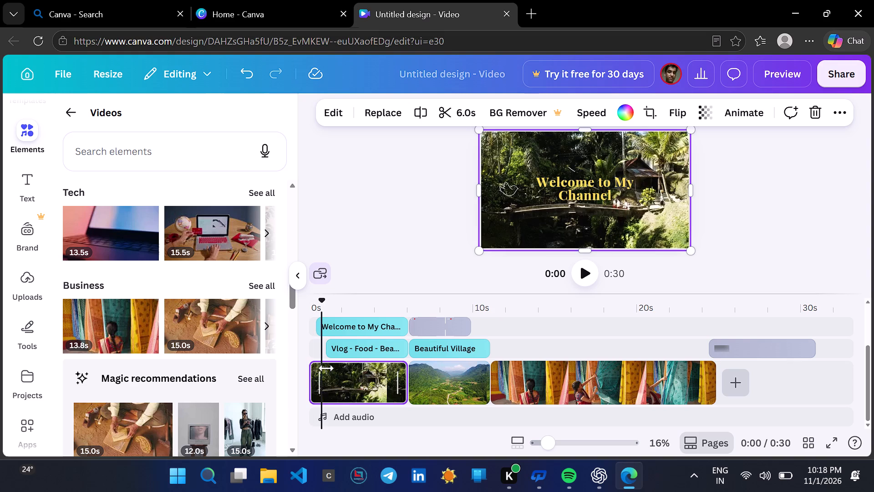
pyautogui.click(577, 271)
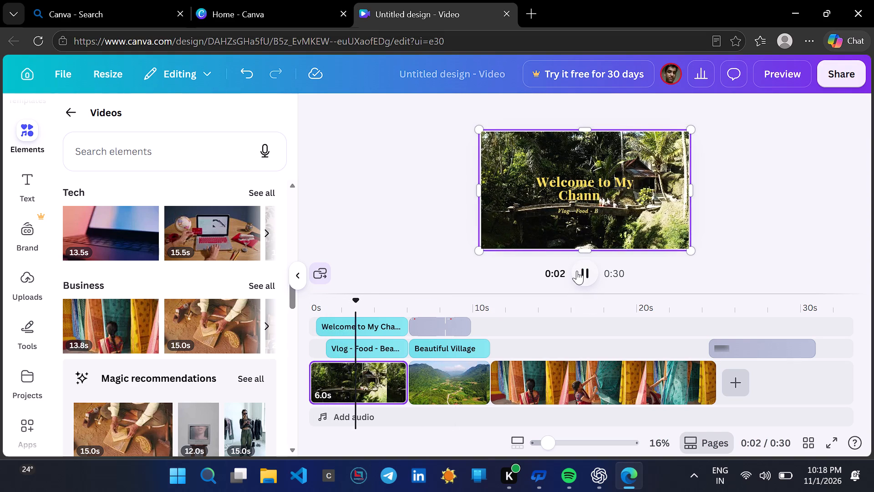
# Replace "Food" in the subtitle over the river bridge intro clip so it reads "Vlog-expolor - Beauty".
pyautogui.click(371, 351)
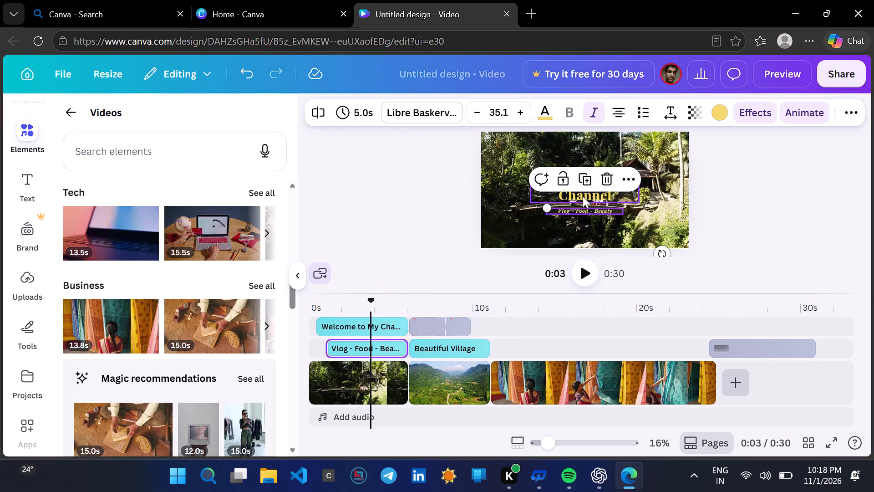
pyautogui.click(588, 209)
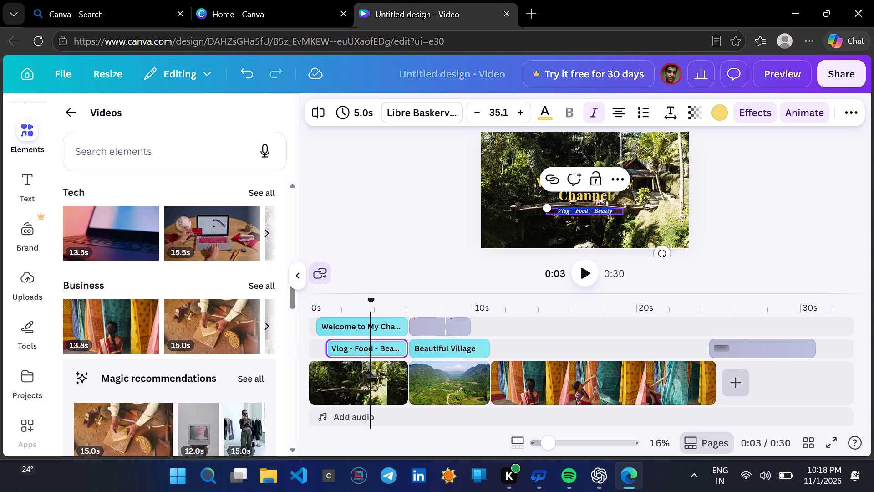
pyautogui.click(588, 209)
pyautogui.press('BackSpace')
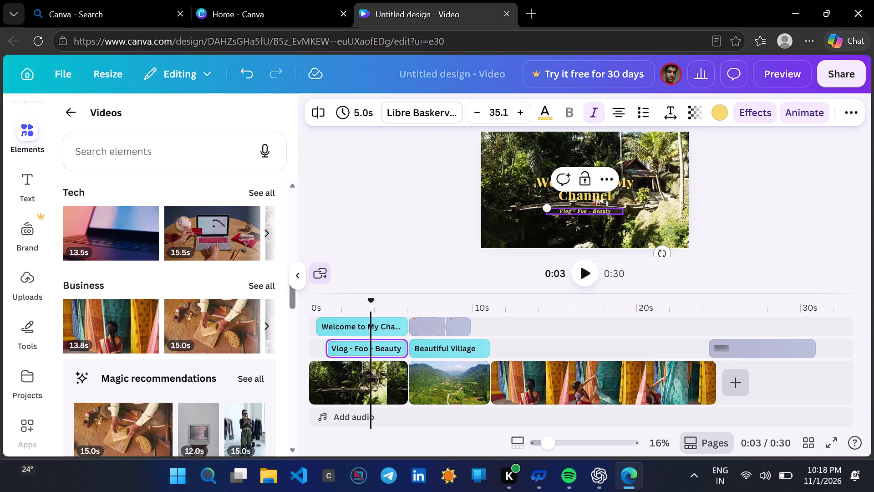
pyautogui.press('BackSpace')
pyautogui.press('BackSpace')
pyautogui.press('BackSpace')
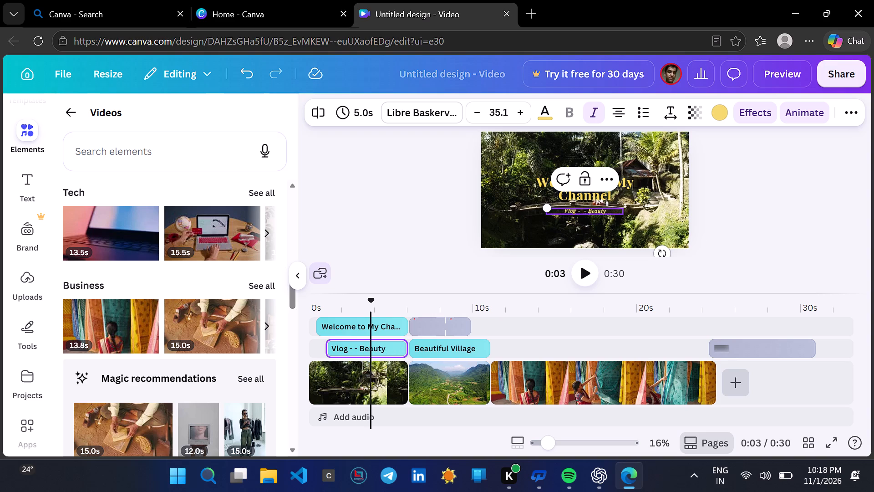
pyautogui.press('BackSpace')
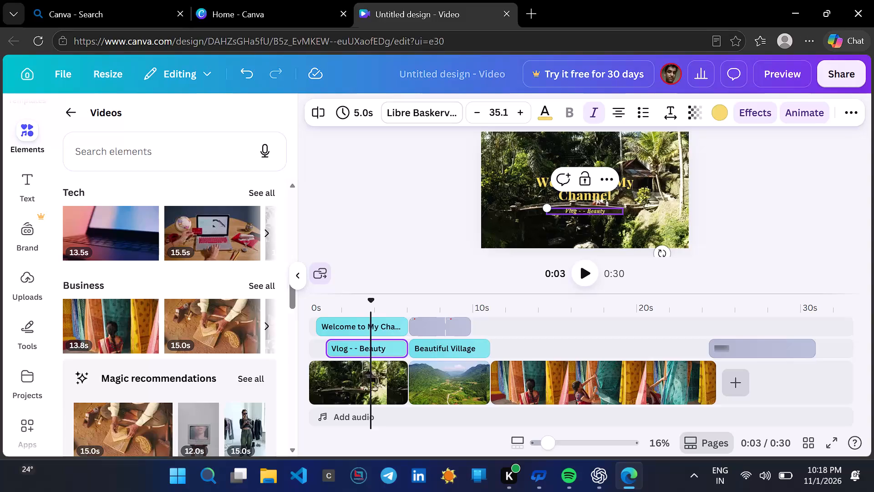
pyautogui.press('BackSpace')
pyautogui.press('BackSpace')
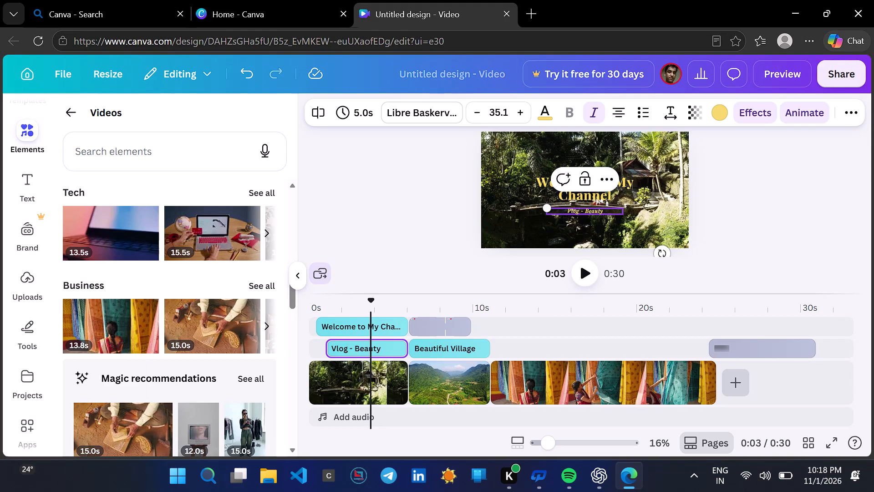
pyautogui.press('-')
pyautogui.write('expol')
pyautogui.write('or')
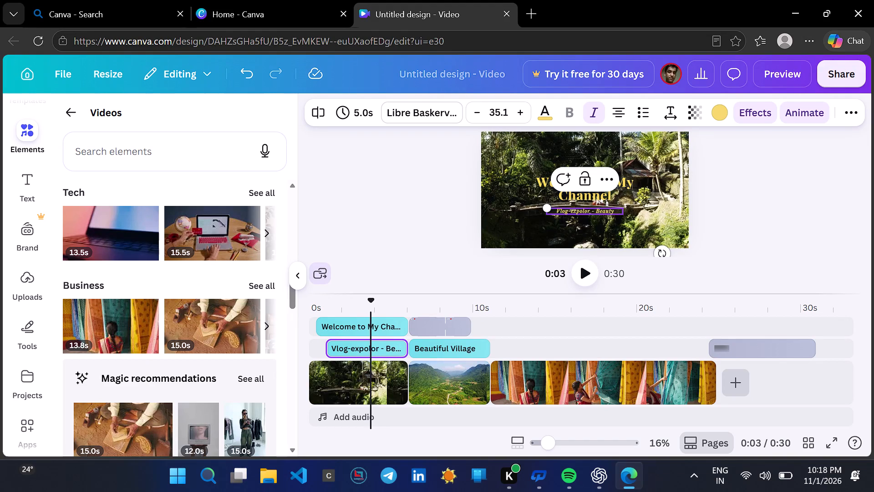
# Play the video from the intro into the textile clip to review the edited subtitle and the clip sequence.
pyautogui.click(589, 275)
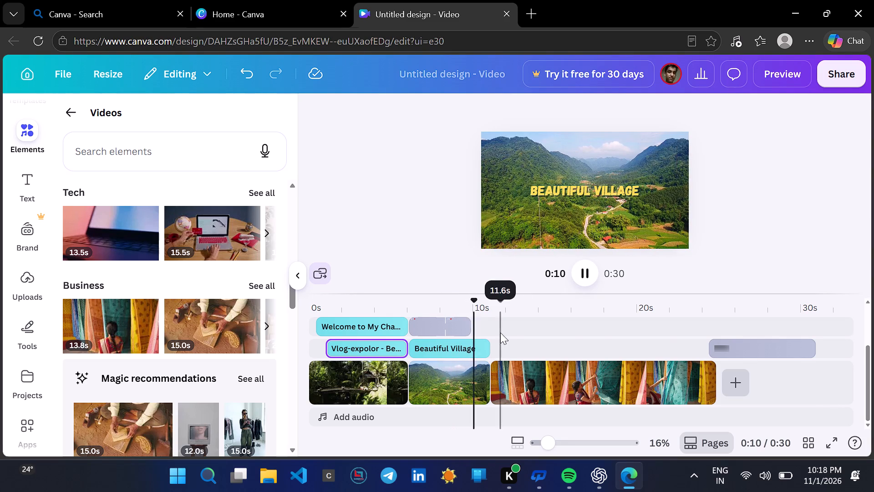
pyautogui.click(589, 274)
pyautogui.click(589, 274)
pyautogui.click(589, 274)
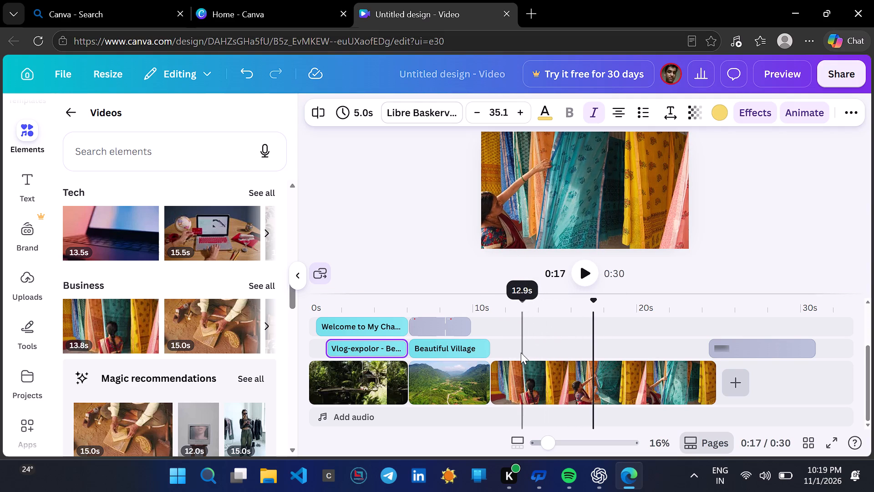
pyautogui.click(514, 332)
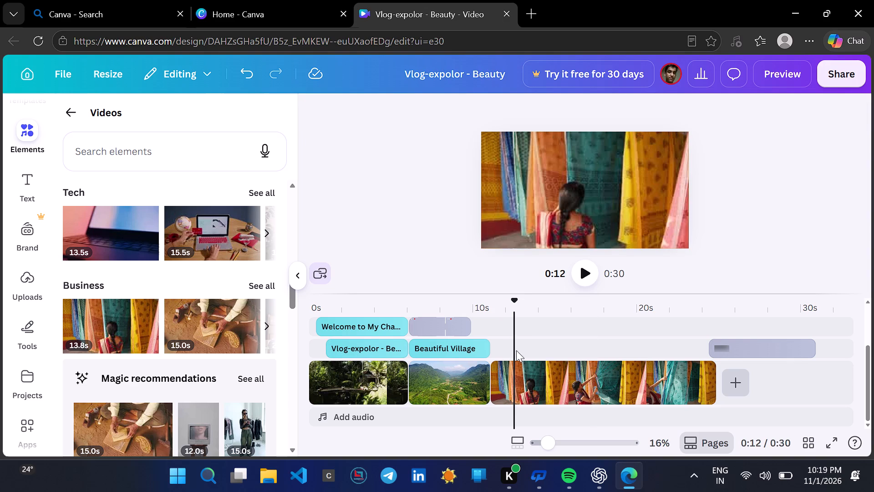
pyautogui.click(519, 348)
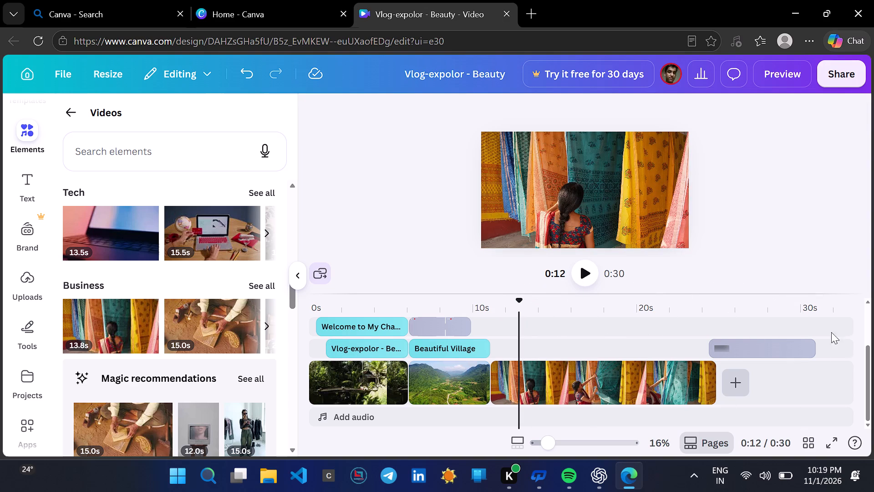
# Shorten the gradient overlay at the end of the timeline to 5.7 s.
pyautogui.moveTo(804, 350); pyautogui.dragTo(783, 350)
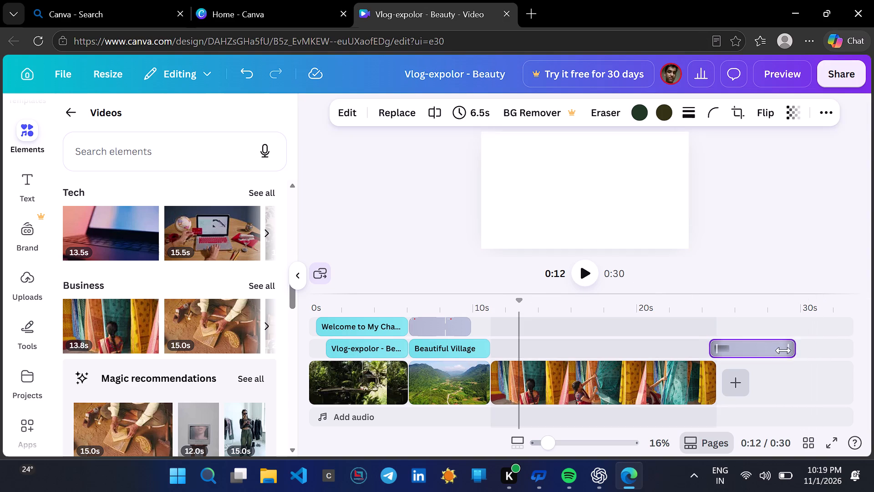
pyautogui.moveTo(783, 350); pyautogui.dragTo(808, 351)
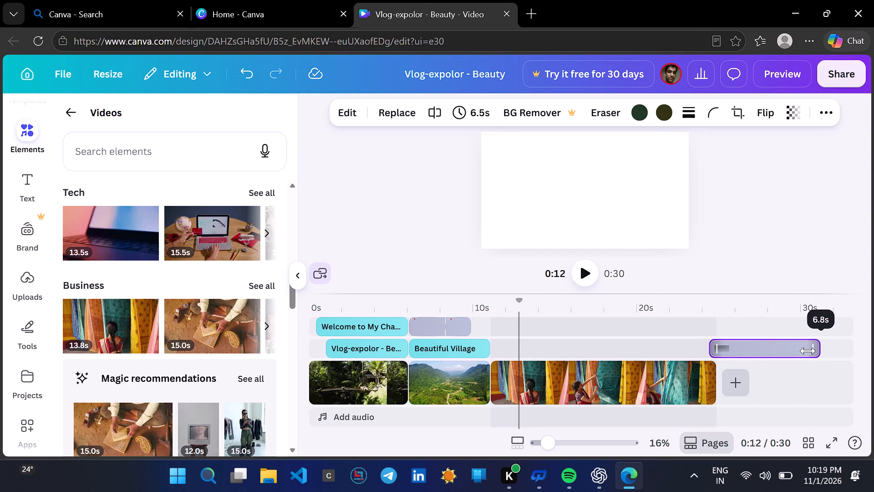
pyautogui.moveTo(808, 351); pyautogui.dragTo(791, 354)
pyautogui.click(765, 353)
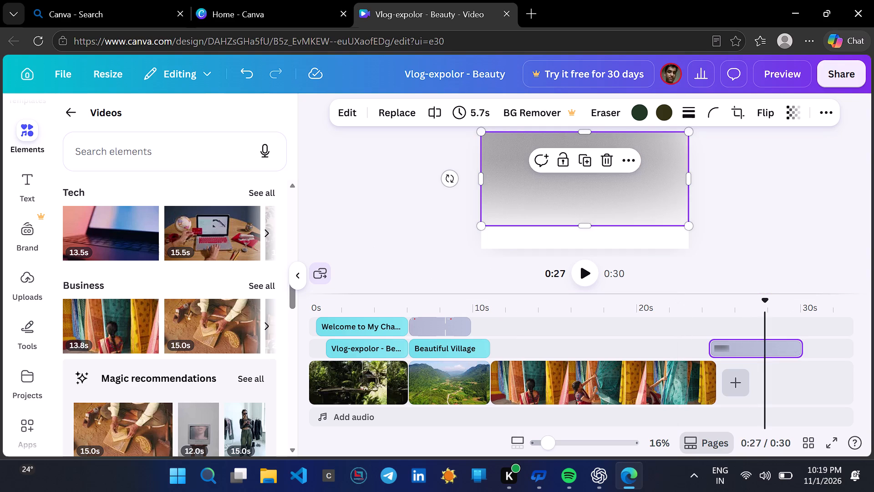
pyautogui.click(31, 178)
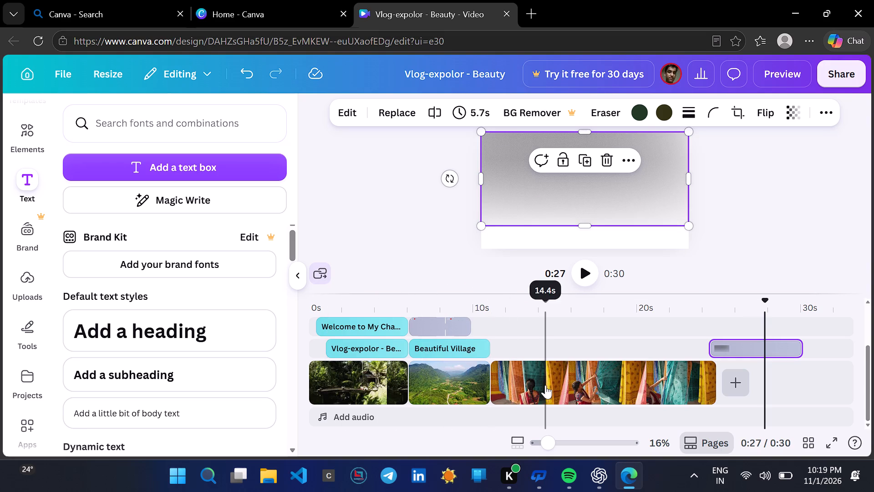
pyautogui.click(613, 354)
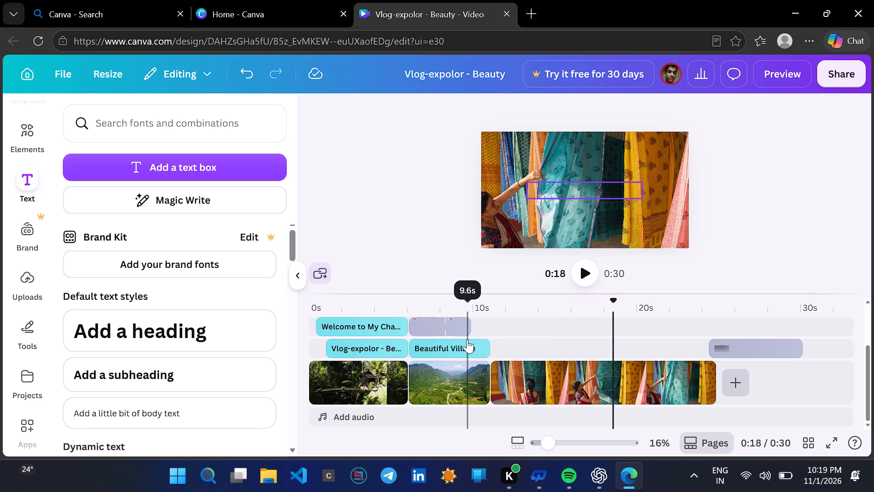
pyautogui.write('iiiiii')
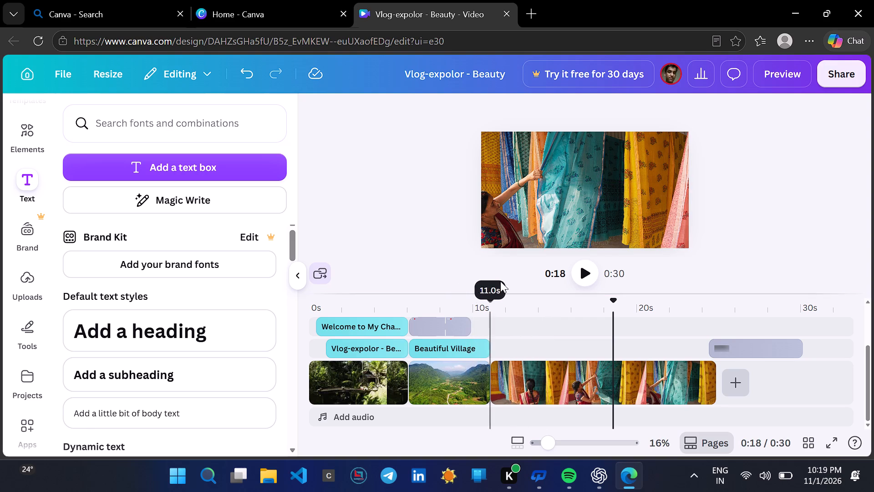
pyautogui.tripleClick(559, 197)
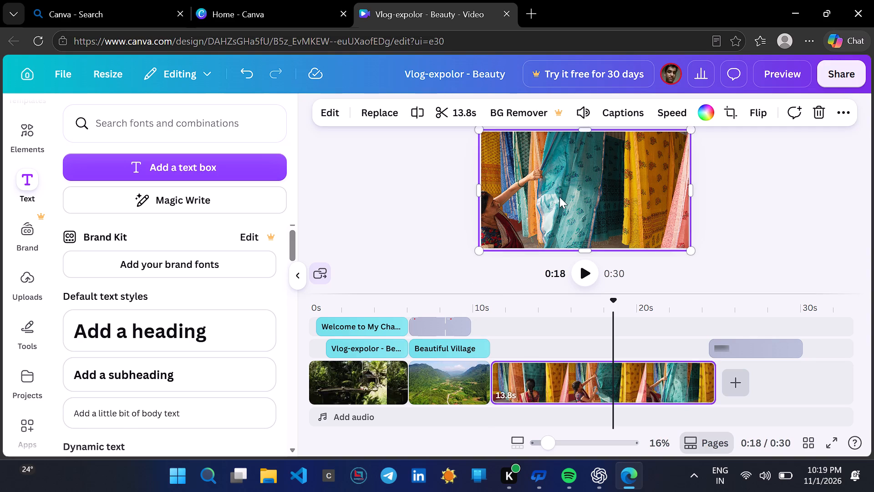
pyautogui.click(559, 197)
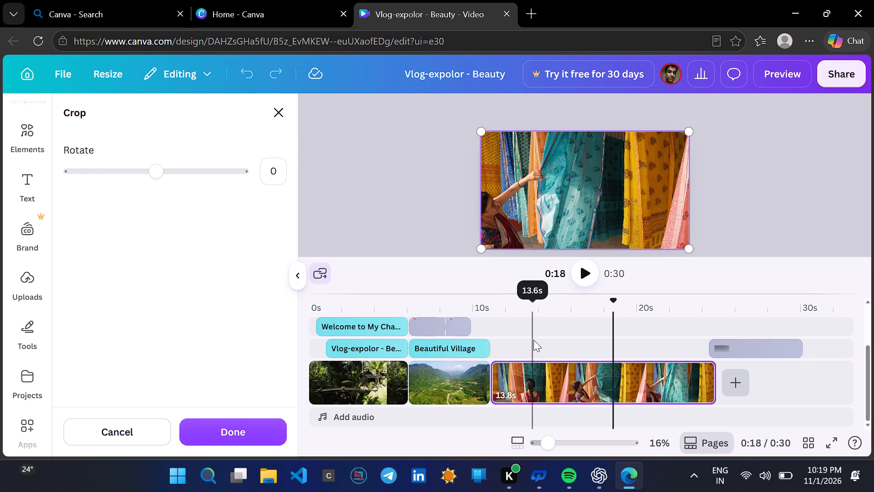
# Delete the 13.8 s textile clip that follows the Beautiful Village clip.
pyautogui.click(533, 379)
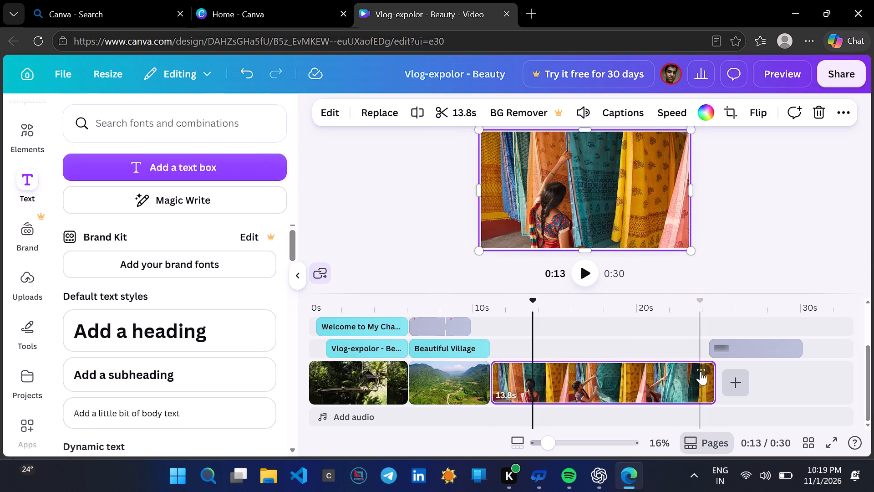
pyautogui.click(701, 371)
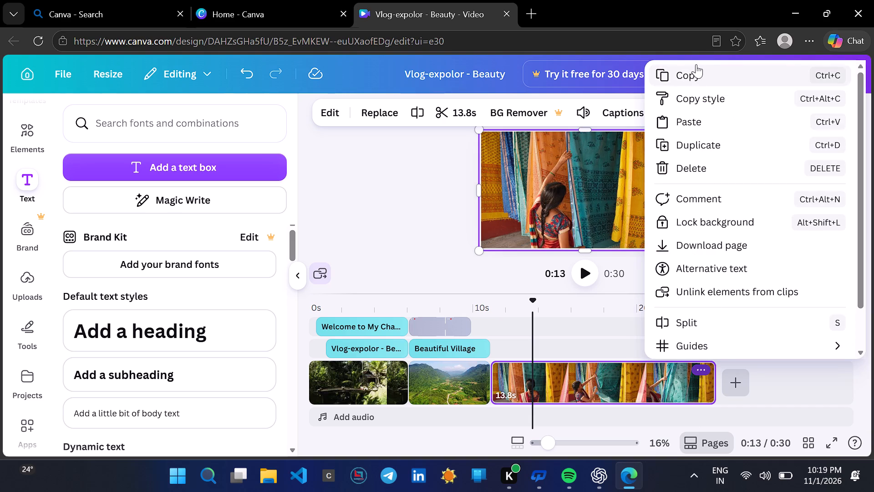
pyautogui.click(681, 174)
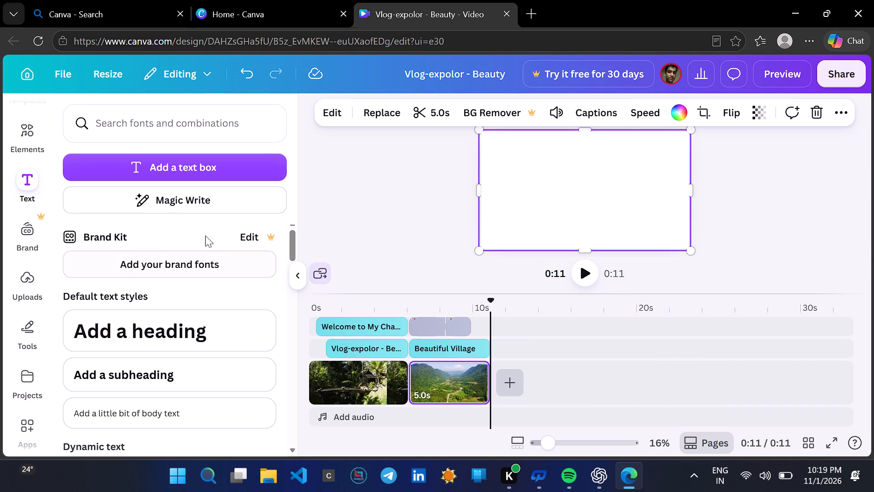
# Search the video elements for "transition" and add the 5.0 s black-and-white brush-stroke clip after the Beautiful Village clip.
pyautogui.click(36, 132)
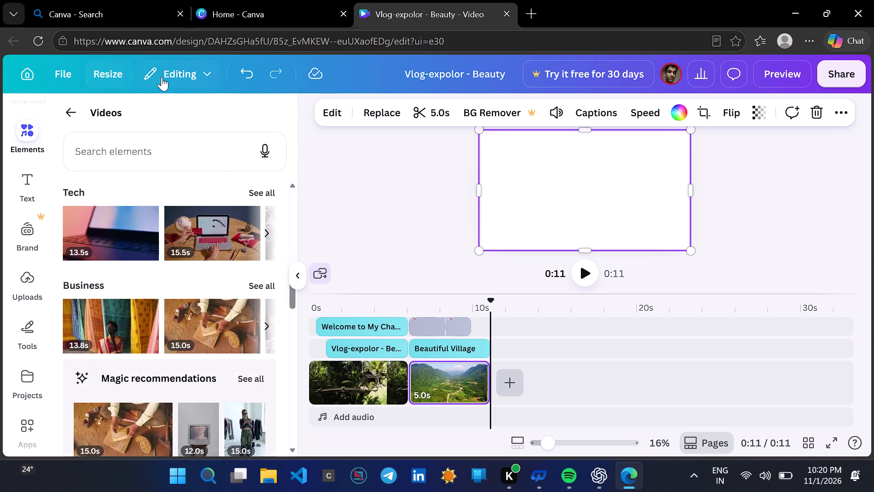
pyautogui.click(166, 77)
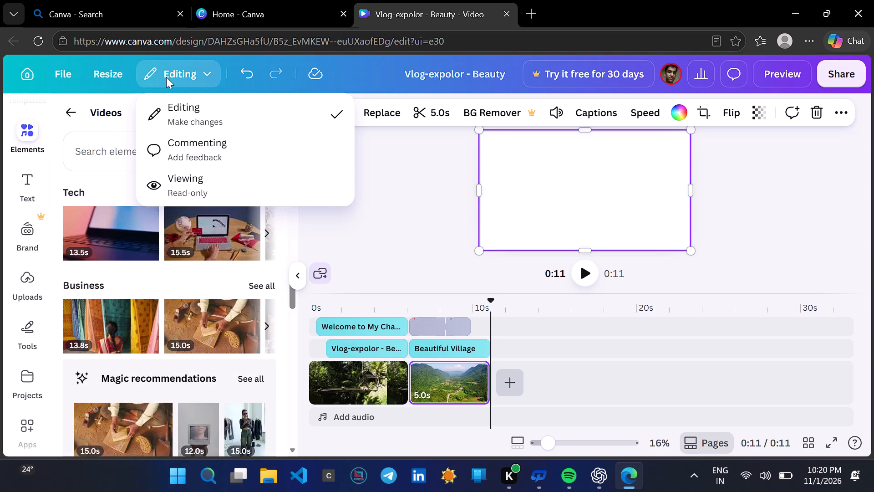
pyautogui.click(106, 133)
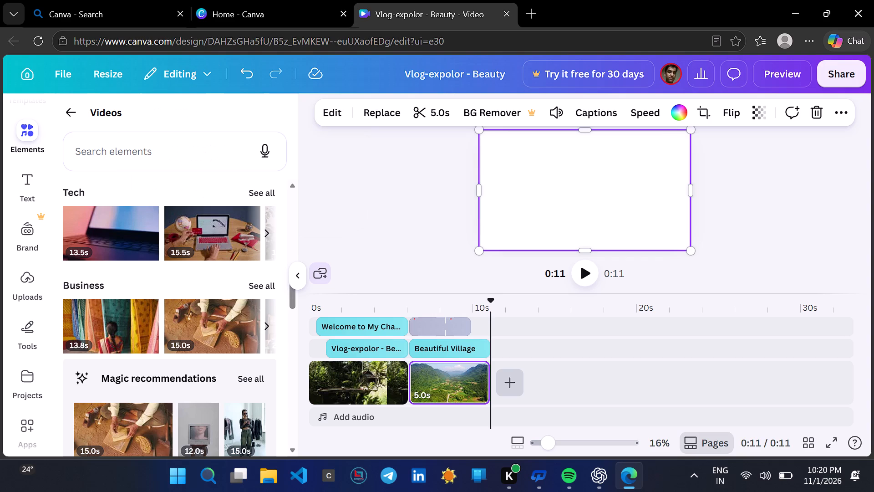
pyautogui.press('t')
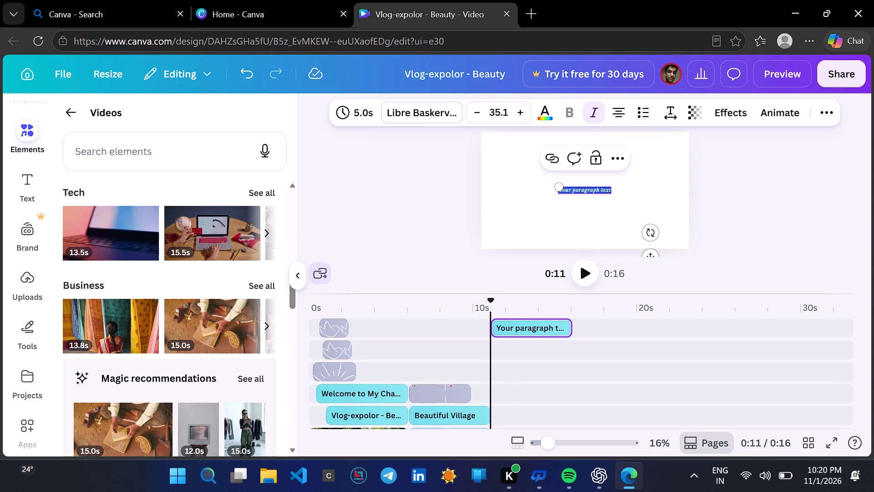
pyautogui.click(102, 159)
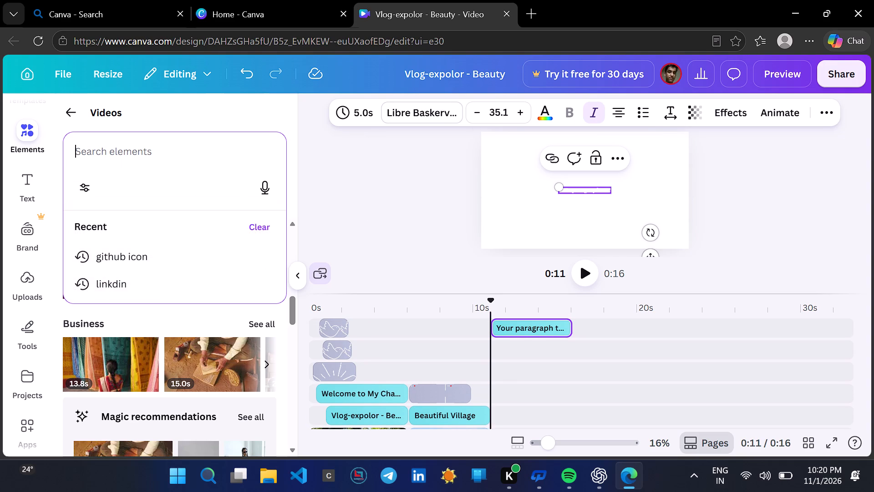
pyautogui.write('tra')
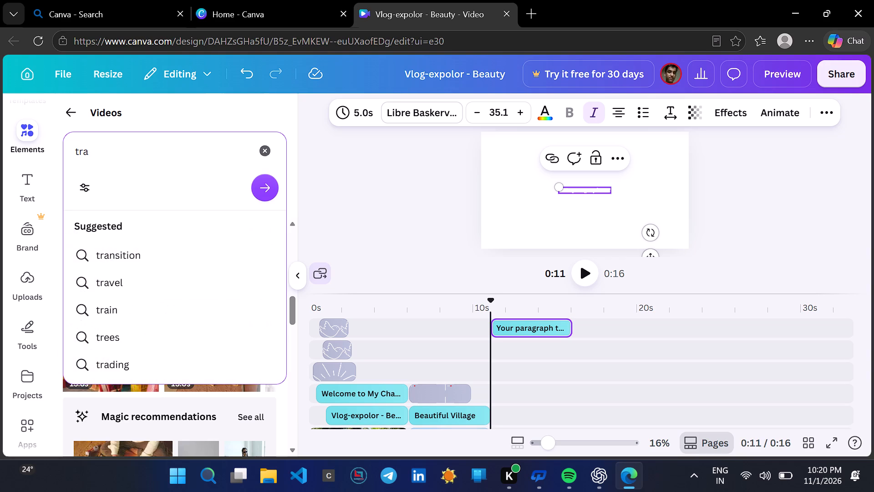
pyautogui.press('n')
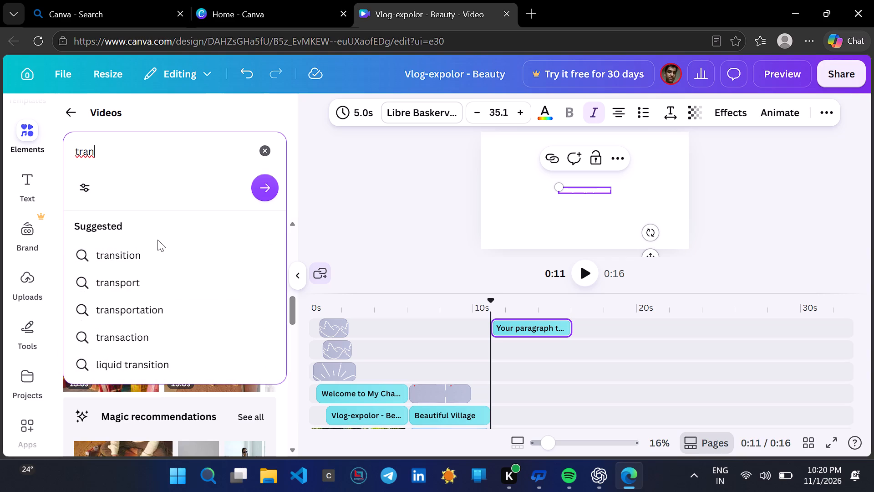
pyautogui.click(152, 250)
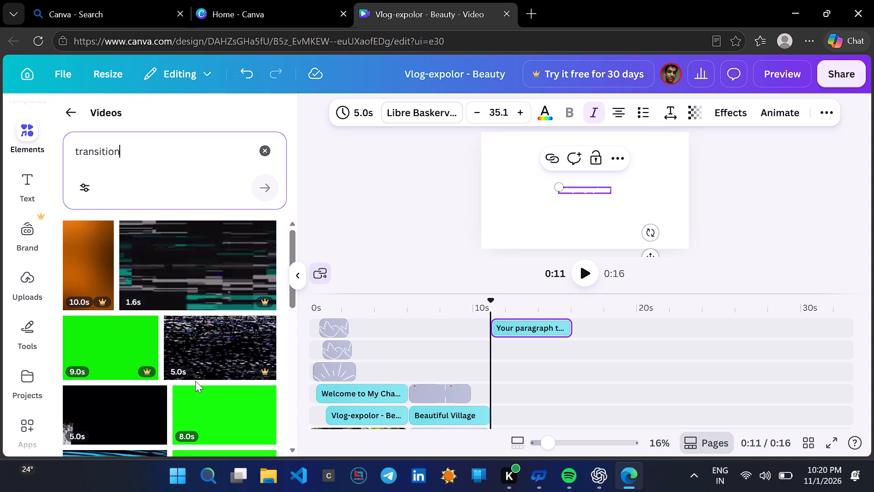
pyautogui.scroll(-3, 195, 381)
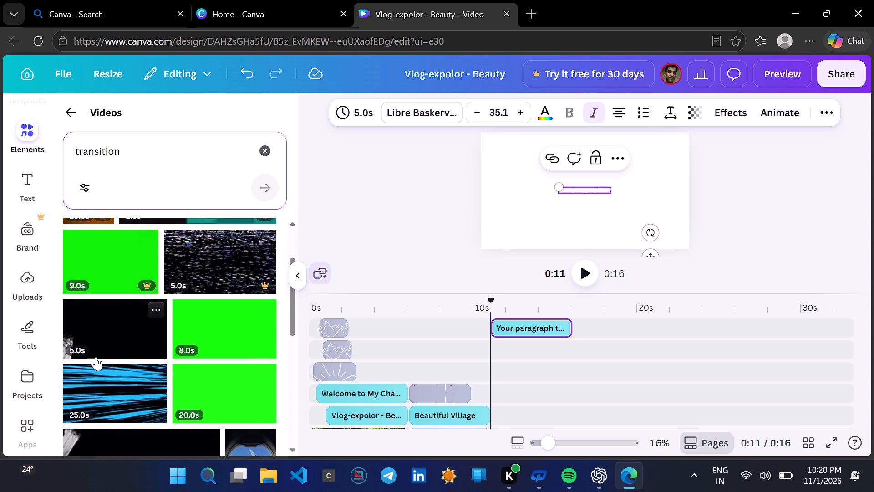
pyautogui.click(112, 328)
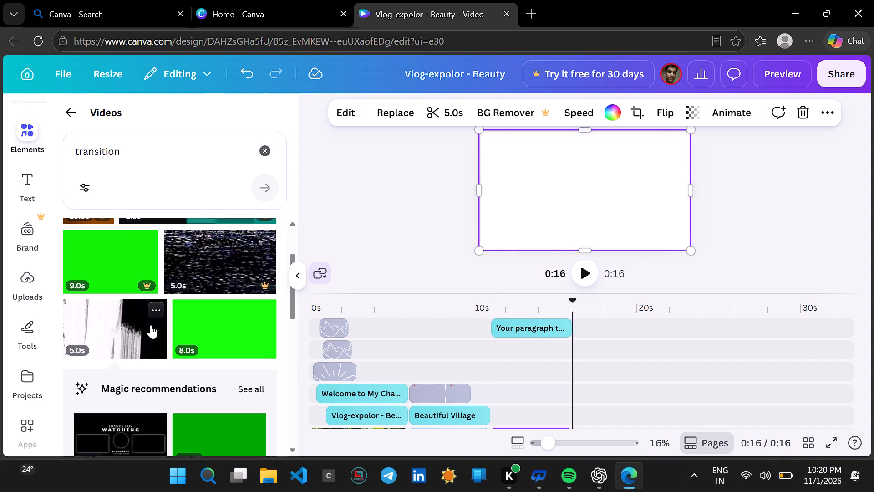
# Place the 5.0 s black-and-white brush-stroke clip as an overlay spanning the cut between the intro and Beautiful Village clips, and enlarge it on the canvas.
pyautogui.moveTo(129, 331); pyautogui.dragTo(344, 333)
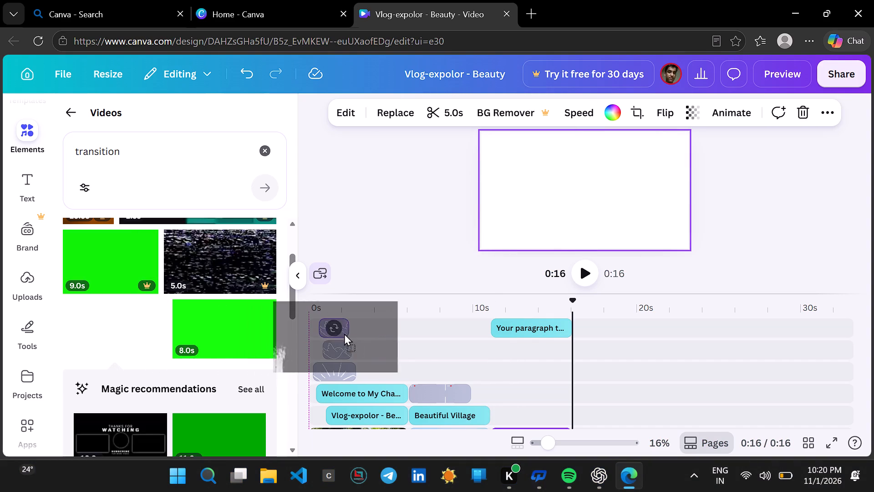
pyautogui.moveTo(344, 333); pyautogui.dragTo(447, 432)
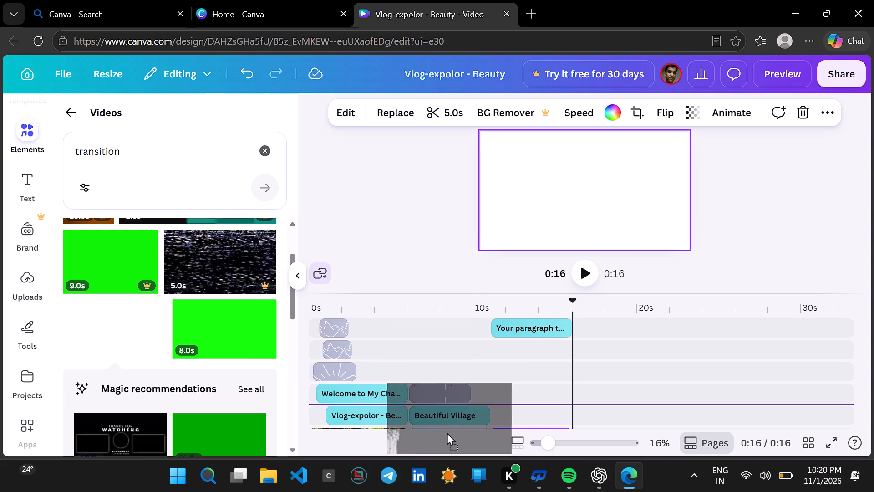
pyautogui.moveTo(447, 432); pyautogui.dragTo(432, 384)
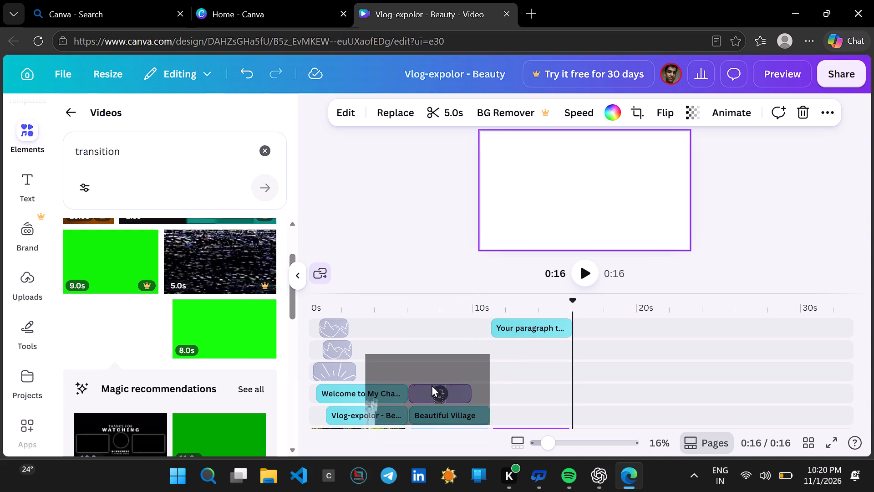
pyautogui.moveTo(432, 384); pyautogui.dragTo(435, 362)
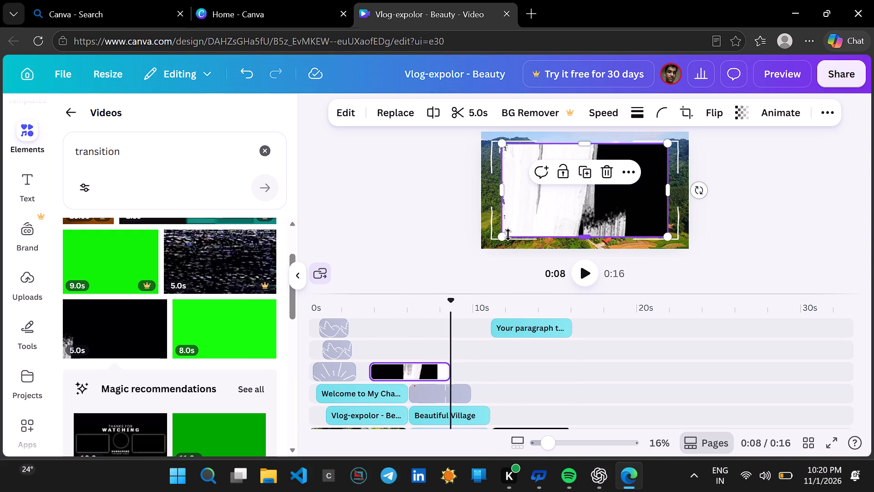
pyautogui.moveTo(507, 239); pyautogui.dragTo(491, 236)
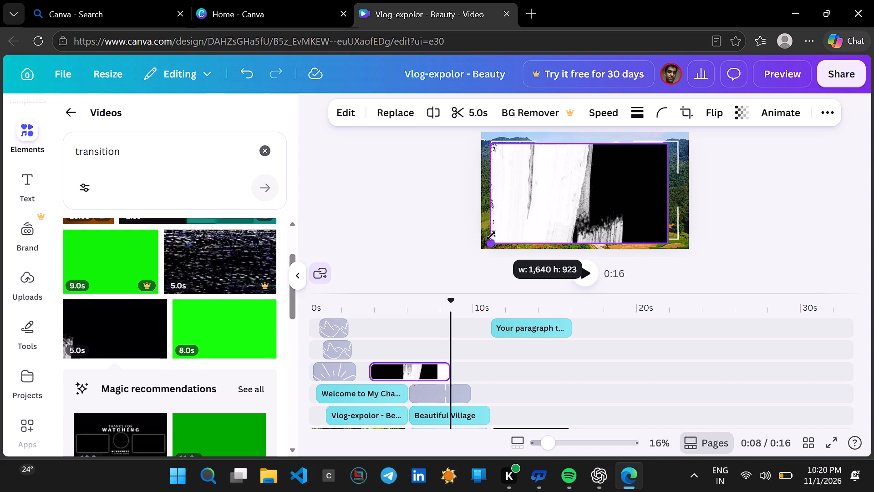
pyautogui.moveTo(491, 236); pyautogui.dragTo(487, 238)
# Play the video from near its start to review how the brush-stroke overlay looks between the intro and Beautiful Village clips.
pyautogui.click(587, 277)
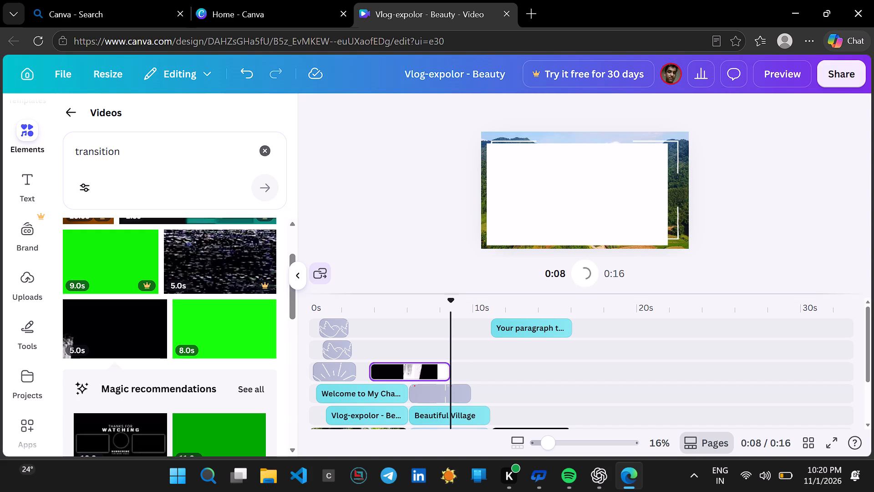
pyautogui.moveTo(454, 301); pyautogui.dragTo(323, 332)
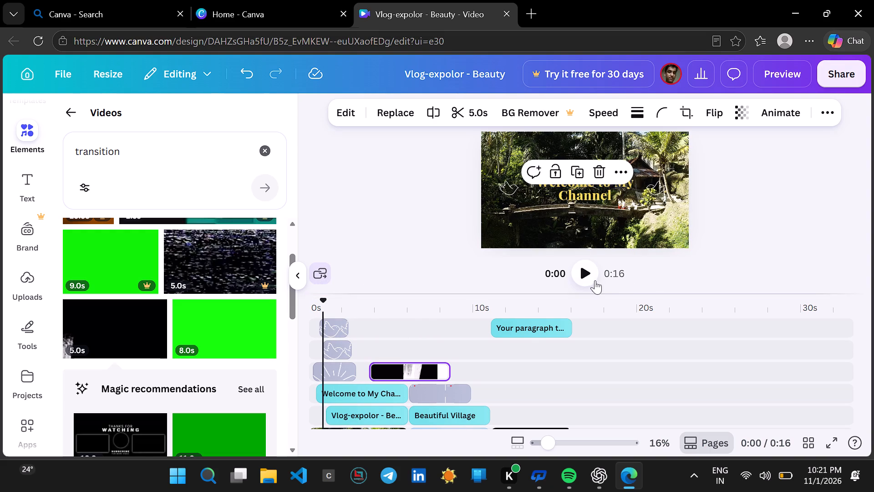
pyautogui.click(584, 274)
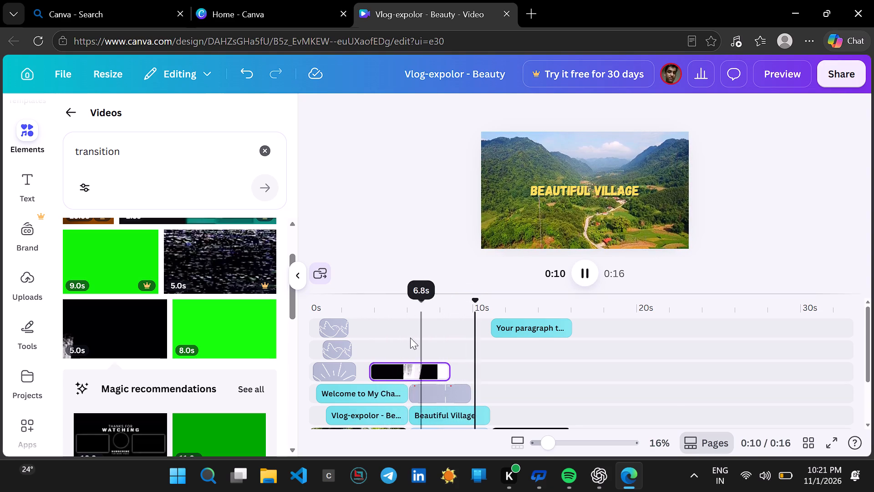
pyautogui.click(586, 270)
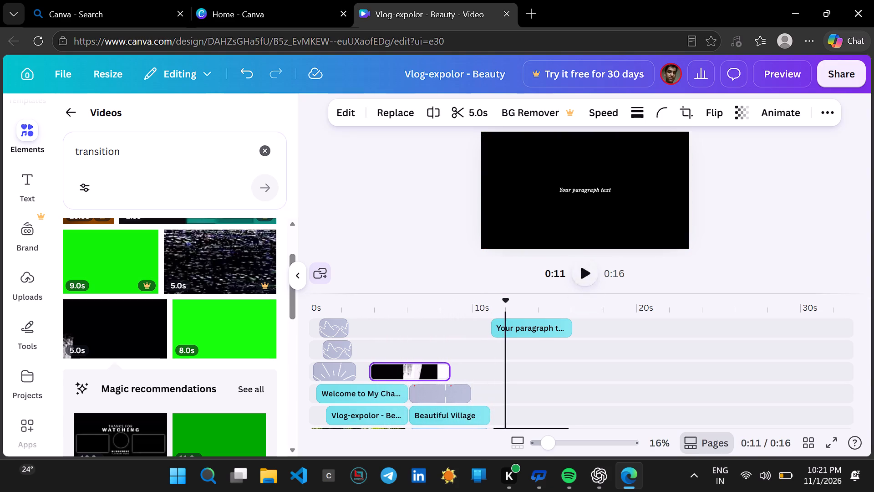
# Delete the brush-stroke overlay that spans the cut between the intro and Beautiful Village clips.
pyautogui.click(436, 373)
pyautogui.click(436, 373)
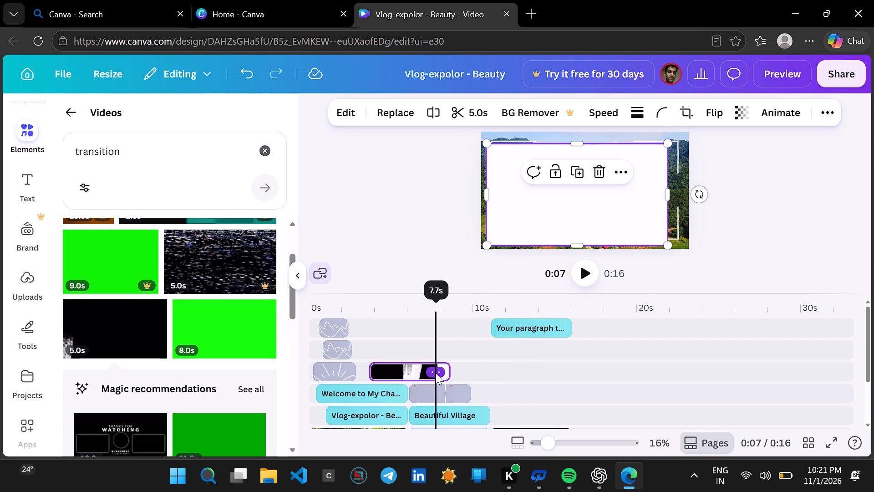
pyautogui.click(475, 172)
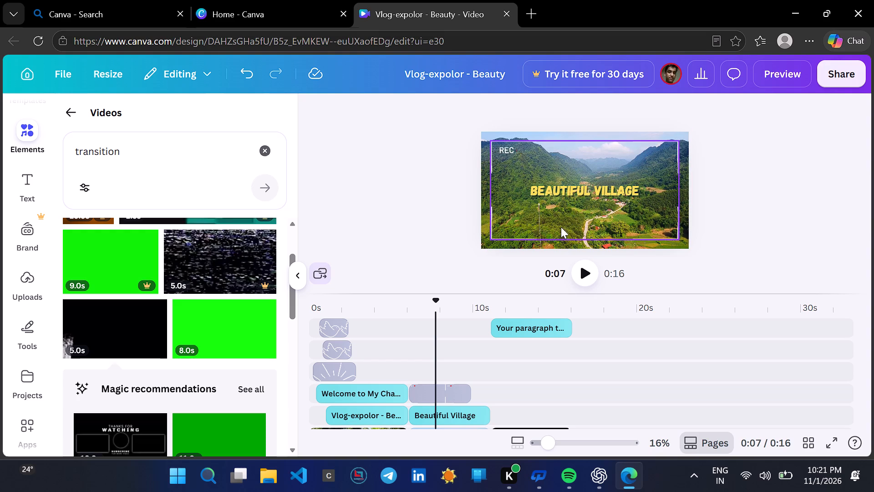
# Play the video from the Beautiful Village clip to the end to review the brush-stroke clip.
pyautogui.click(582, 276)
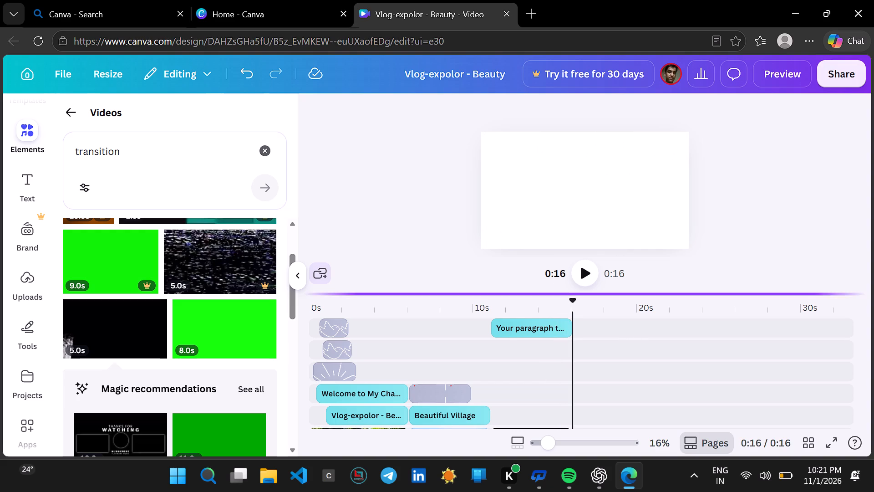
# Delete the "Your paragraph text" element that lies over the brush-stroke clip.
pyautogui.click(551, 330)
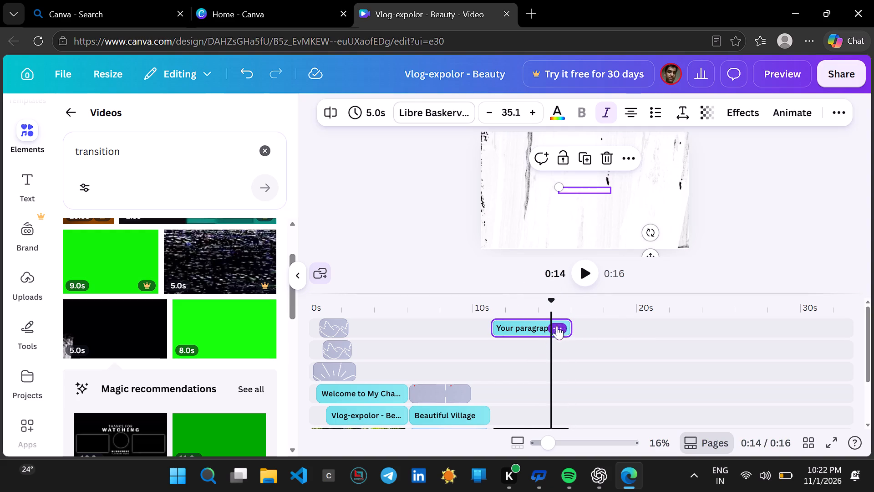
pyautogui.click(555, 328)
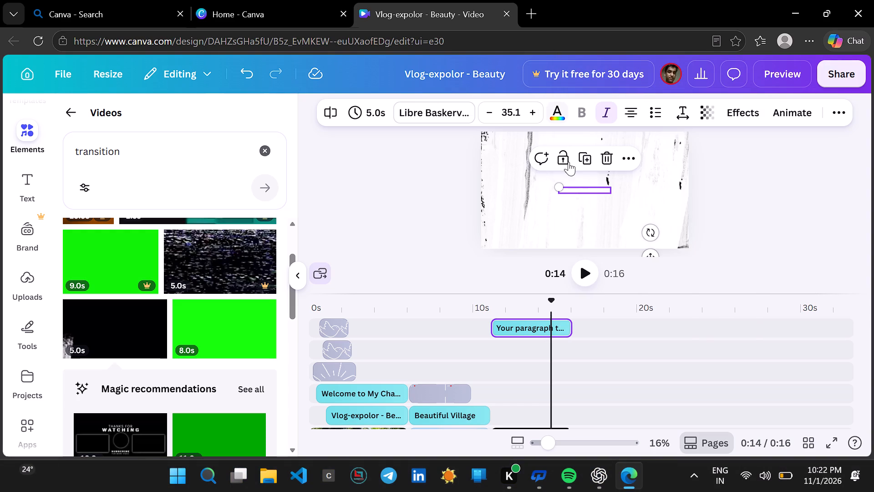
pyautogui.click(560, 327)
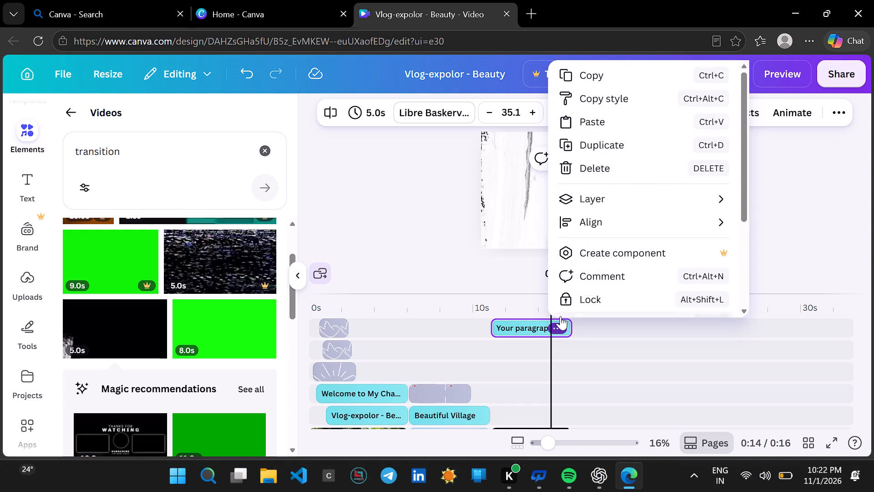
pyautogui.click(579, 164)
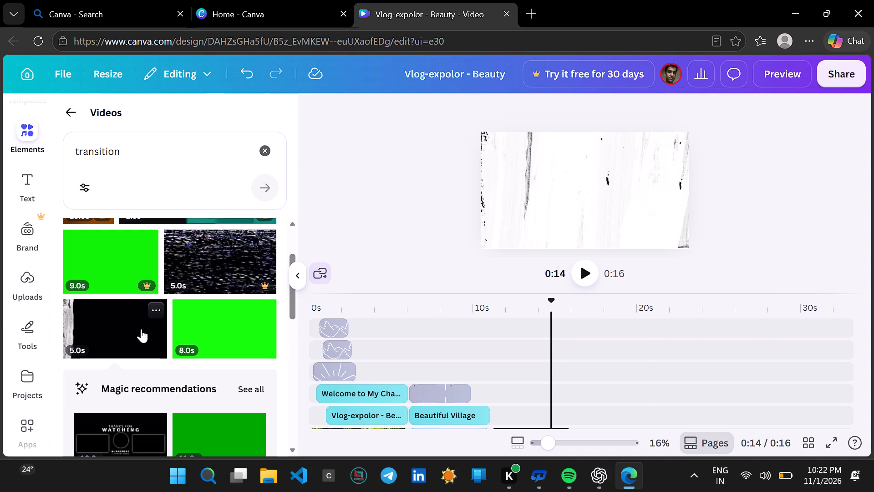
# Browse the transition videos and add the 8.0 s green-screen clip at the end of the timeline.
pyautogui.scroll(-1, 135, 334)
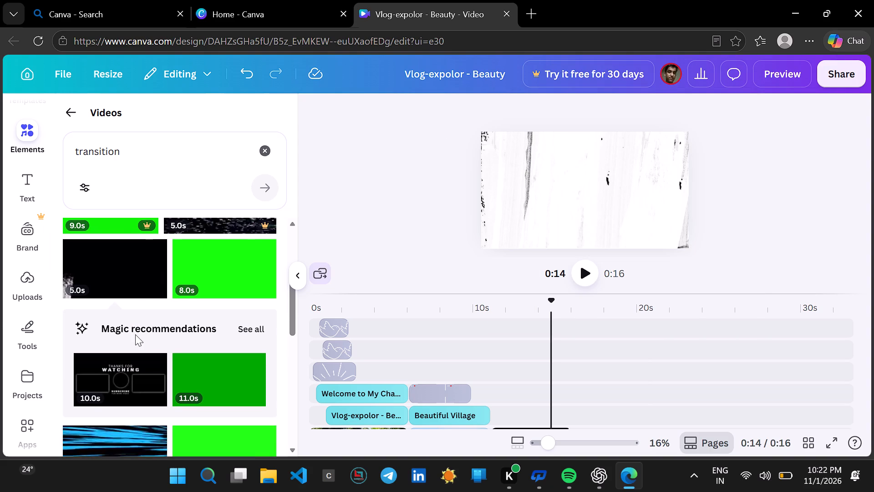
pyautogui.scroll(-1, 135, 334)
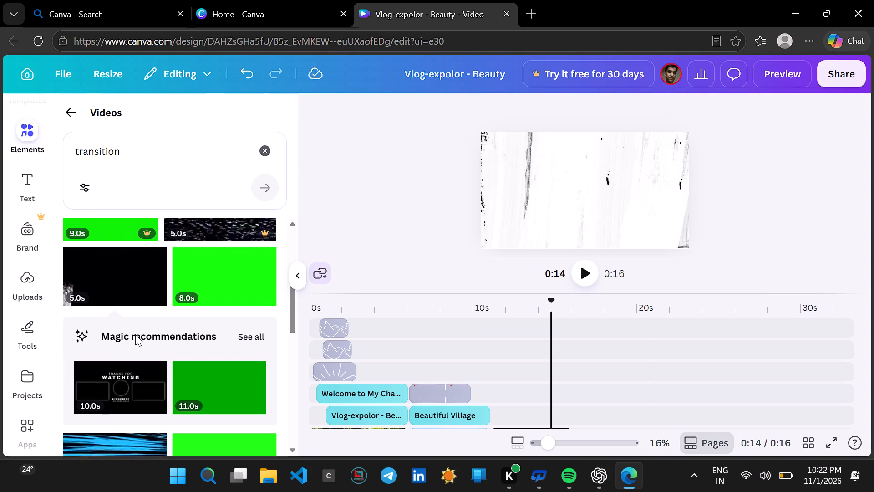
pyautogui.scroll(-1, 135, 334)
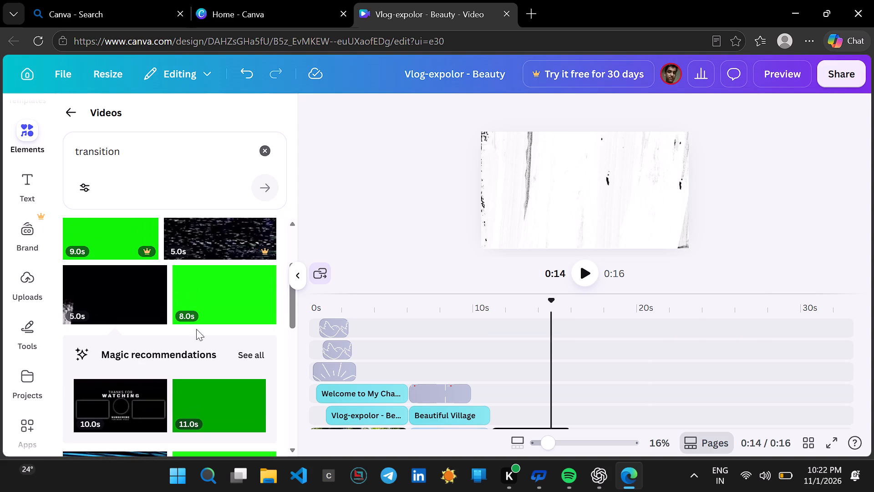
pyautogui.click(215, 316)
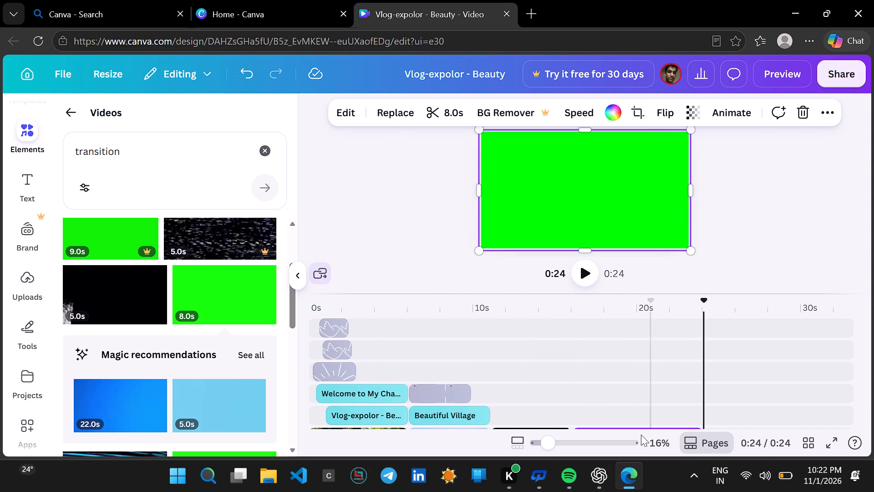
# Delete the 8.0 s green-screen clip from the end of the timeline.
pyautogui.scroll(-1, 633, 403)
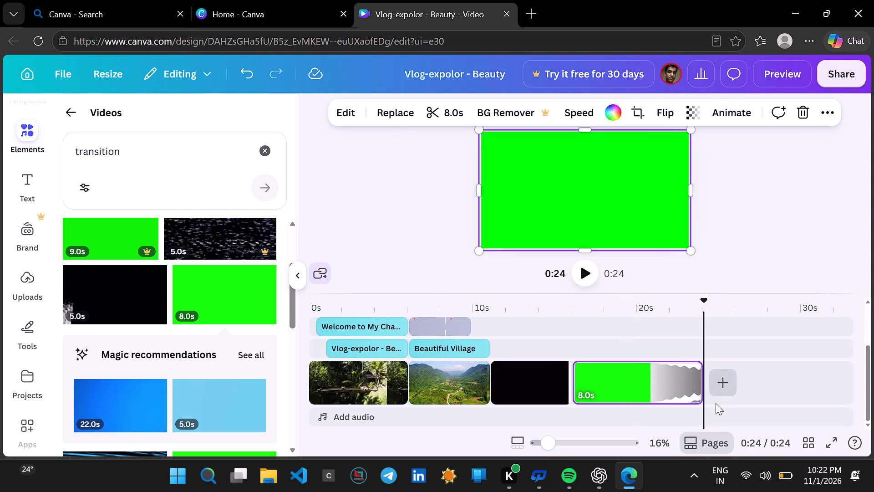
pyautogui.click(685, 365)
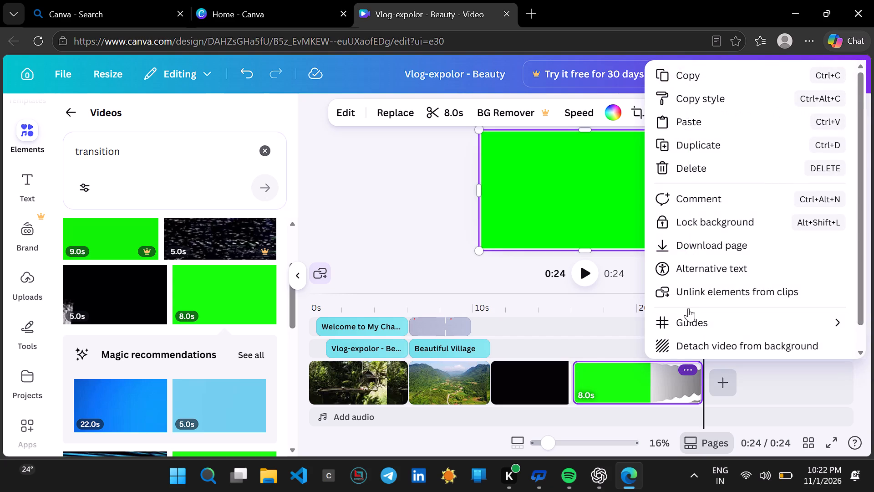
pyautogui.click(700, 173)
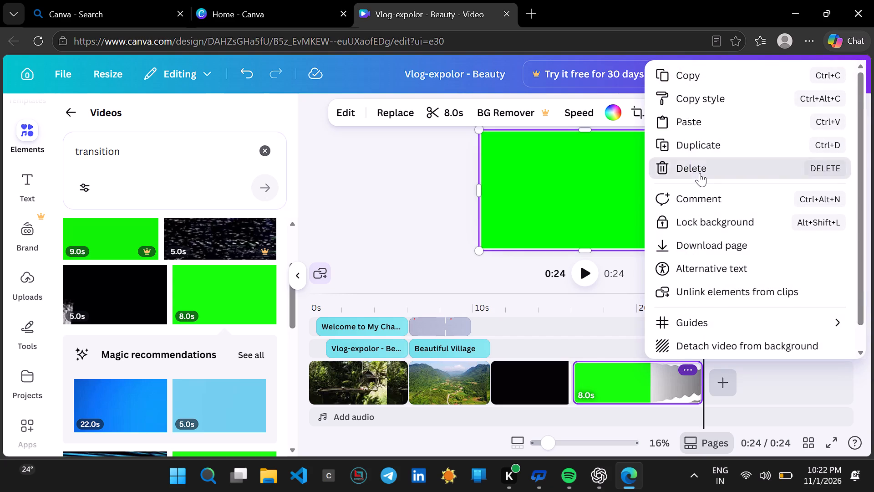
# Move the 5.0 s brush-stroke clip between the intro clip and the Beautiful Village clip.
pyautogui.click(533, 363)
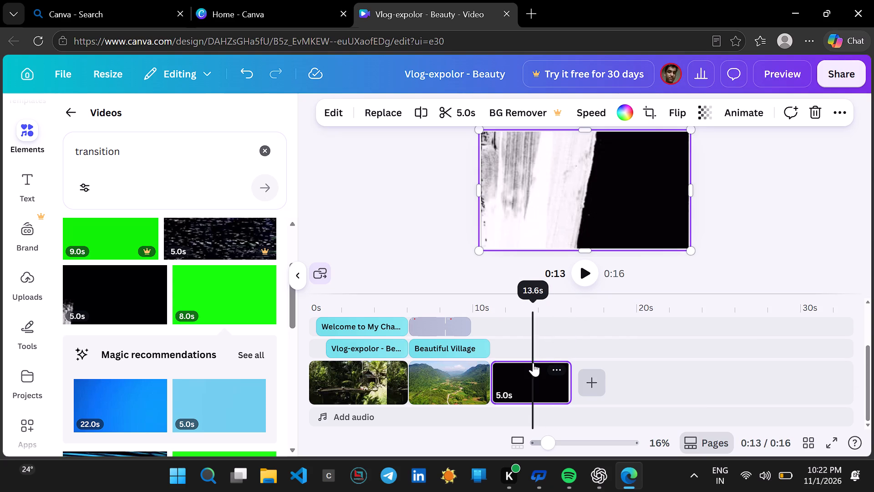
pyautogui.moveTo(547, 388); pyautogui.dragTo(418, 386)
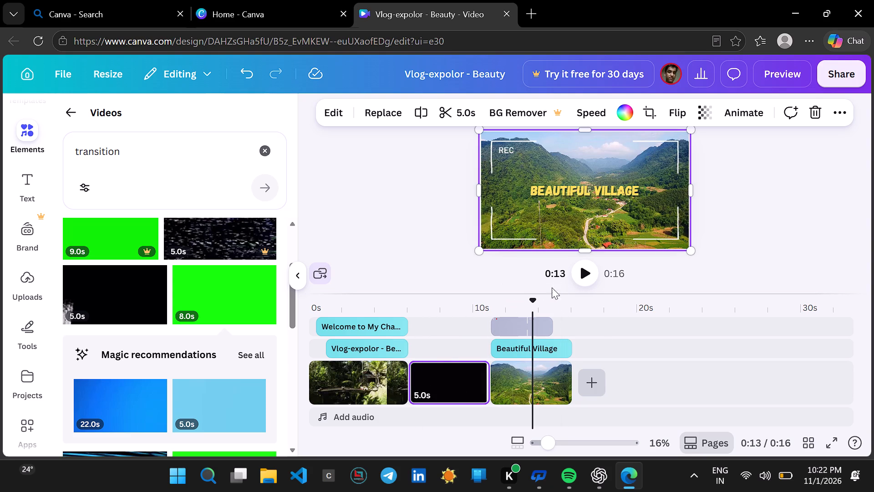
# Scrub and play the video around the brush-stroke clip to review how it leads into the Beautiful Village clip.
pyautogui.moveTo(537, 304); pyautogui.dragTo(447, 316)
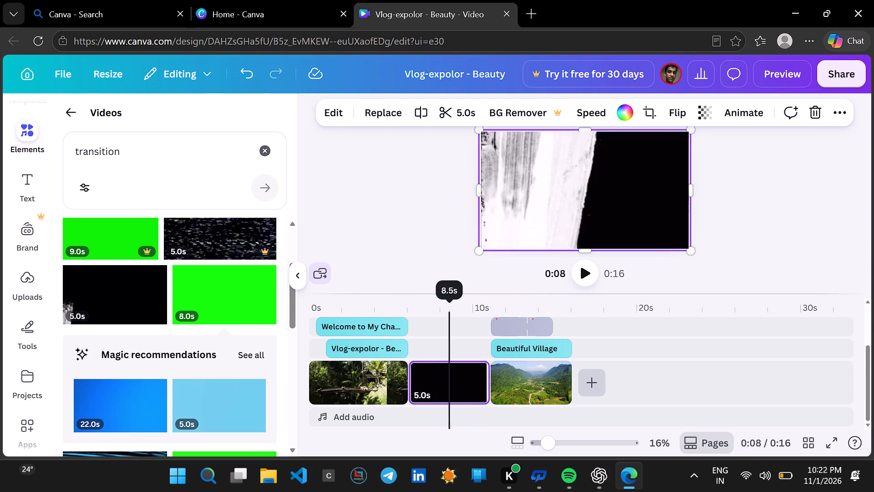
pyautogui.moveTo(447, 316); pyautogui.dragTo(467, 318)
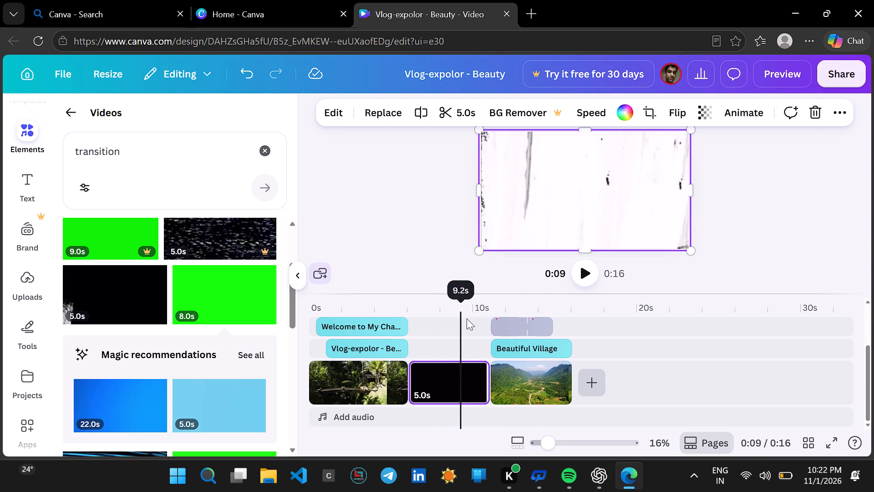
pyautogui.moveTo(467, 318); pyautogui.dragTo(467, 319)
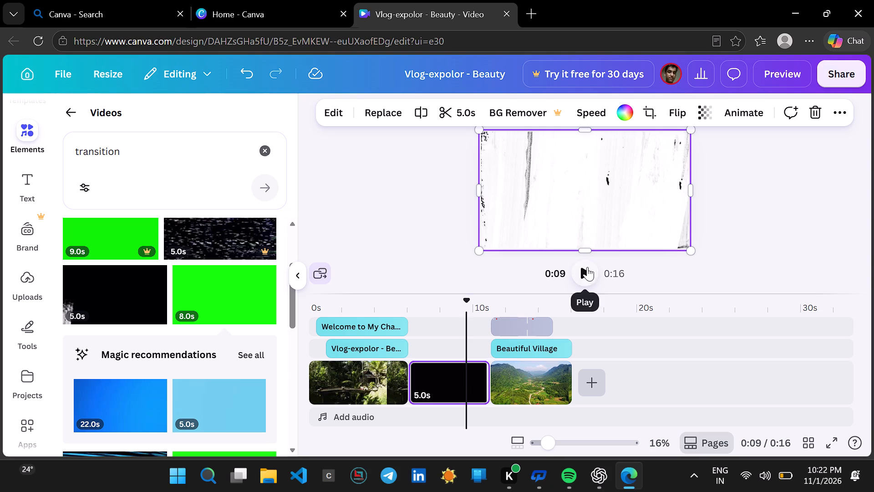
pyautogui.click(587, 267)
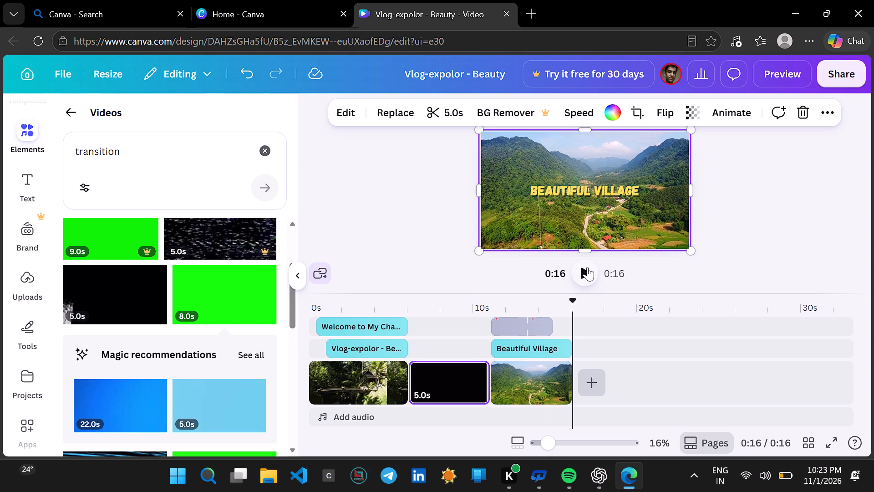
pyautogui.click(457, 386)
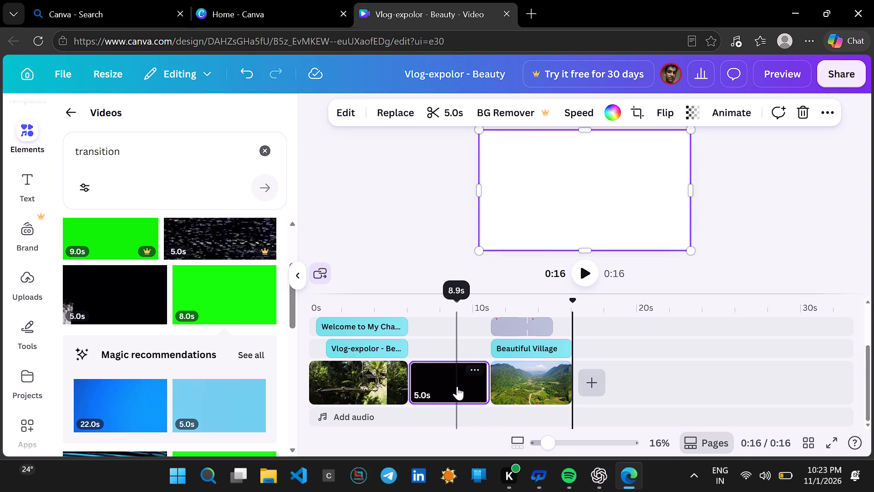
pyautogui.click(573, 279)
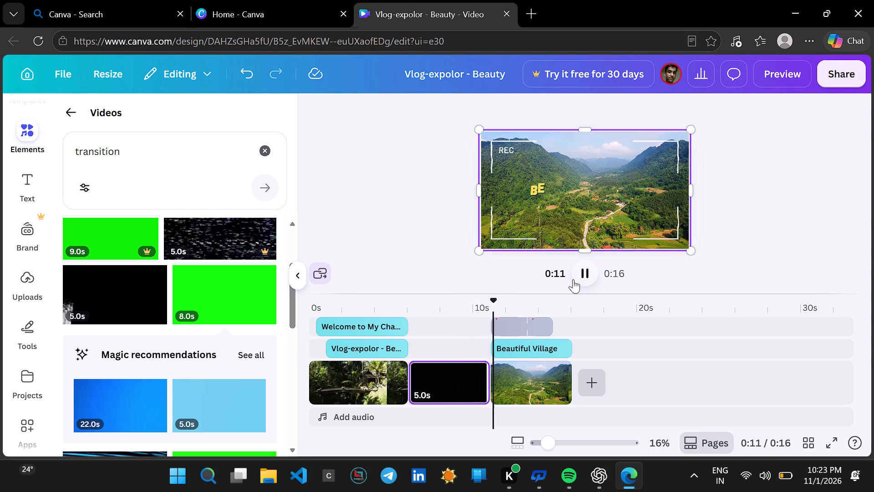
pyautogui.click(573, 279)
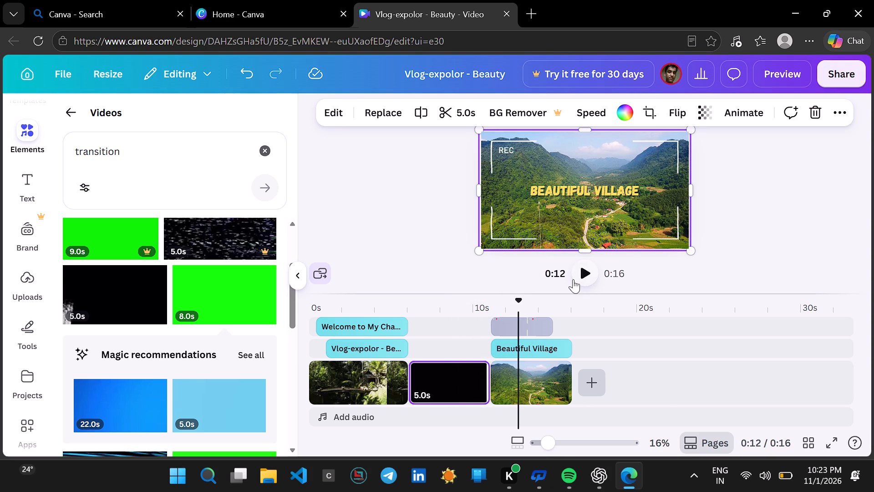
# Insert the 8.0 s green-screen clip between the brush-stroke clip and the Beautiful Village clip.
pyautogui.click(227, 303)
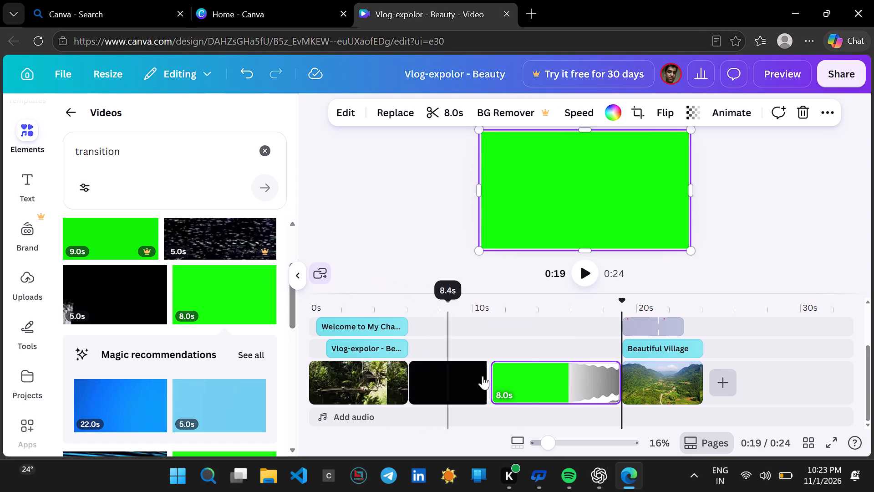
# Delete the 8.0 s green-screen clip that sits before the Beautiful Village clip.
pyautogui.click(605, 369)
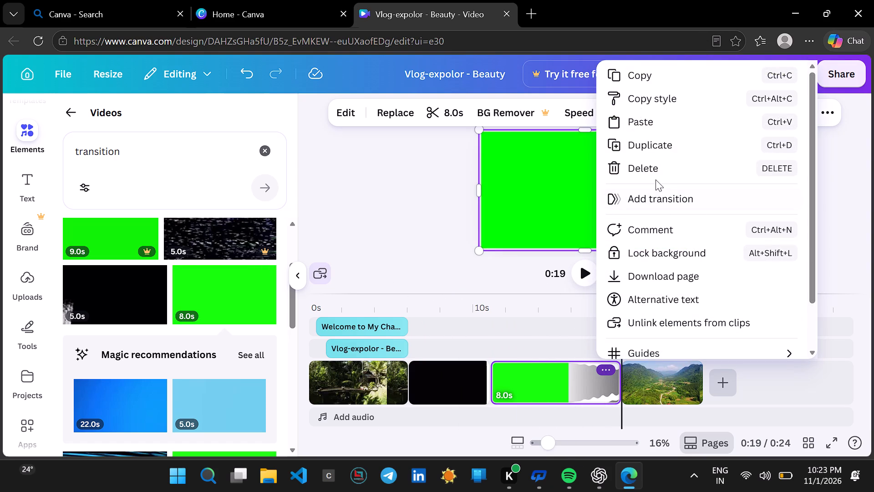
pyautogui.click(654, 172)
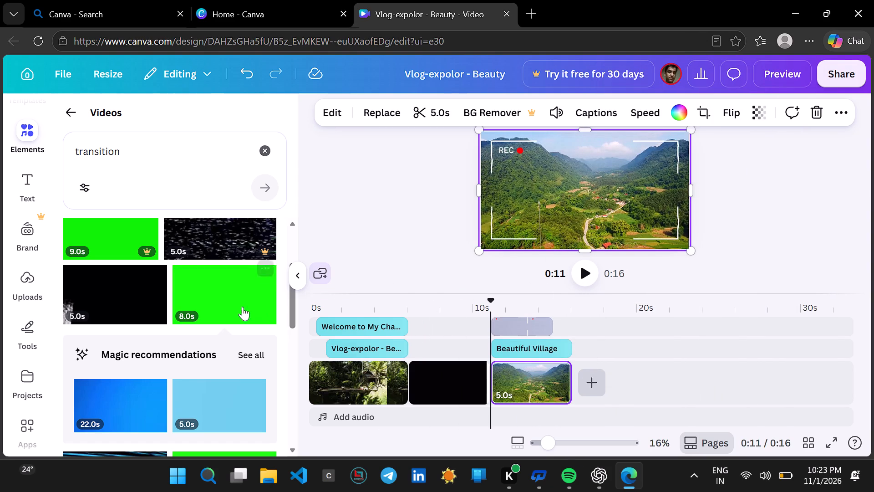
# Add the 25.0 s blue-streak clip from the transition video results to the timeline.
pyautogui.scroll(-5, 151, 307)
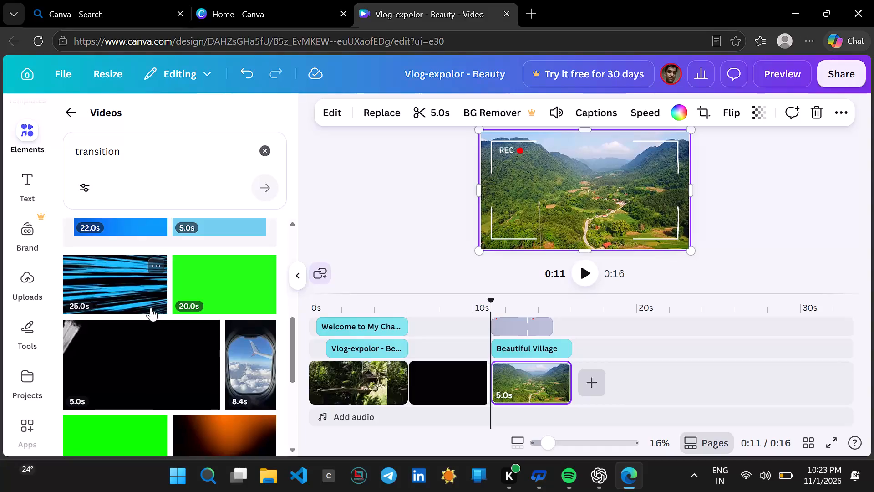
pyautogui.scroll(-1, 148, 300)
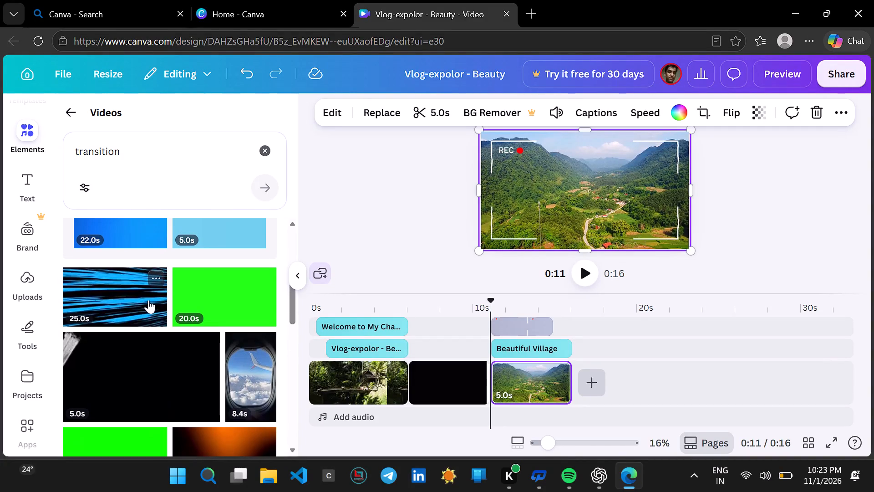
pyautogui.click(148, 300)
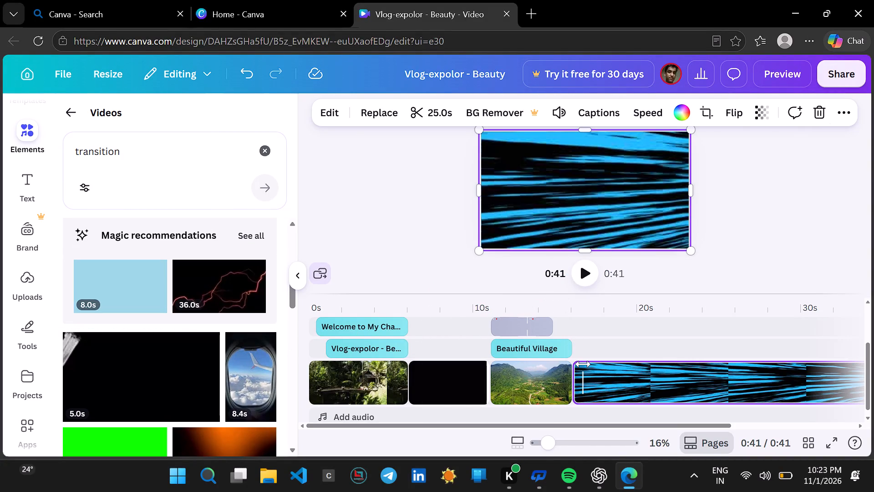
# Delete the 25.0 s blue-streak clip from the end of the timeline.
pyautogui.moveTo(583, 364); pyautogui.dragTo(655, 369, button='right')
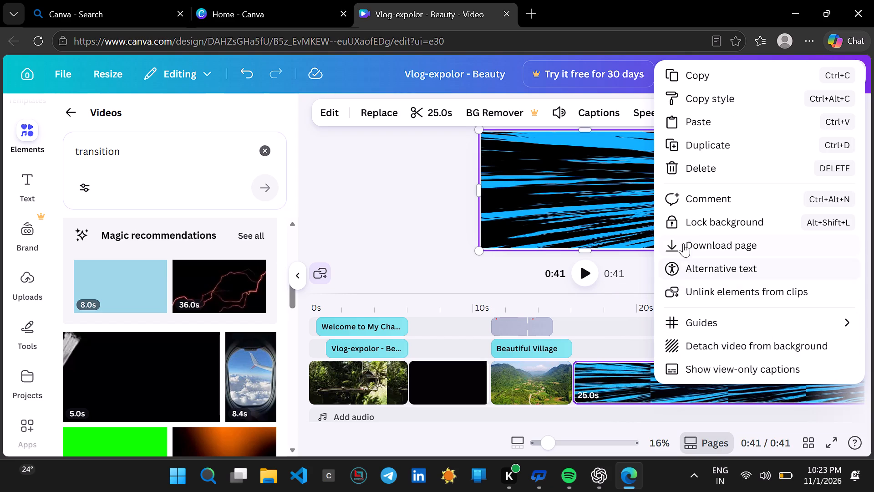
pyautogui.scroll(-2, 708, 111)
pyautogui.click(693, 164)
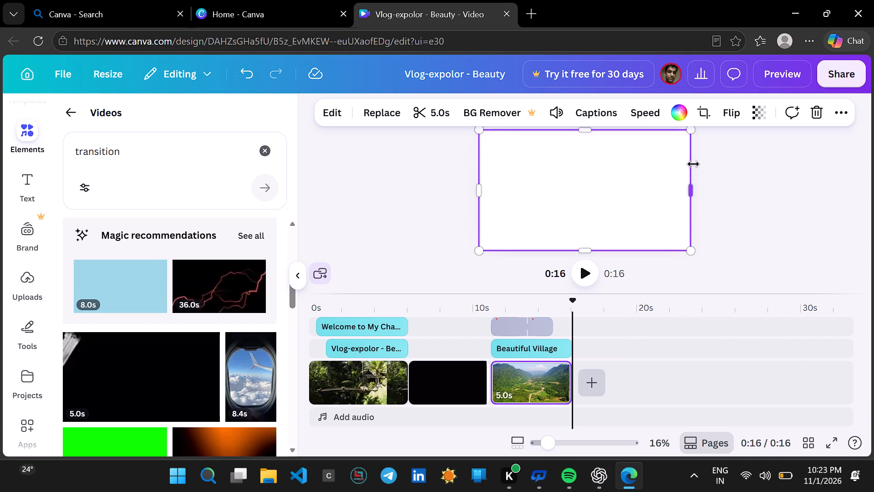
# Delete the 5.0 s black brush-stroke clip between the intro clip and the Beautiful Village clip.
pyautogui.click(437, 371)
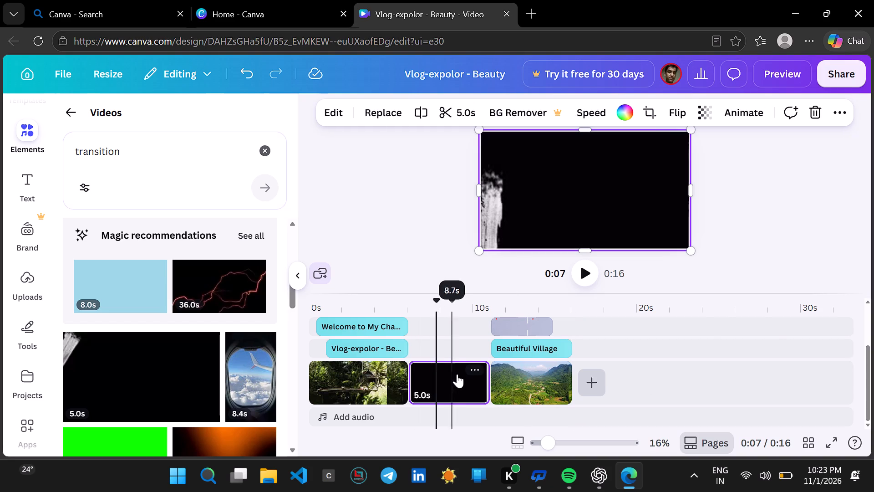
pyautogui.click(475, 370)
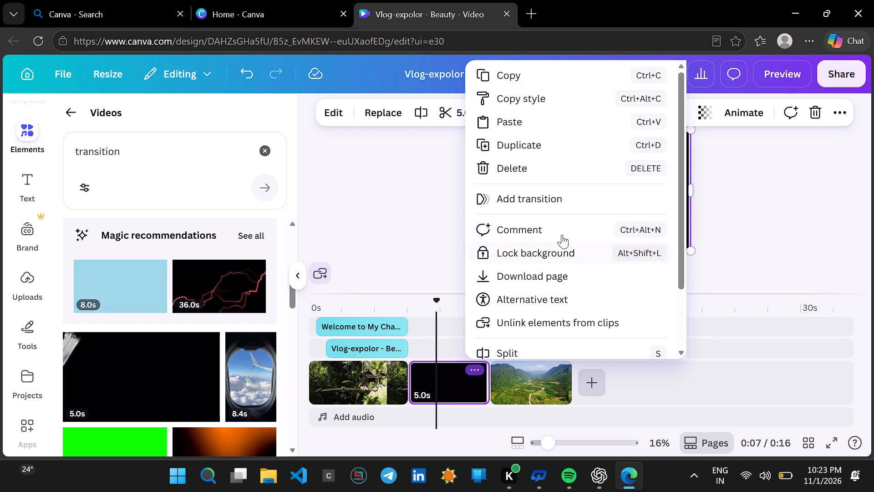
pyautogui.click(561, 173)
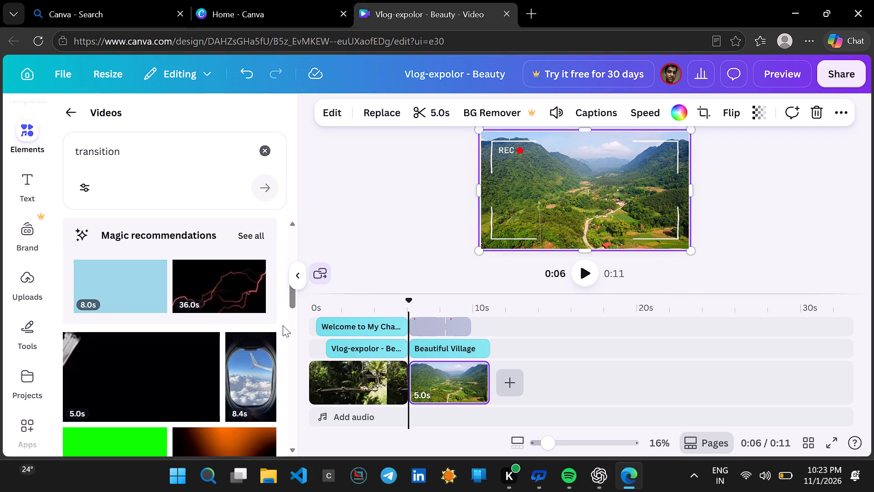
# Insert the 8.4 s airplane-window clip and move it to the start of the video, before the intro clip.
pyautogui.click(245, 362)
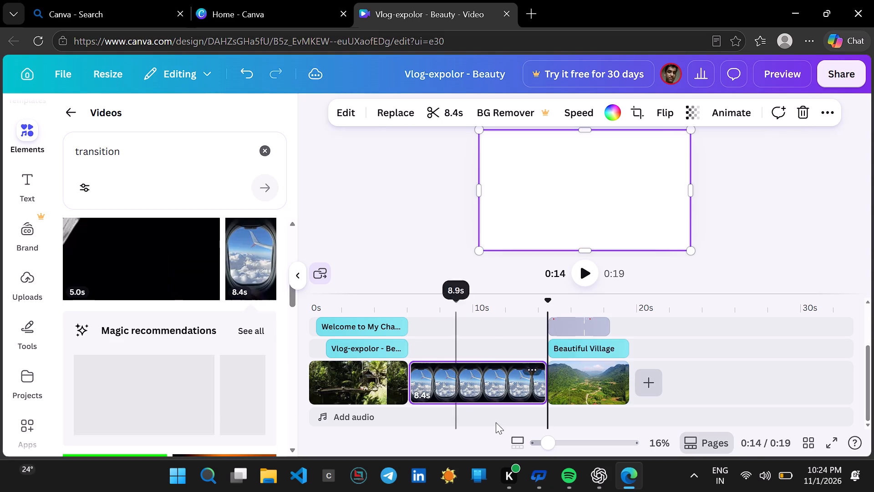
pyautogui.moveTo(462, 371); pyautogui.dragTo(453, 368)
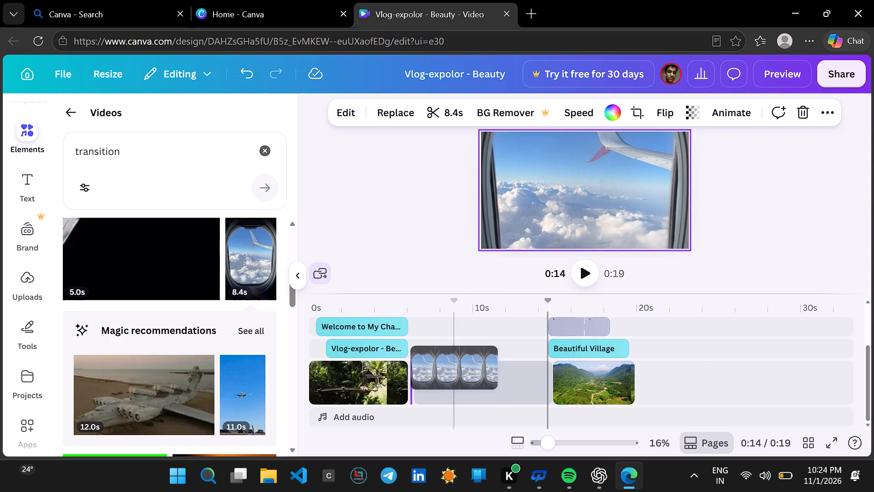
pyautogui.moveTo(453, 368); pyautogui.dragTo(337, 382)
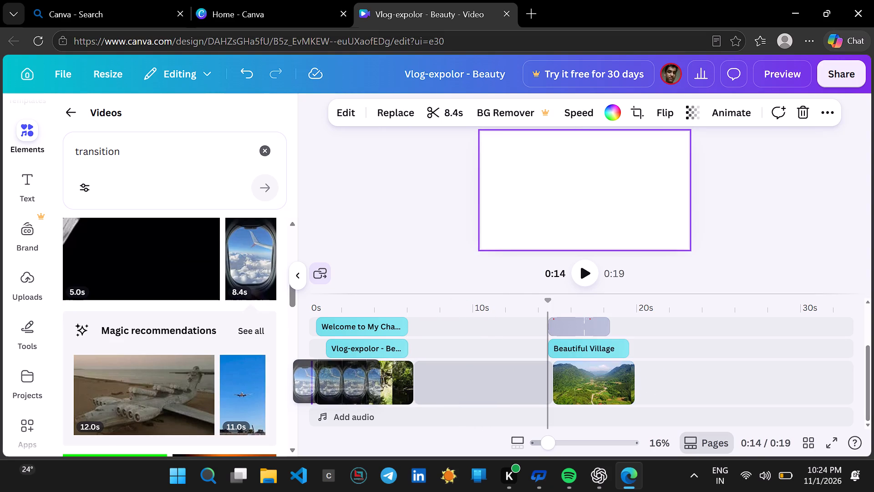
pyautogui.moveTo(337, 382); pyautogui.dragTo(332, 378)
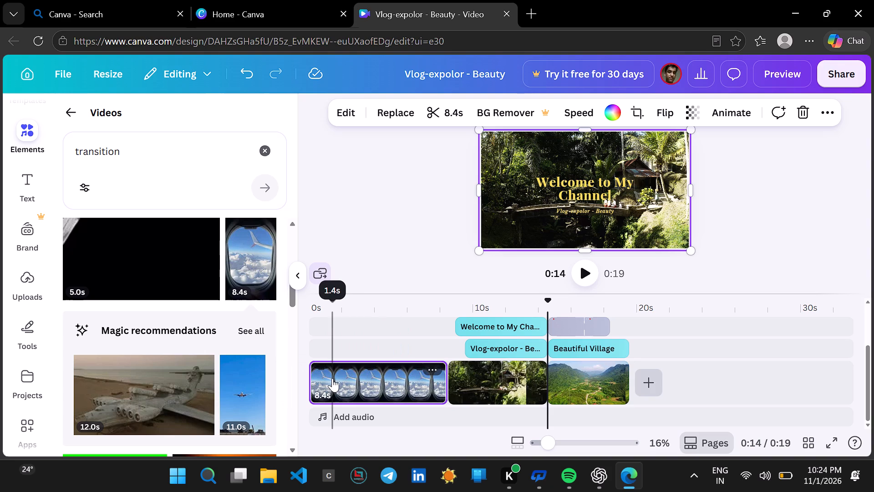
# Move the "Welcome to My Channel" and "Vlog-expolor - Beauty" titles from the forest clip to the beginning of the airplane-window clip.
pyautogui.moveTo(554, 313); pyautogui.dragTo(285, 373)
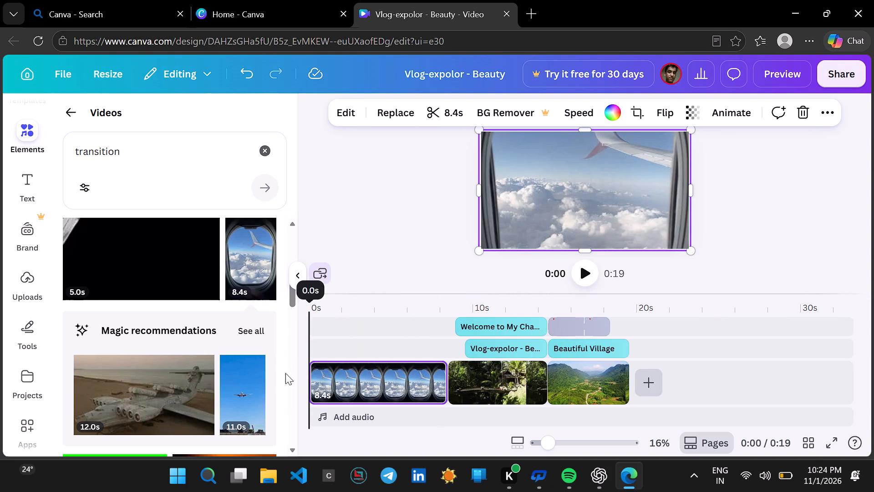
pyautogui.moveTo(285, 373); pyautogui.dragTo(271, 374)
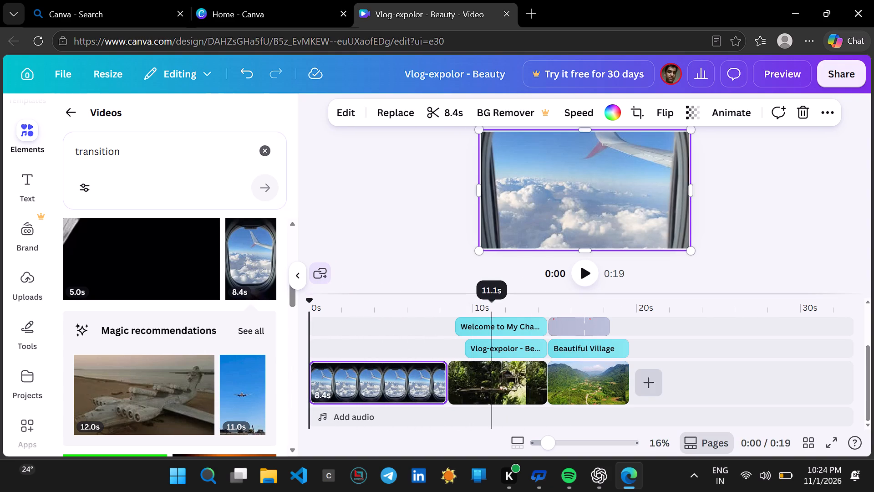
pyautogui.click(491, 316)
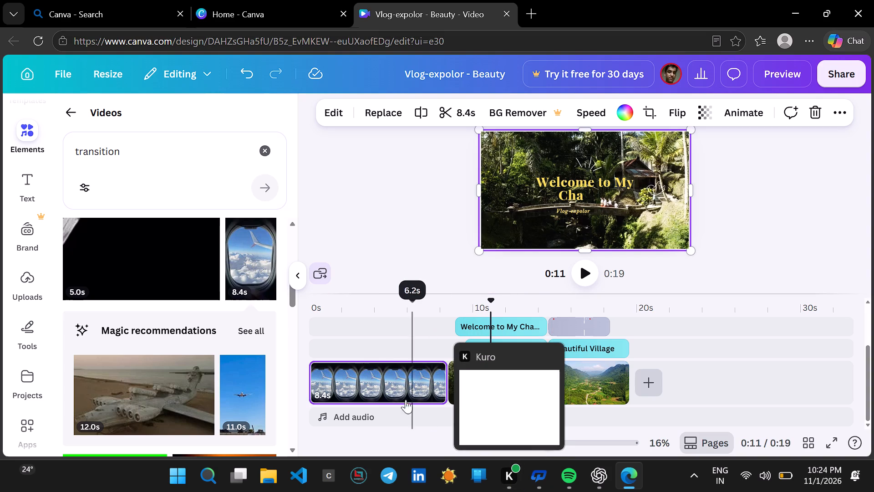
pyautogui.moveTo(491, 332); pyautogui.dragTo(424, 333)
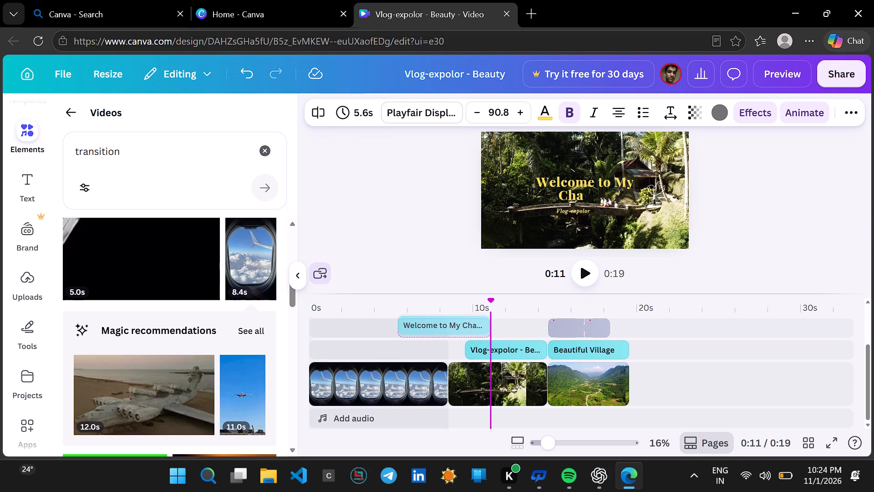
pyautogui.moveTo(424, 333); pyautogui.dragTo(352, 335)
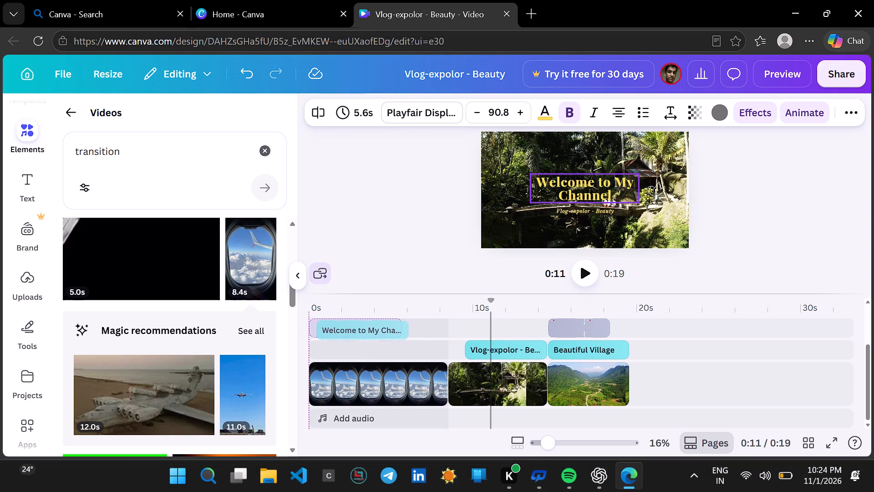
pyautogui.moveTo(352, 335); pyautogui.dragTo(351, 336)
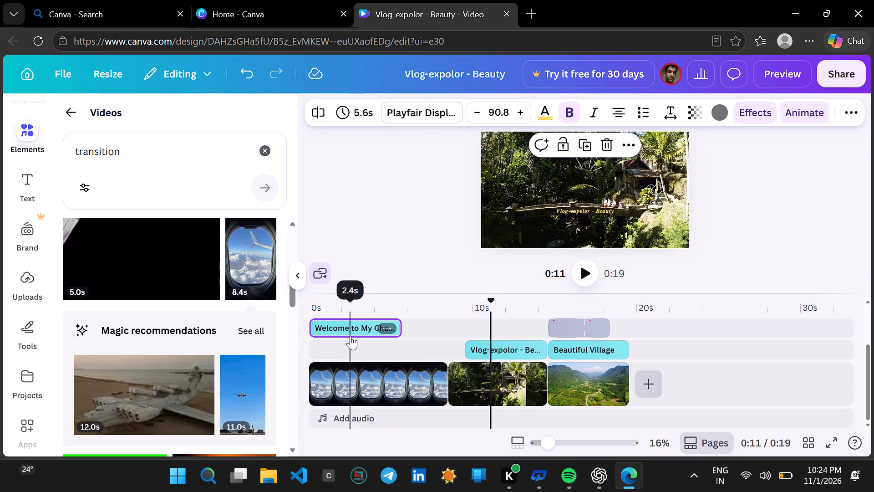
pyautogui.moveTo(497, 343); pyautogui.dragTo(352, 344)
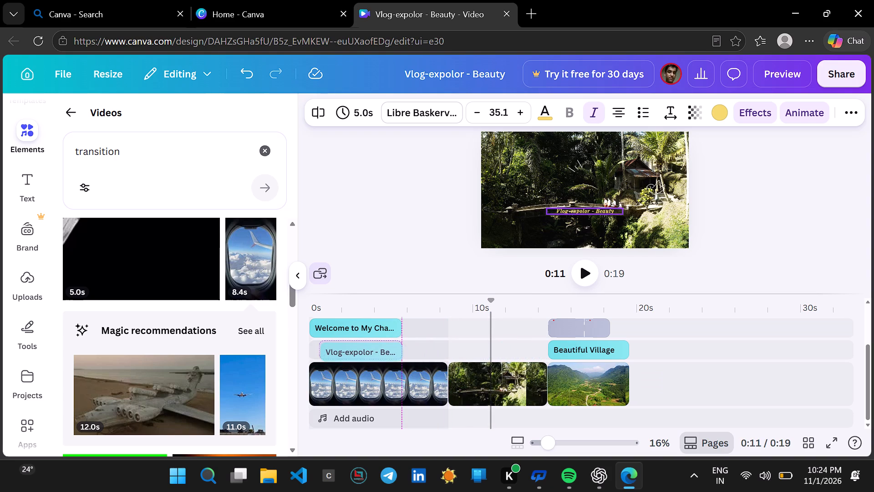
pyautogui.moveTo(352, 344); pyautogui.dragTo(346, 343)
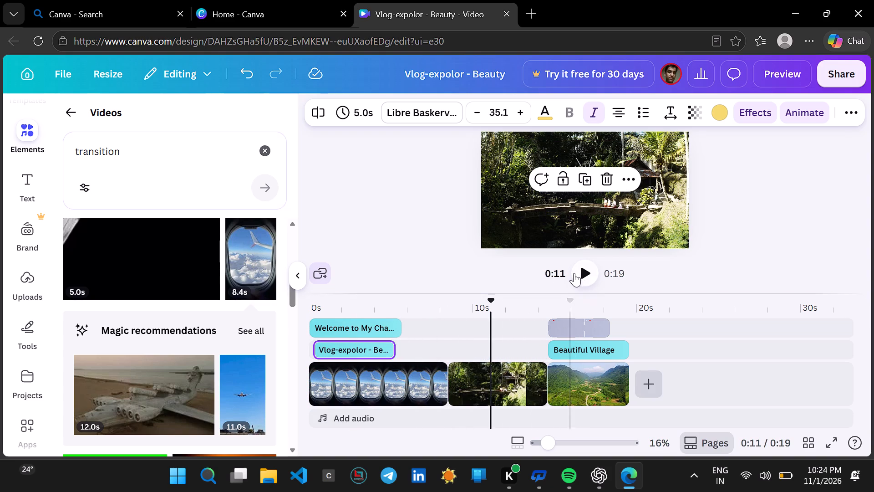
# Play the video from the start to review the titles over the airplane-window clip and its lead into the forest clip.
pyautogui.moveTo(491, 299); pyautogui.dragTo(304, 324)
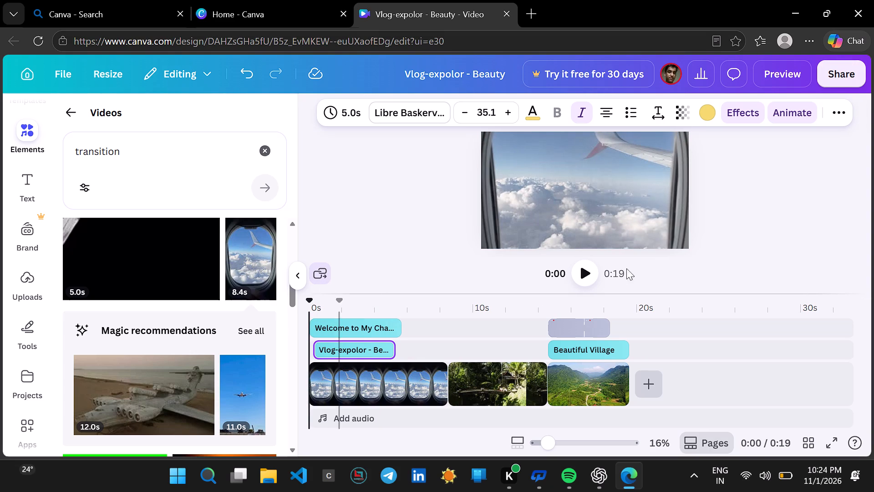
pyautogui.click(575, 263)
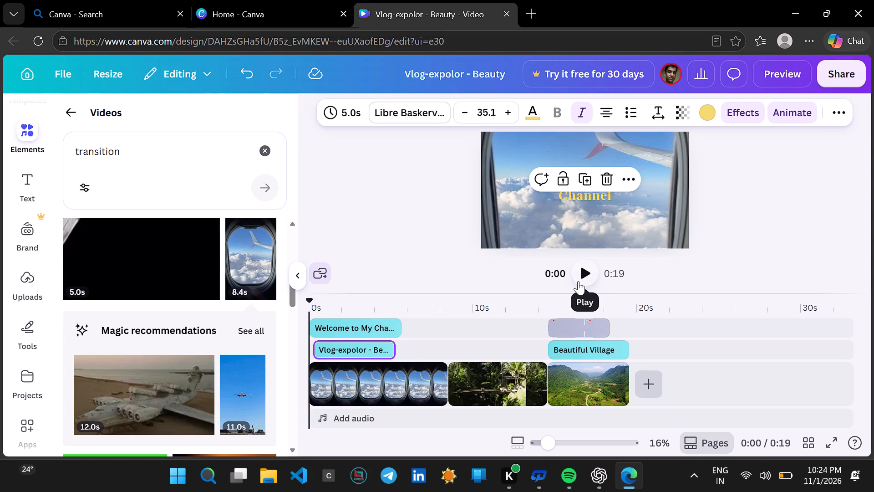
pyautogui.click(583, 281)
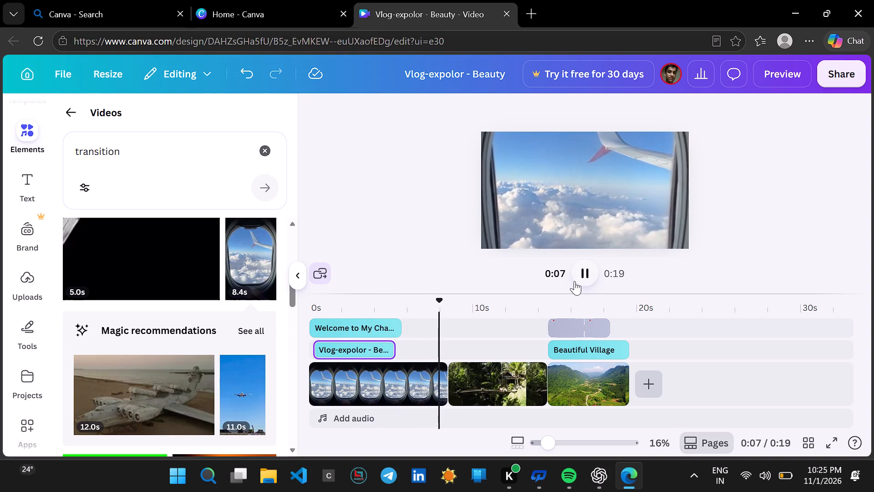
pyautogui.click(580, 277)
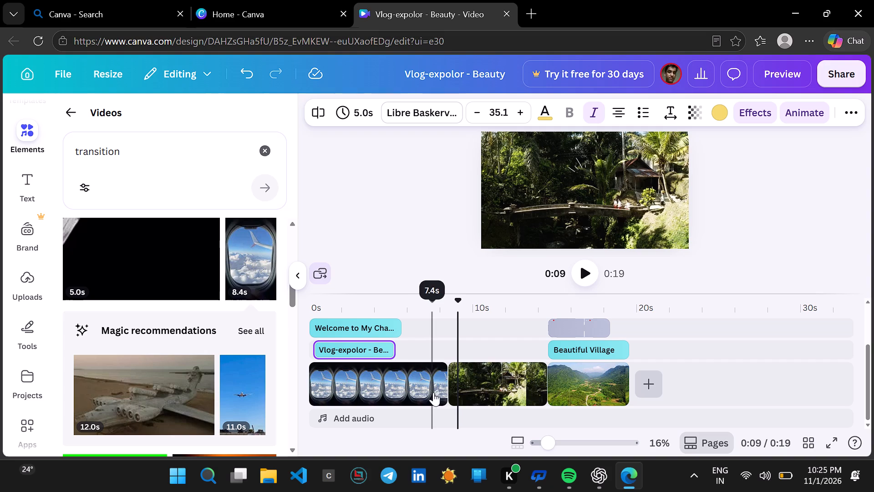
# Trim the end of the airplane-window clip so it lasts 5.3 s.
pyautogui.moveTo(439, 391); pyautogui.dragTo(425, 390)
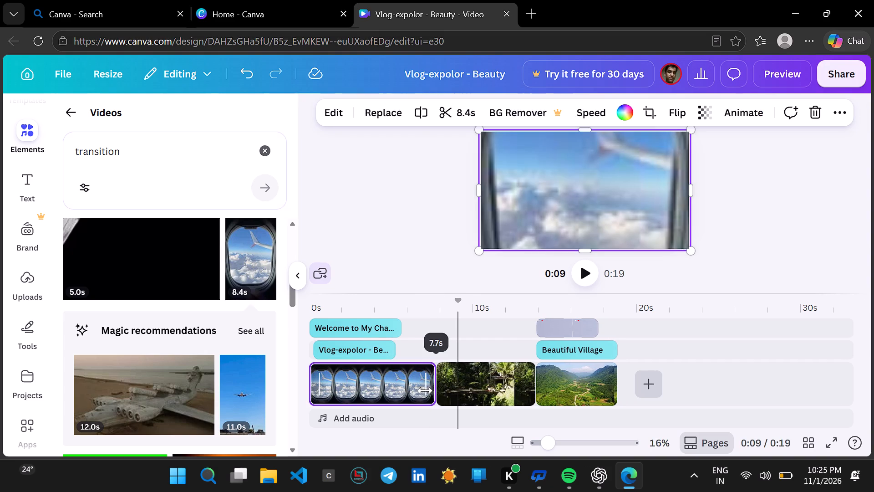
pyautogui.moveTo(425, 390); pyautogui.dragTo(393, 387)
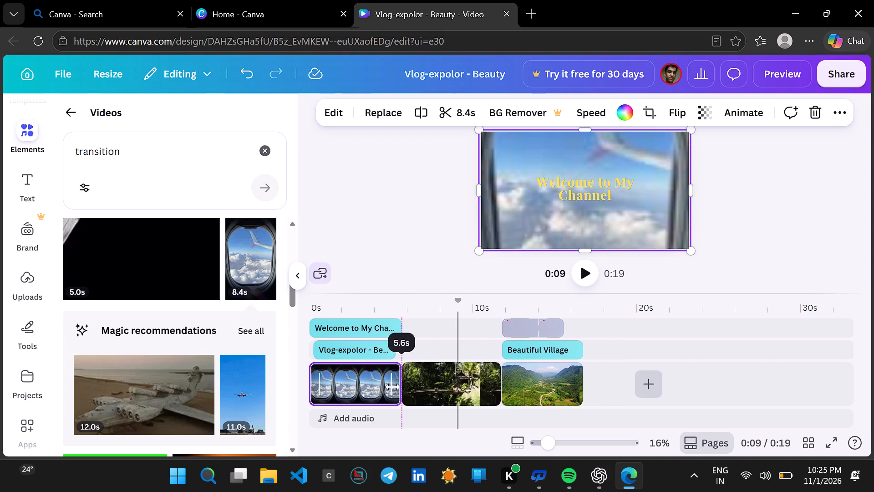
pyautogui.moveTo(393, 387); pyautogui.dragTo(386, 385)
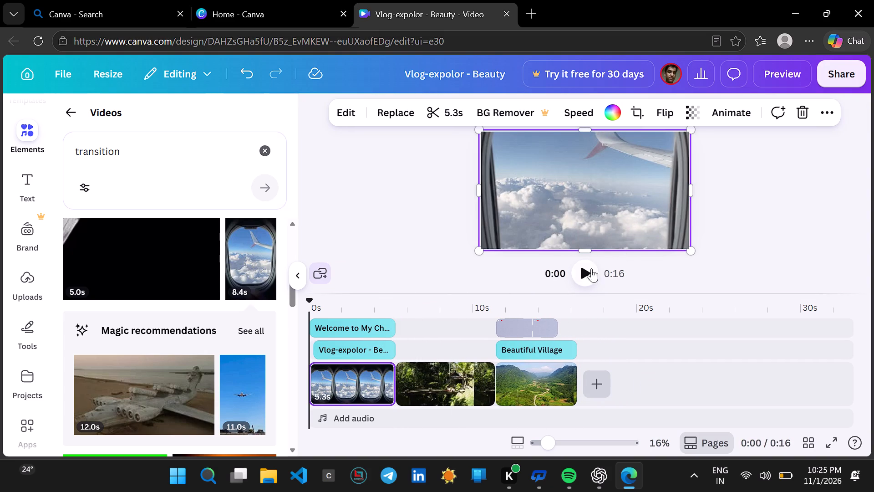
# Play the video from the start to review the shortened airplane-window clip and its cut to the forest clip.
pyautogui.click(587, 271)
pyautogui.click(587, 271)
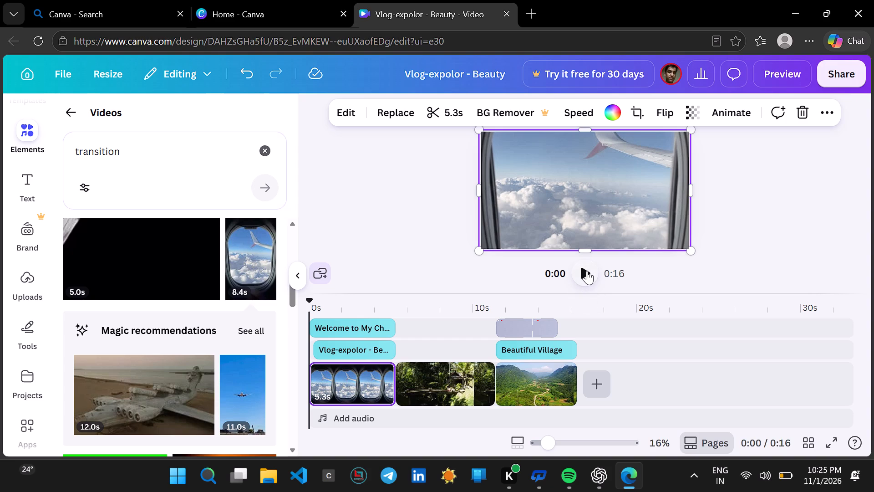
pyautogui.click(587, 271)
pyautogui.press('space')
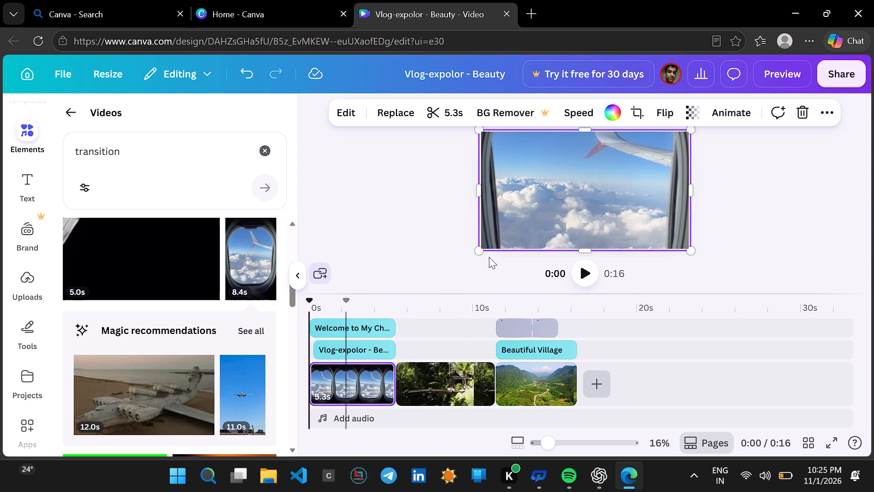
pyautogui.click(585, 277)
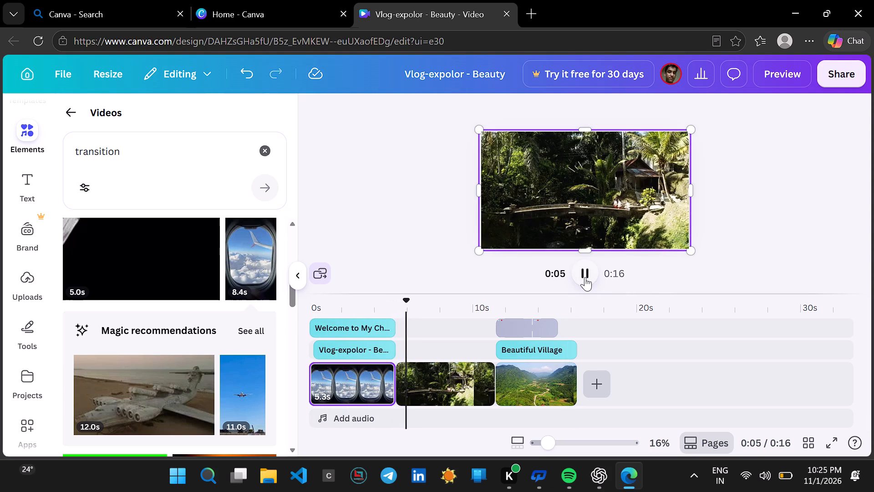
pyautogui.click(585, 277)
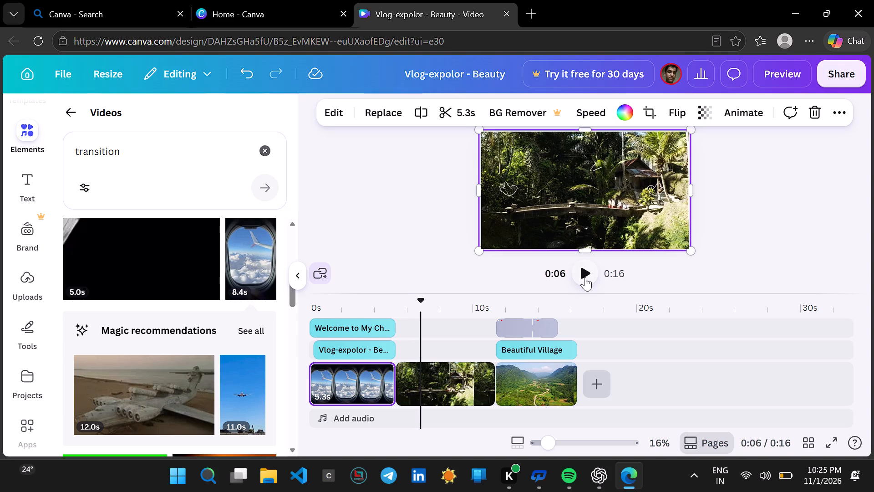
# Look through the "transition" video results for a clip suited to the cut between the airplane-window and forest clips.
pyautogui.scroll(-3, 137, 332)
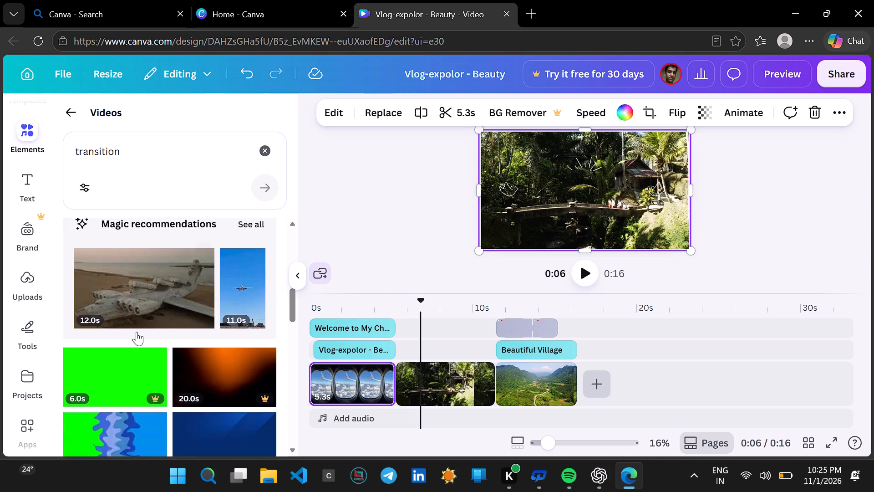
pyautogui.scroll(-5, 137, 332)
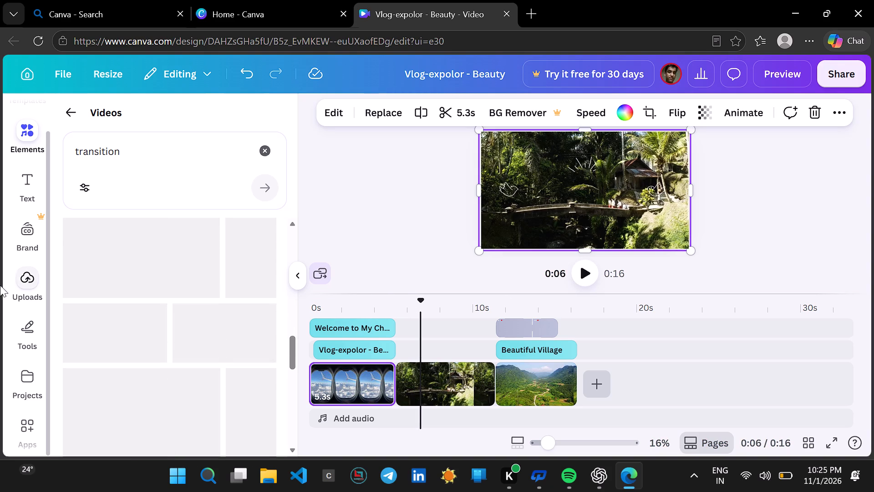
pyautogui.scroll(-2, 29, 309)
pyautogui.scroll(1, 29, 309)
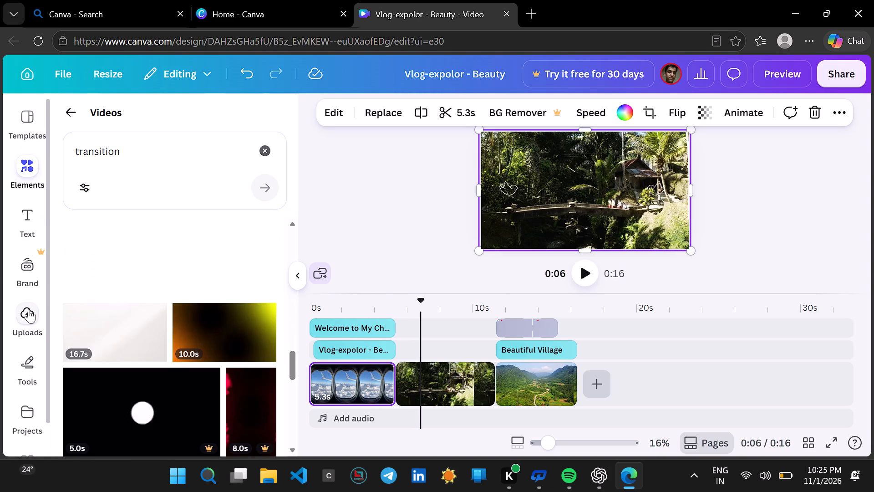
pyautogui.scroll(1, 29, 309)
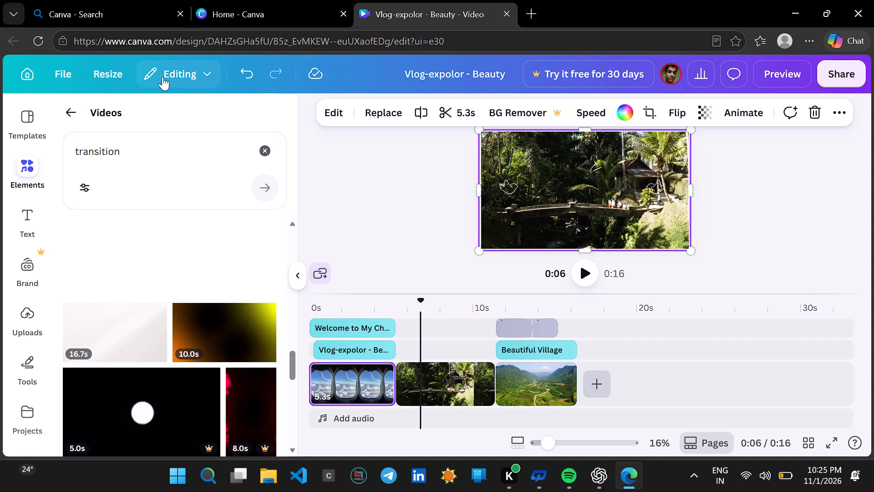
pyautogui.click(210, 73)
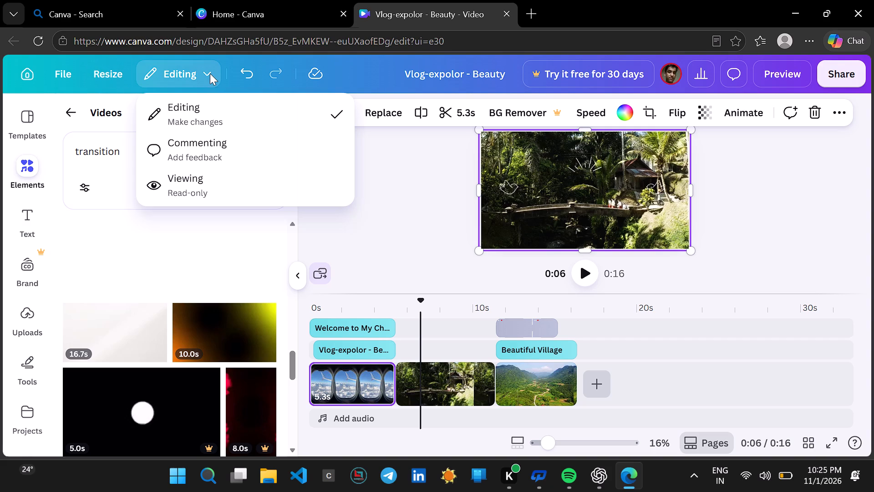
pyautogui.click(208, 111)
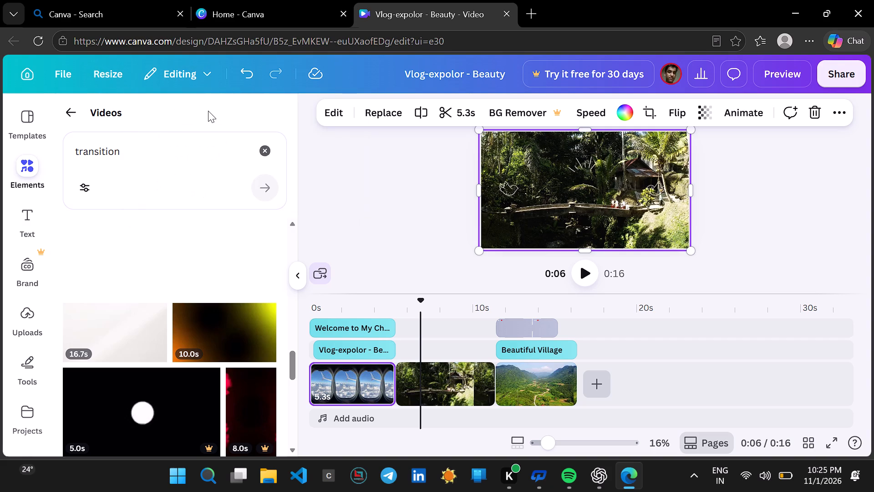
# Search the video library for "video transition effects" and look through the results for a suitable clip.
pyautogui.click(167, 144)
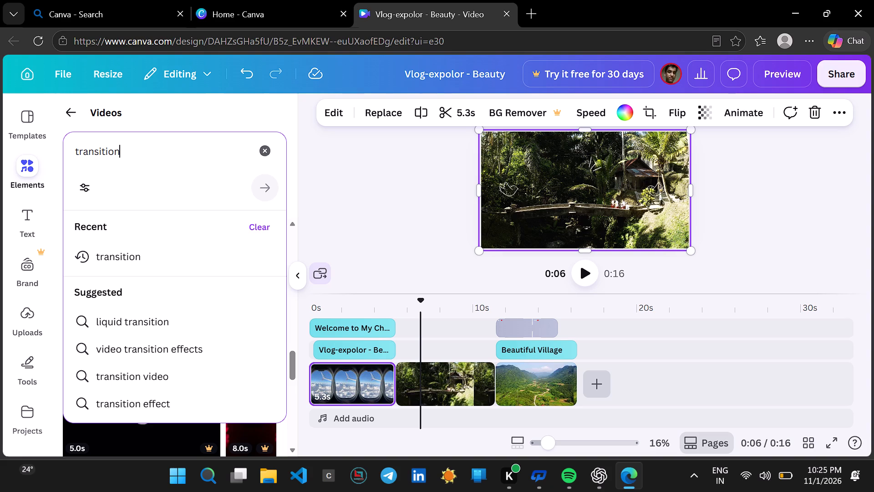
pyautogui.click(159, 357)
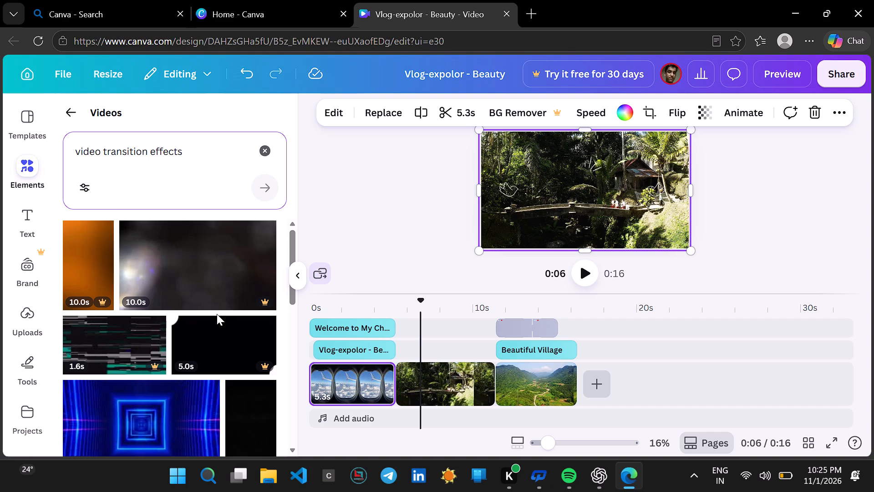
pyautogui.scroll(-4, 217, 314)
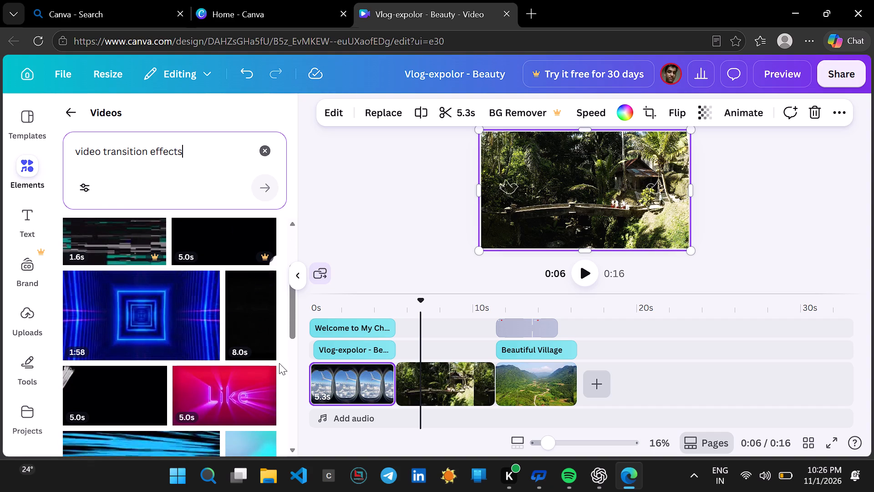
pyautogui.scroll(-4, 279, 364)
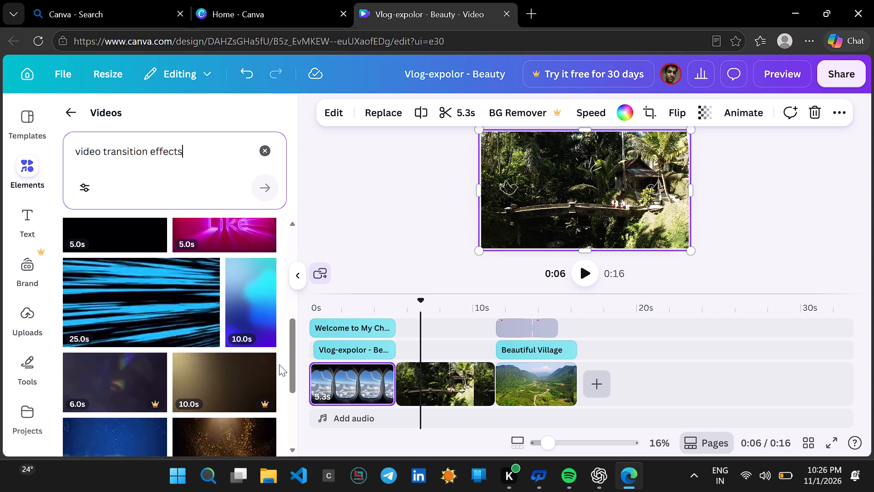
pyautogui.scroll(-1, 279, 364)
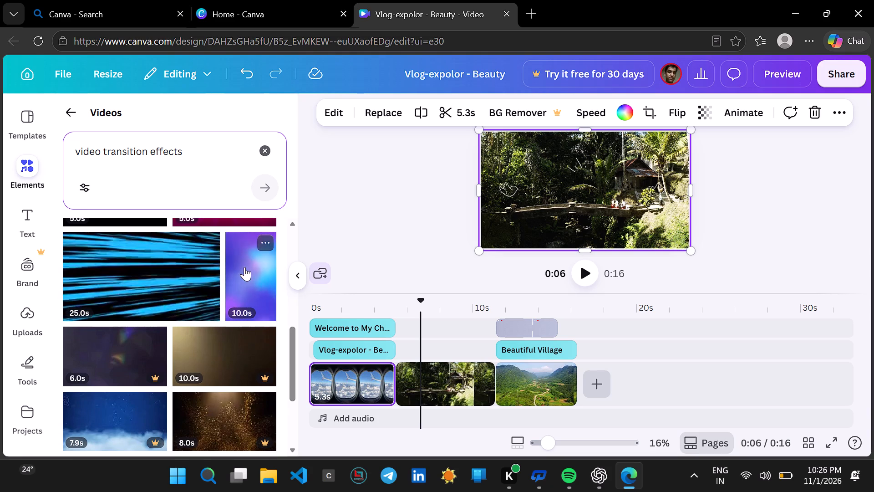
pyautogui.scroll(-5, 244, 267)
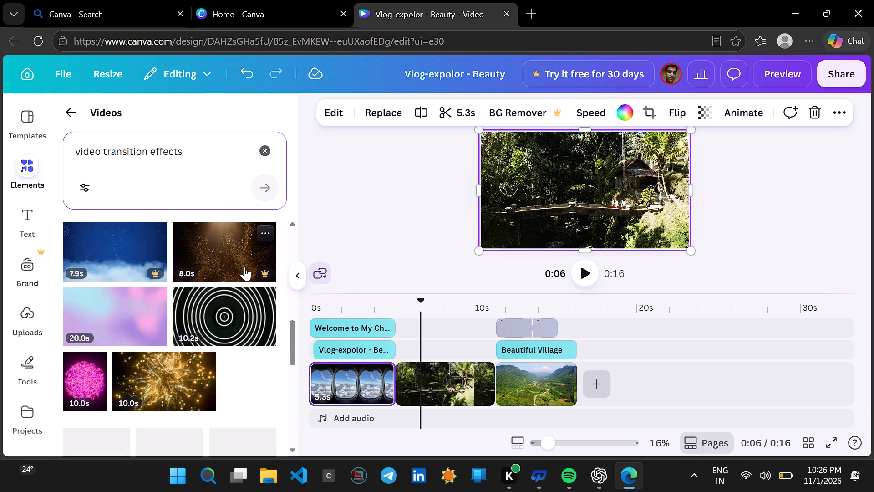
pyautogui.scroll(3, 133, 107)
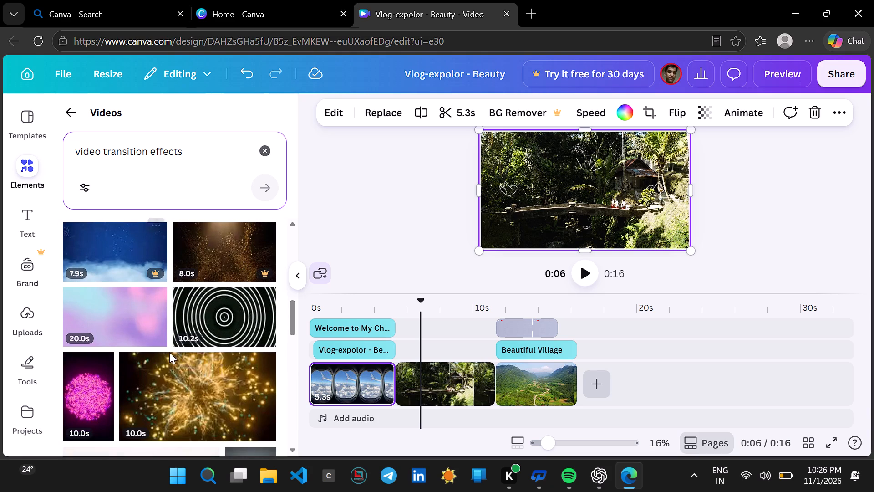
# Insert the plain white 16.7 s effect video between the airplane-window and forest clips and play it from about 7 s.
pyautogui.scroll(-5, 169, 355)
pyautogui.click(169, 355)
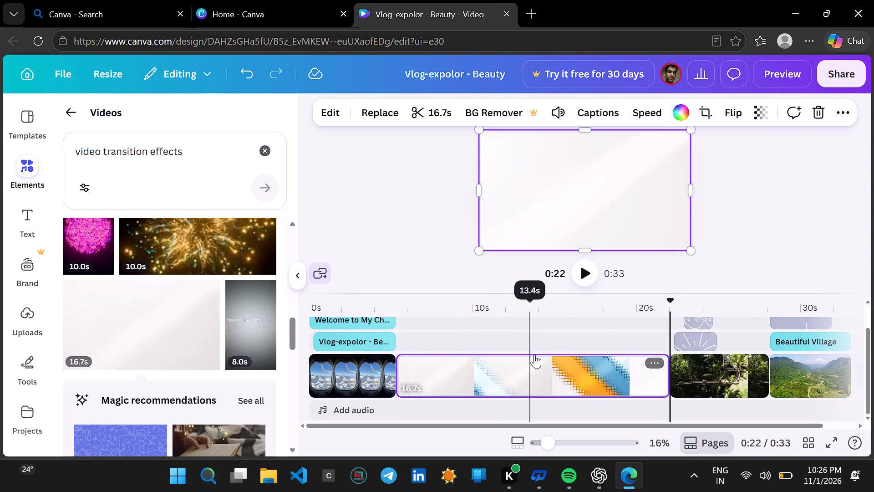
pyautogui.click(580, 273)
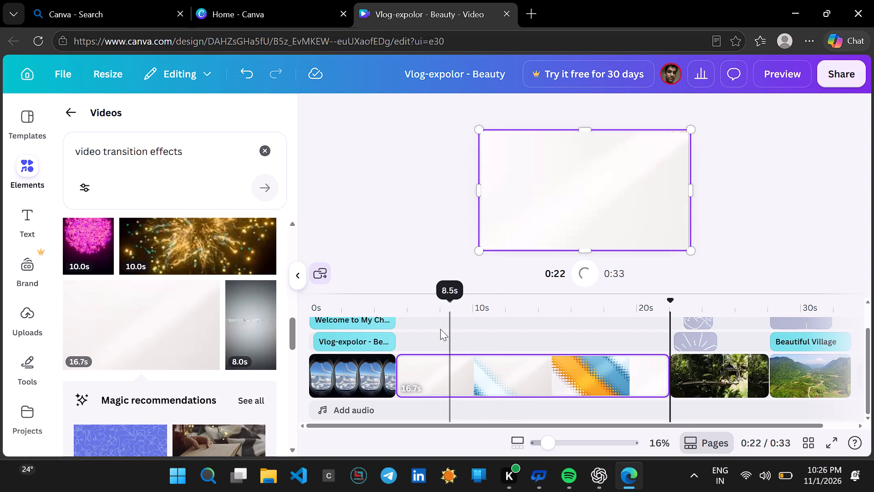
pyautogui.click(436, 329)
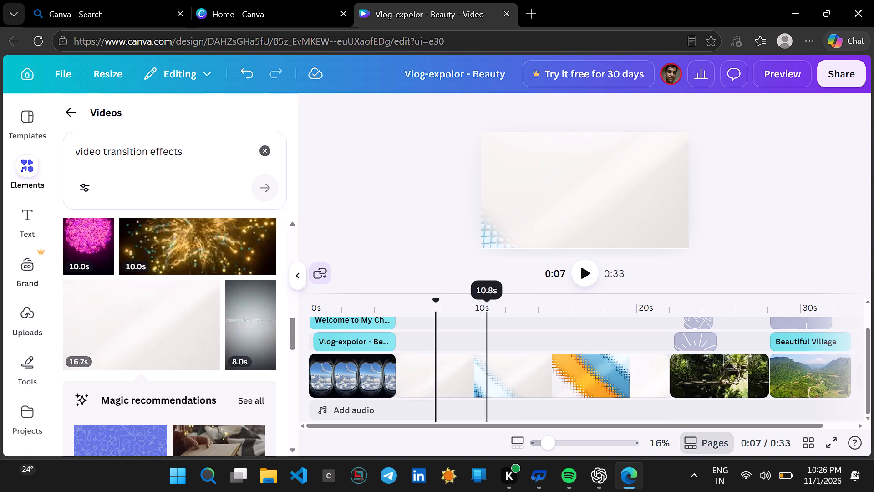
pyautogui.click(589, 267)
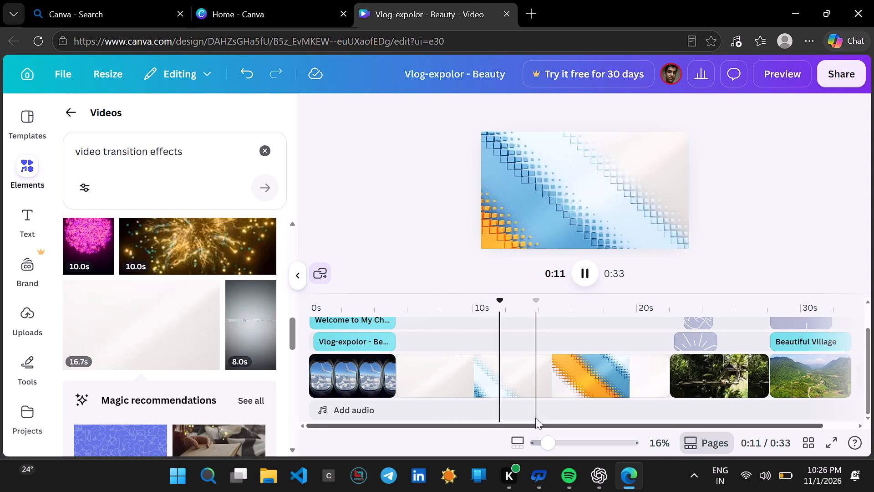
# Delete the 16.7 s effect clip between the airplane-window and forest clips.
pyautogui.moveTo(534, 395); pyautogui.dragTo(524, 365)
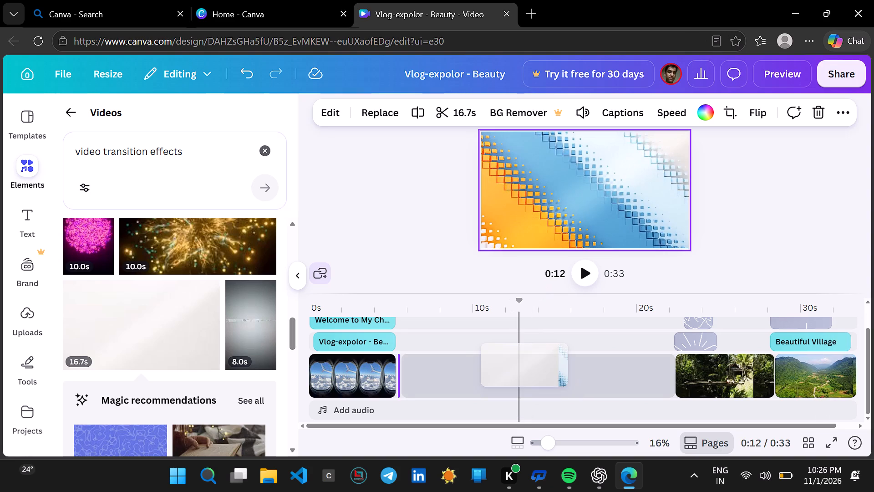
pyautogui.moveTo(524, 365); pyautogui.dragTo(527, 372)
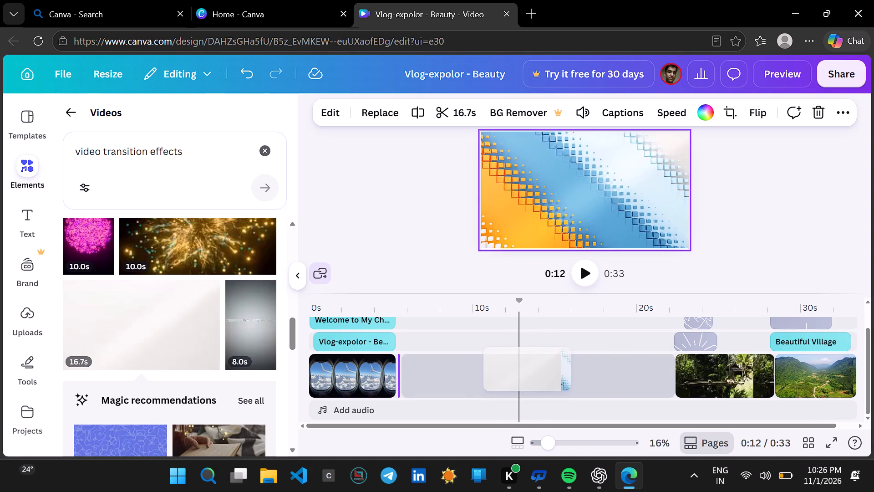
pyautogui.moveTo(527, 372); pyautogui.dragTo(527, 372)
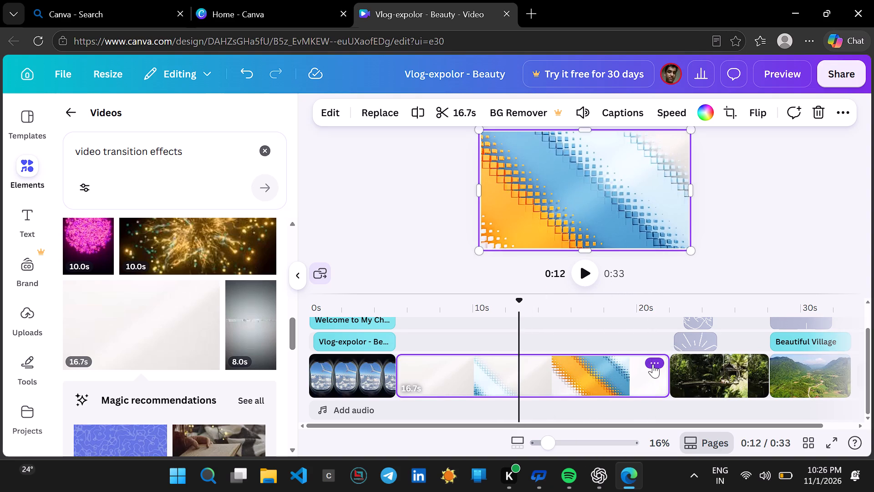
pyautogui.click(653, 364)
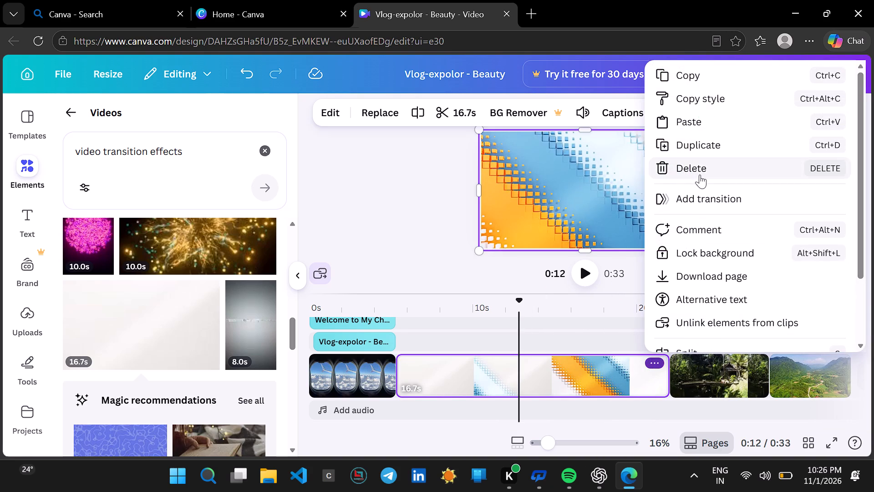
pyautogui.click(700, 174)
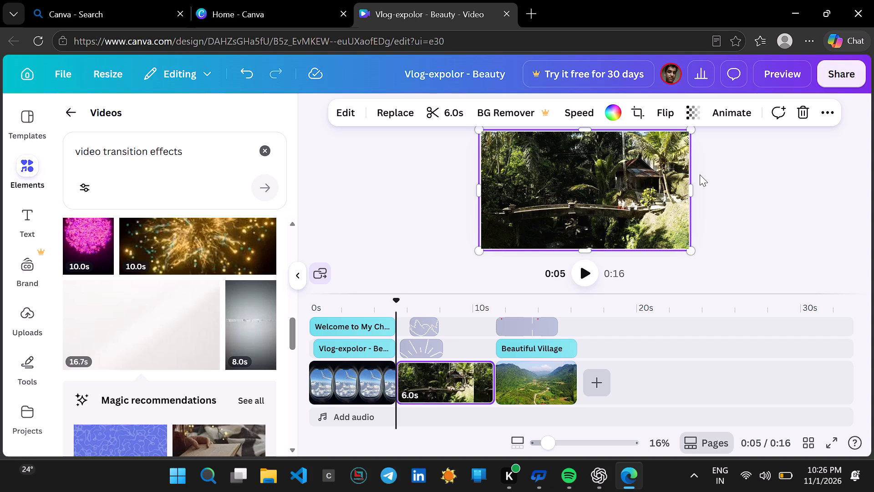
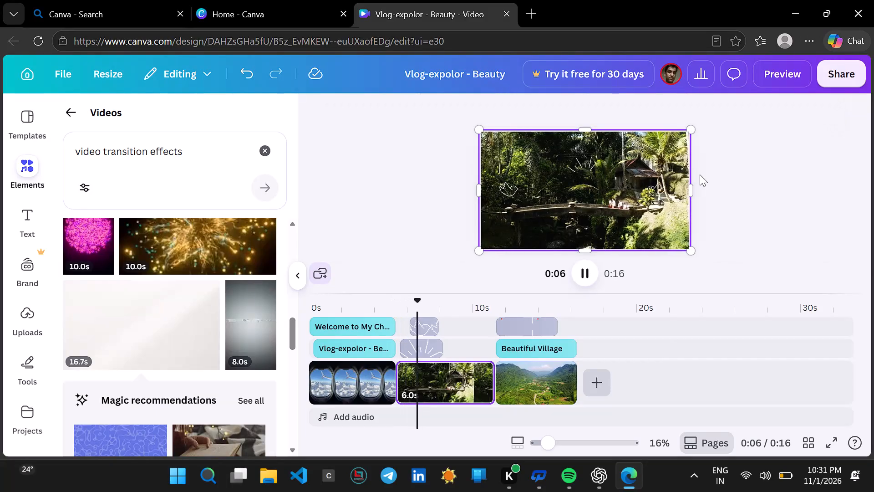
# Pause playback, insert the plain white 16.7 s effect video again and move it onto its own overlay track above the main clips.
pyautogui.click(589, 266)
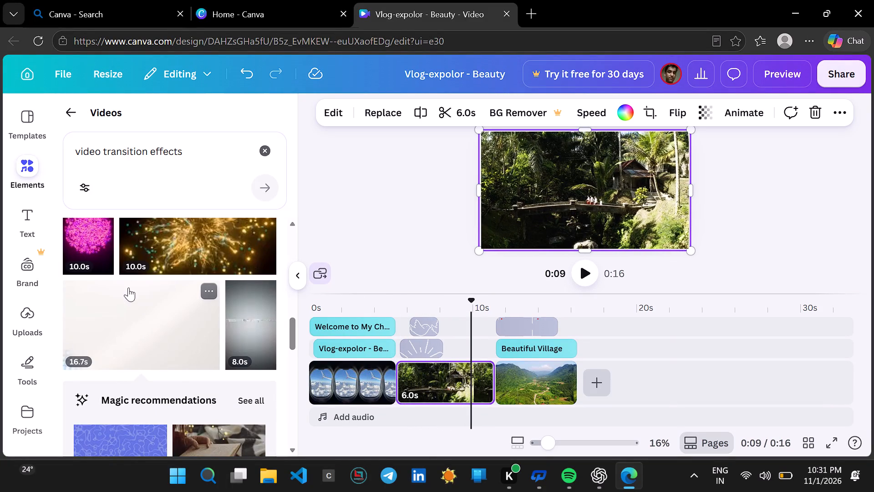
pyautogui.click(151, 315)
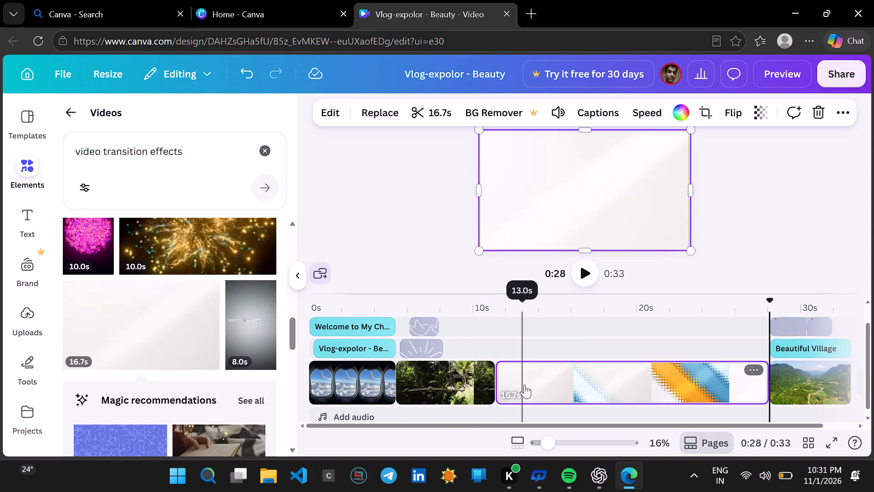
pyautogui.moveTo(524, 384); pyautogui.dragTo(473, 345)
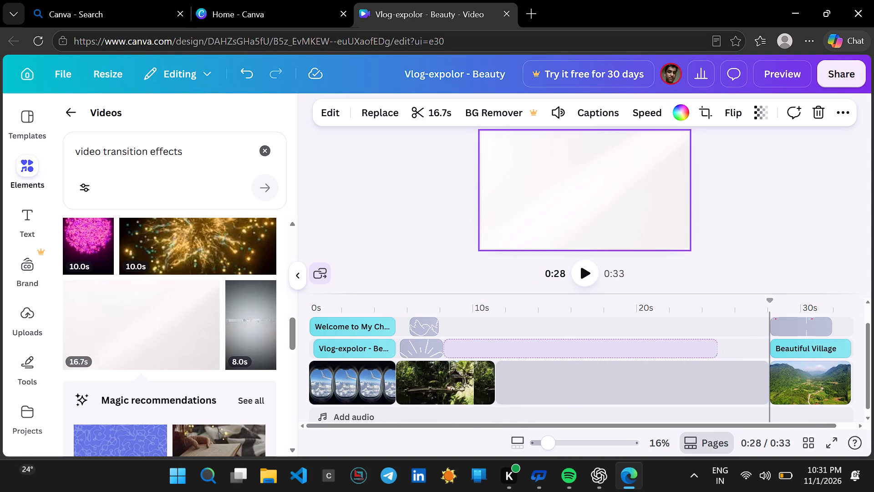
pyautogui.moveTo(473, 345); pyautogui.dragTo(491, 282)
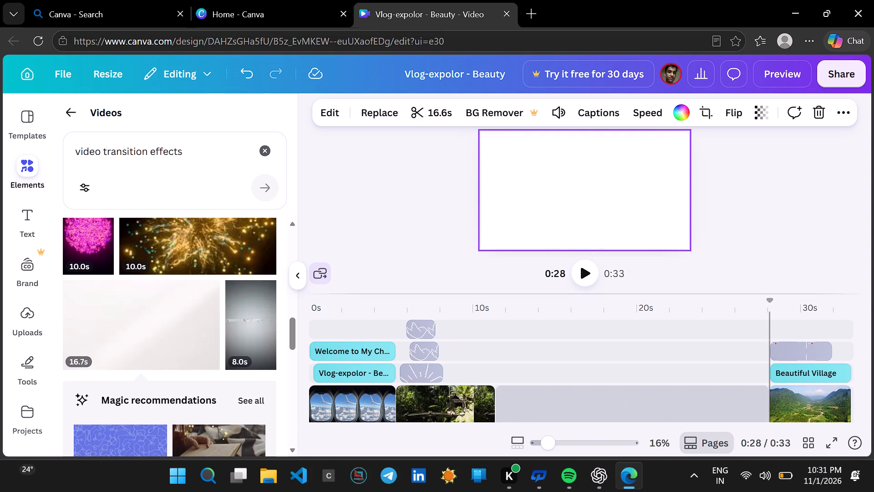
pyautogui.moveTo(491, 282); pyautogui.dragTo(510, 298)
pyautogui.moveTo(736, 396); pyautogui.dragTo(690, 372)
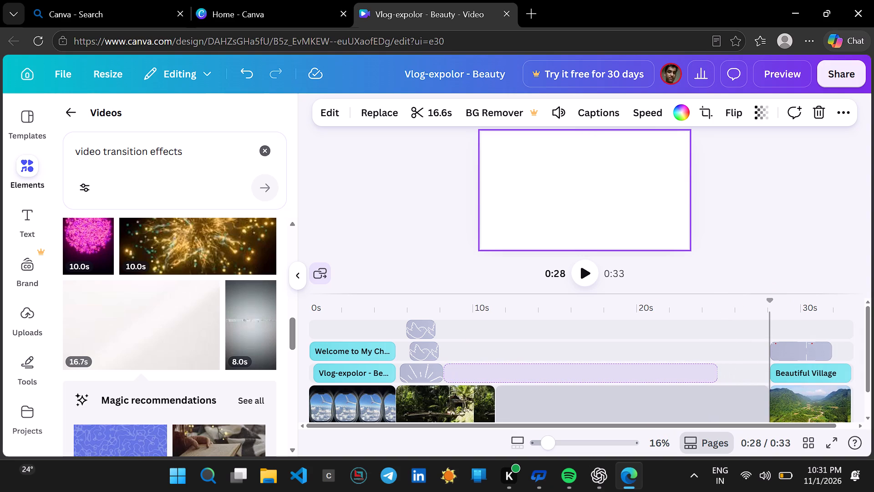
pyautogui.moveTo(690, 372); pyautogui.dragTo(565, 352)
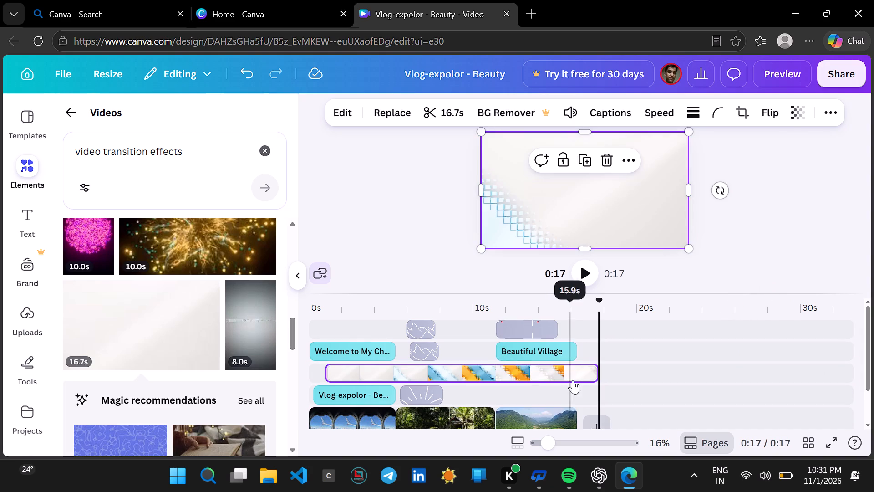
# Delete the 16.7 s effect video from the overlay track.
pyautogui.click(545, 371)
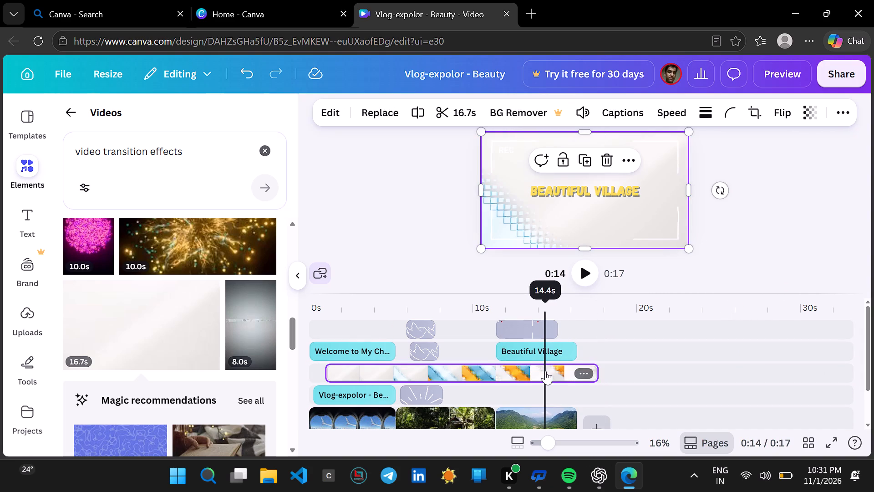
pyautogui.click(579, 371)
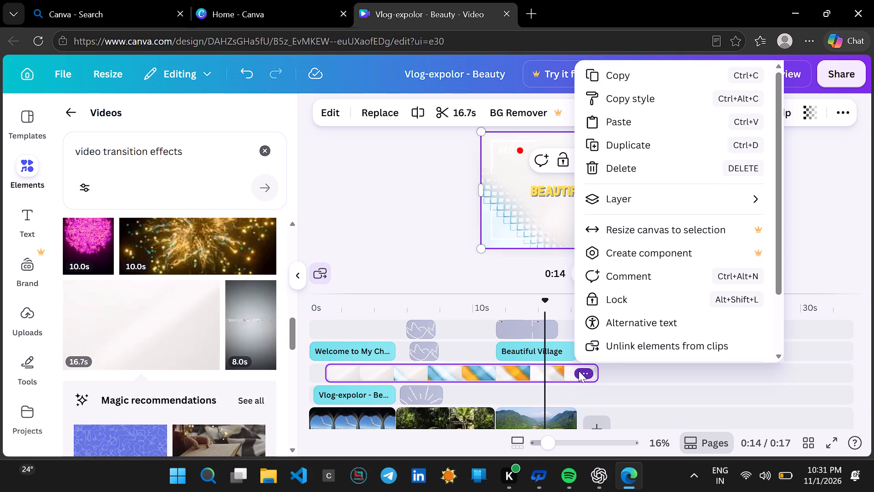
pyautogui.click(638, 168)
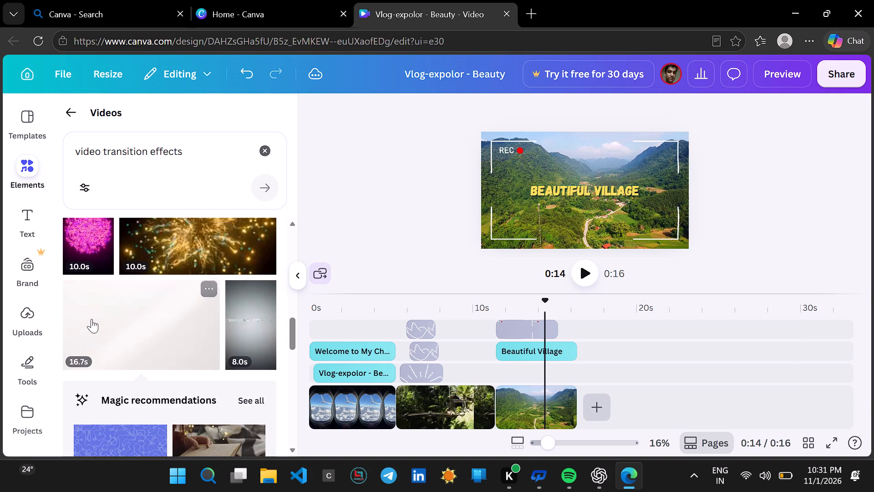
# Place the 5.0 s black-and-white brush-stroke video on a new overlay track across the airplane-window and forest cut, starting at about 3 s.
pyautogui.scroll(9, 96, 322)
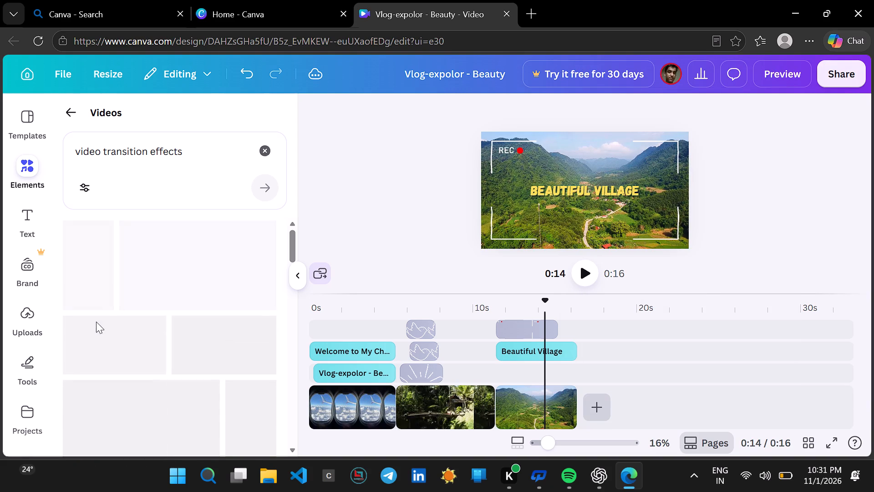
pyautogui.scroll(-2, 96, 322)
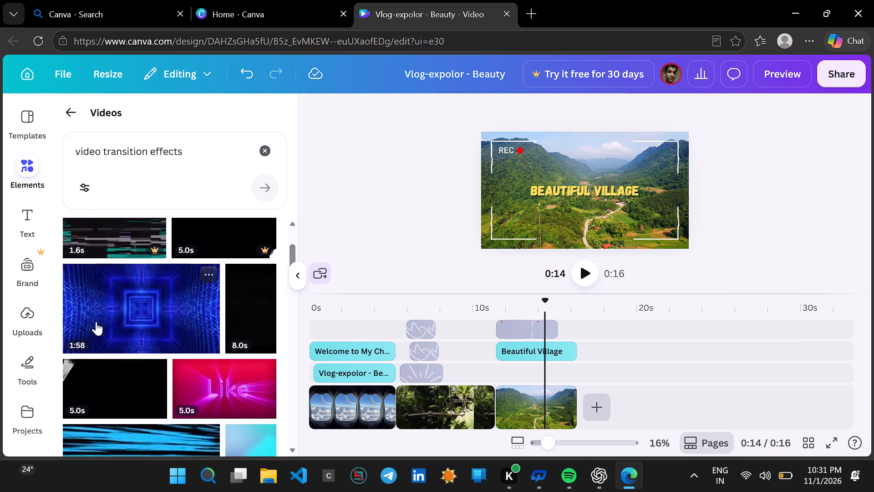
pyautogui.scroll(-1, 96, 322)
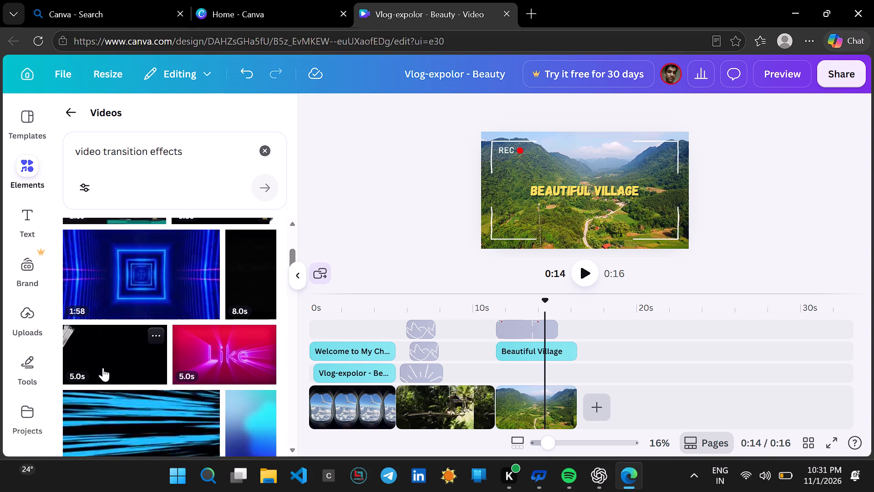
pyautogui.moveTo(103, 368); pyautogui.dragTo(201, 377)
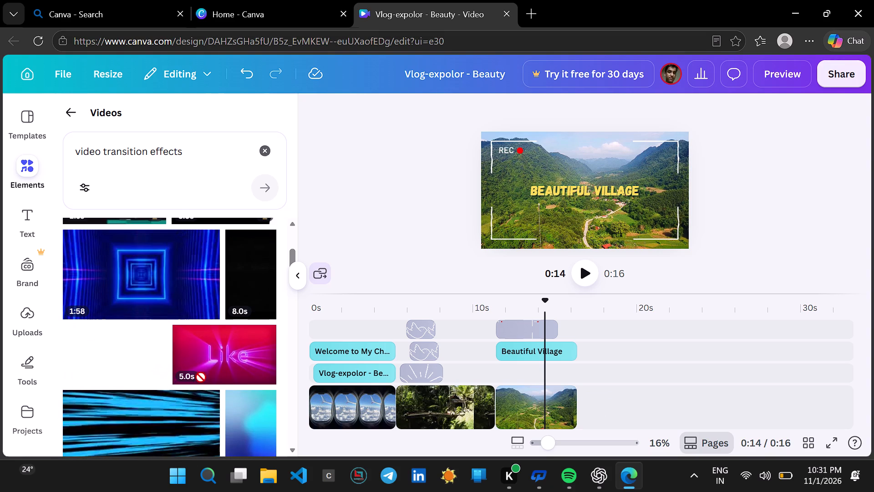
pyautogui.moveTo(201, 377); pyautogui.dragTo(408, 375)
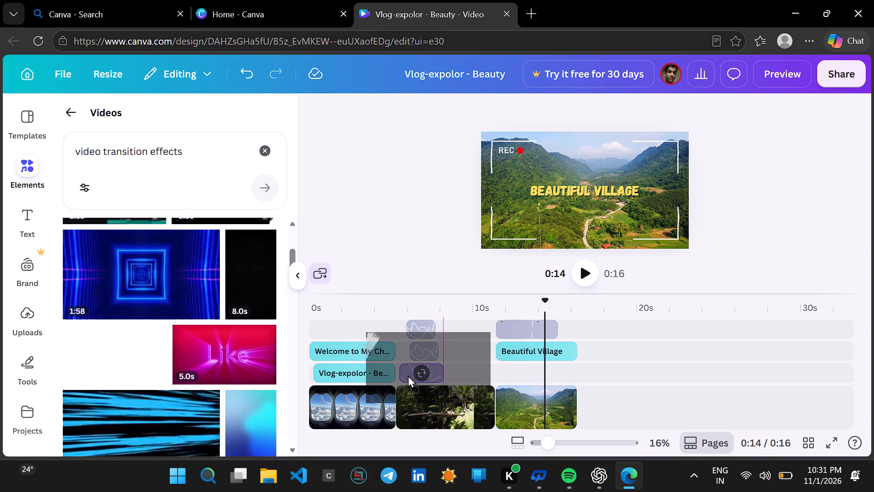
pyautogui.moveTo(408, 375); pyautogui.dragTo(422, 370)
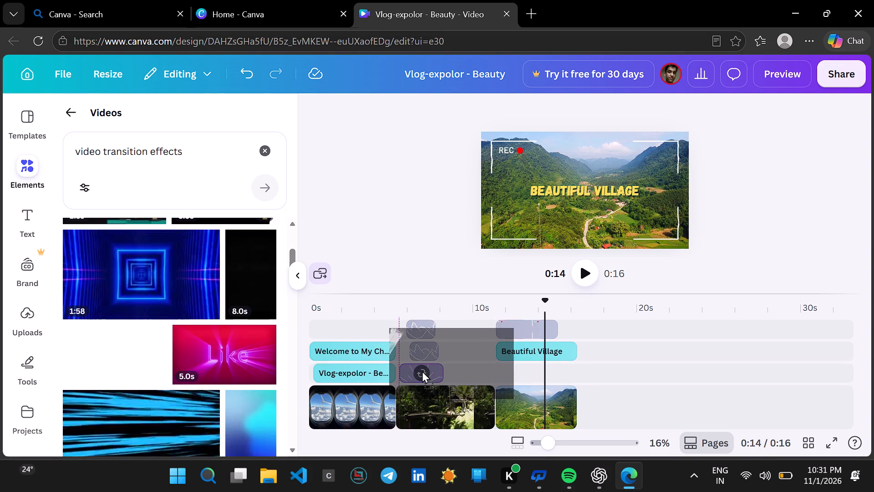
pyautogui.moveTo(422, 370); pyautogui.dragTo(403, 354)
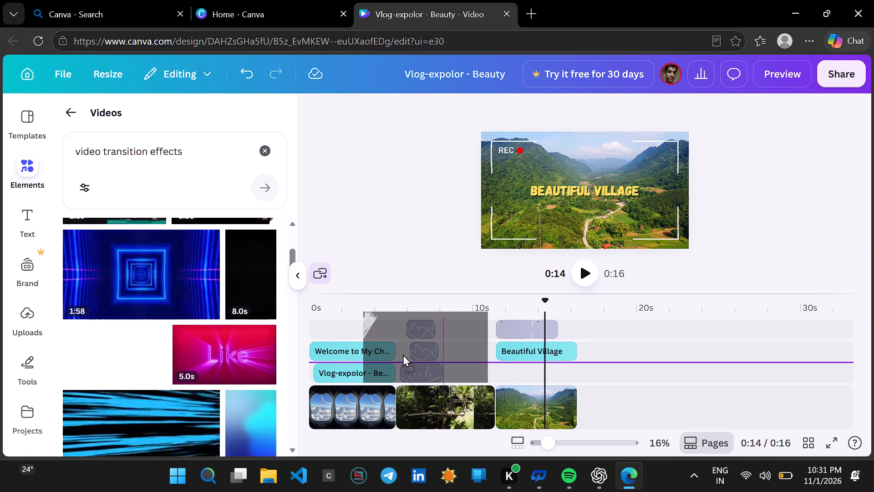
pyautogui.moveTo(403, 354); pyautogui.dragTo(400, 355)
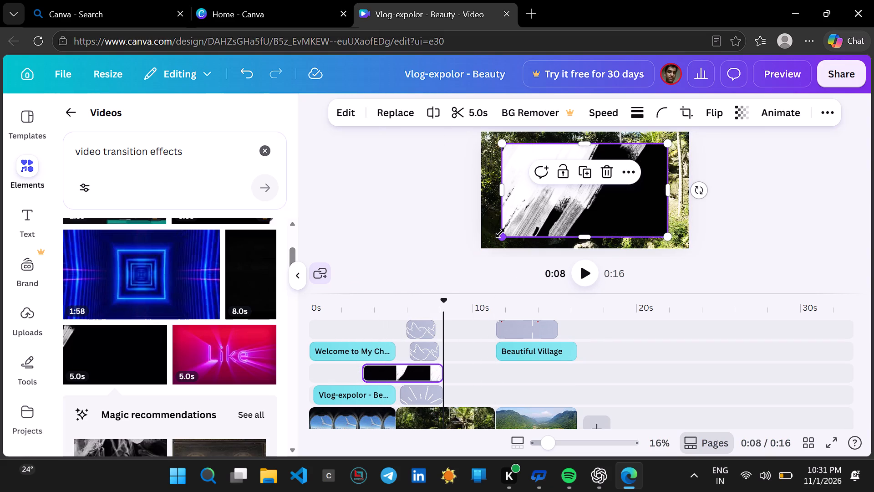
# Enlarge the brush-stroke video overlay to cover the whole frame.
pyautogui.moveTo(501, 237); pyautogui.dragTo(494, 236)
pyautogui.moveTo(495, 241); pyautogui.dragTo(483, 239)
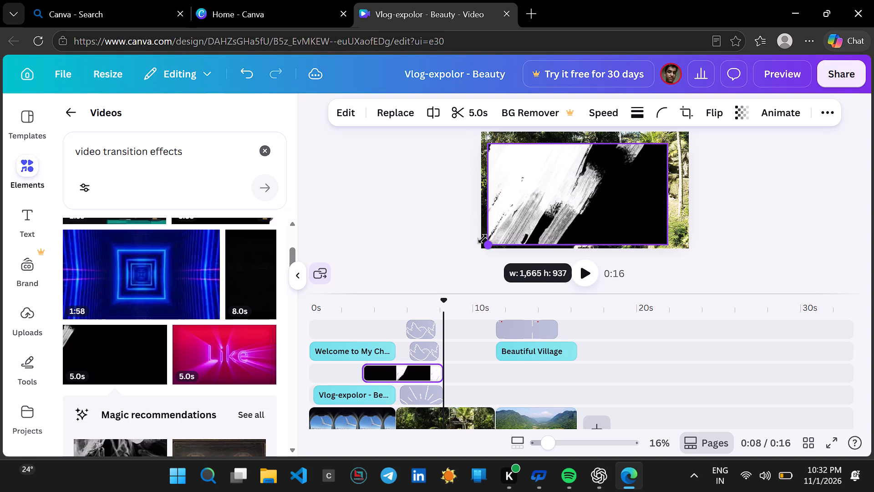
pyautogui.moveTo(483, 239); pyautogui.dragTo(473, 237)
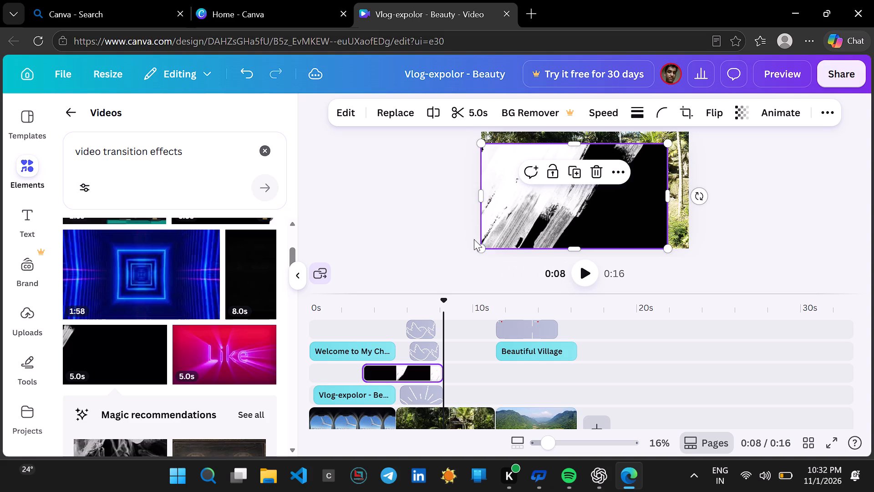
pyautogui.moveTo(481, 143); pyautogui.dragTo(481, 124)
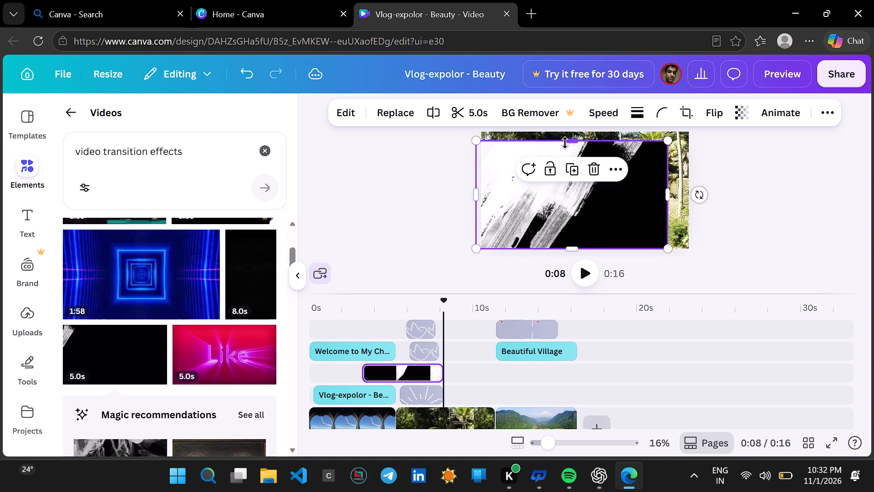
pyautogui.moveTo(572, 143); pyautogui.dragTo(579, 138)
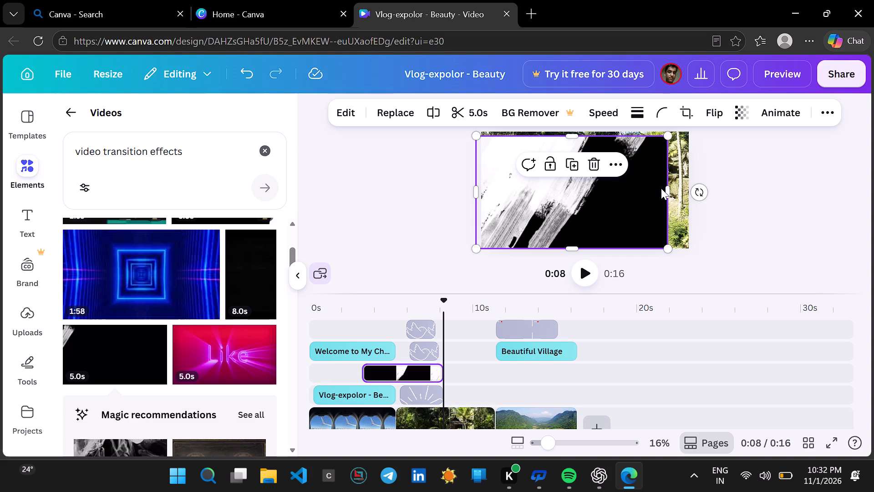
pyautogui.moveTo(667, 190); pyautogui.dragTo(691, 191)
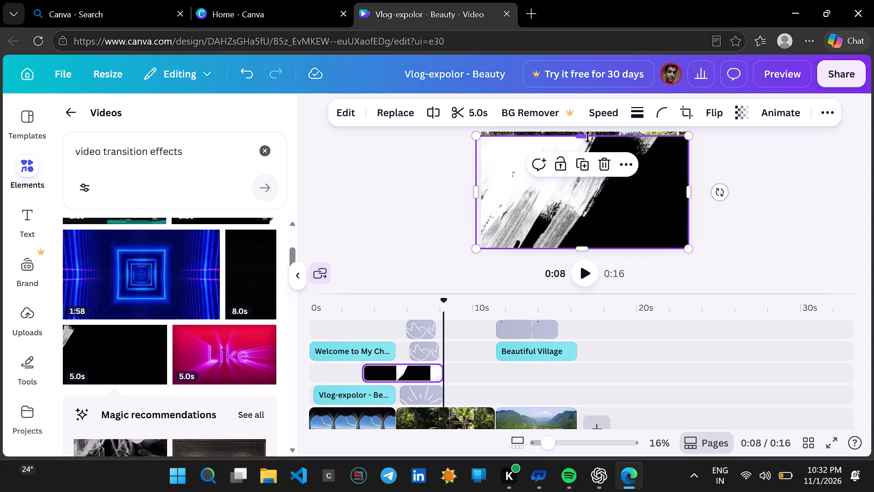
pyautogui.moveTo(588, 137); pyautogui.dragTo(588, 133)
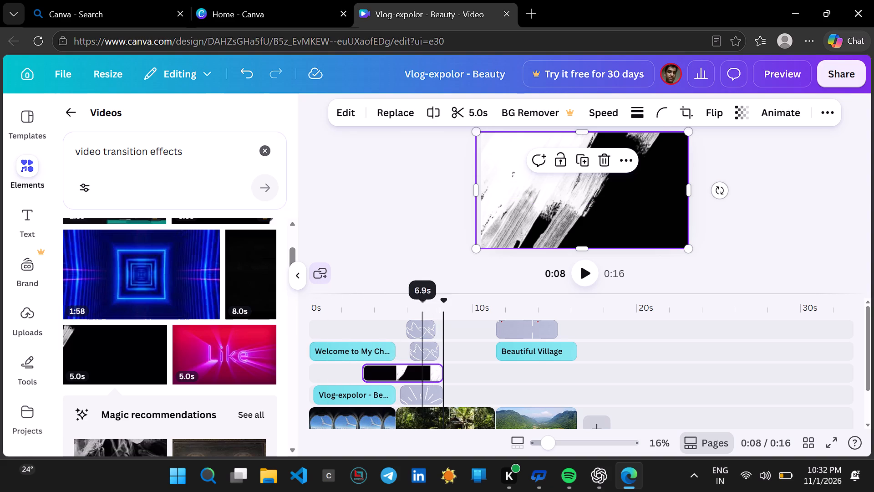
# Play the video from the start to about 10 s to check the brush-stroke transition.
pyautogui.moveTo(446, 297); pyautogui.dragTo(427, 293)
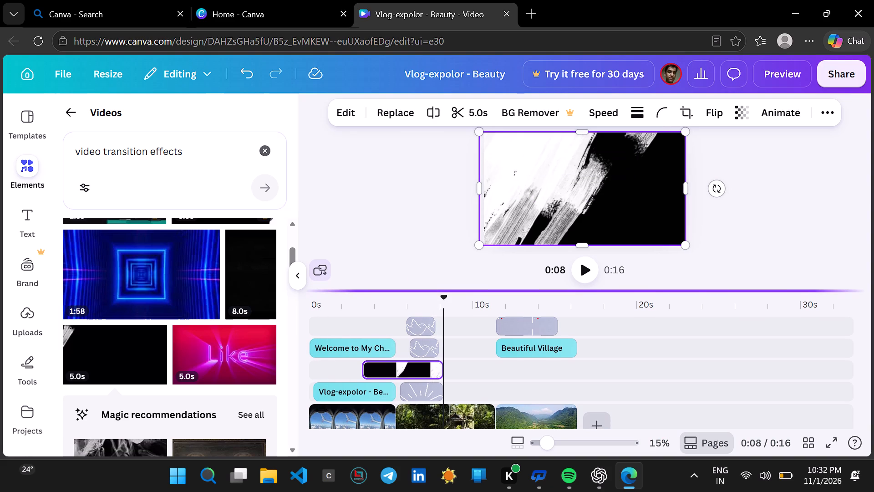
pyautogui.moveTo(427, 293); pyautogui.dragTo(426, 294)
pyautogui.moveTo(441, 308); pyautogui.dragTo(433, 308)
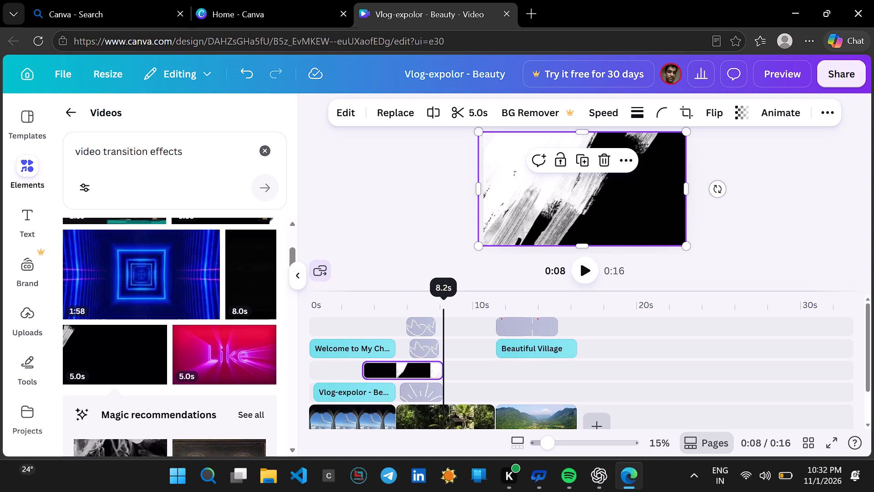
pyautogui.moveTo(433, 308); pyautogui.dragTo(264, 307)
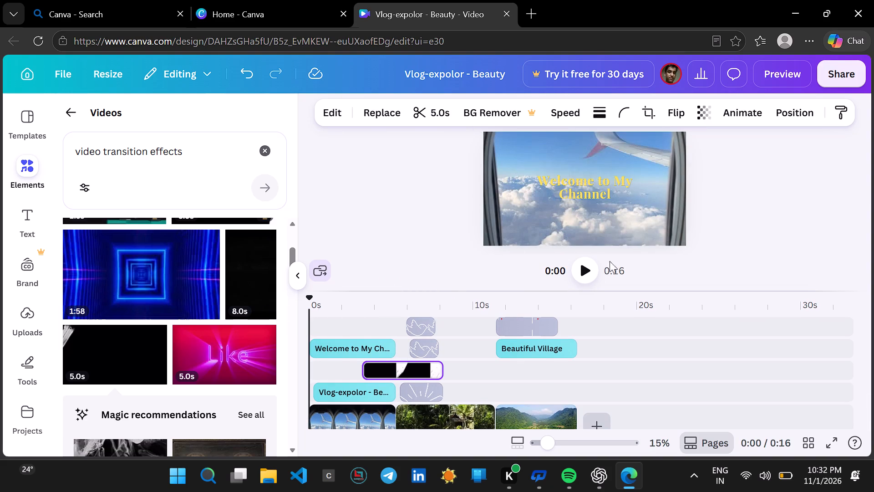
pyautogui.click(589, 266)
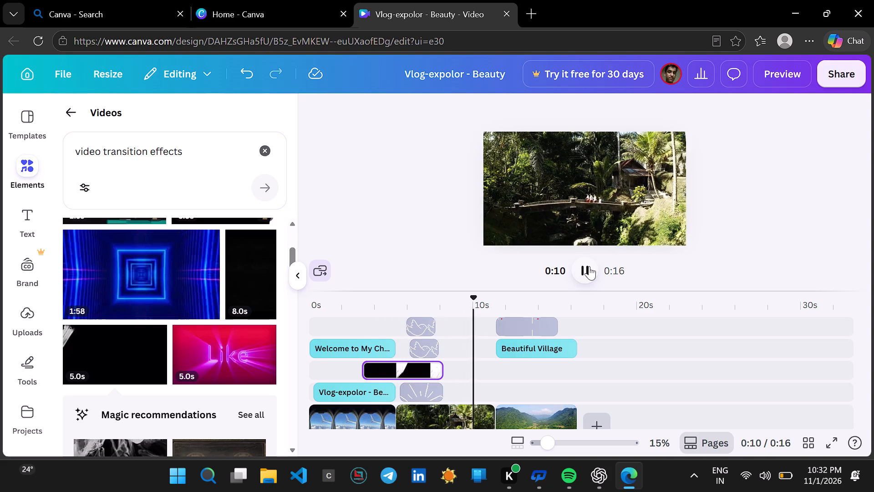
pyautogui.click(589, 266)
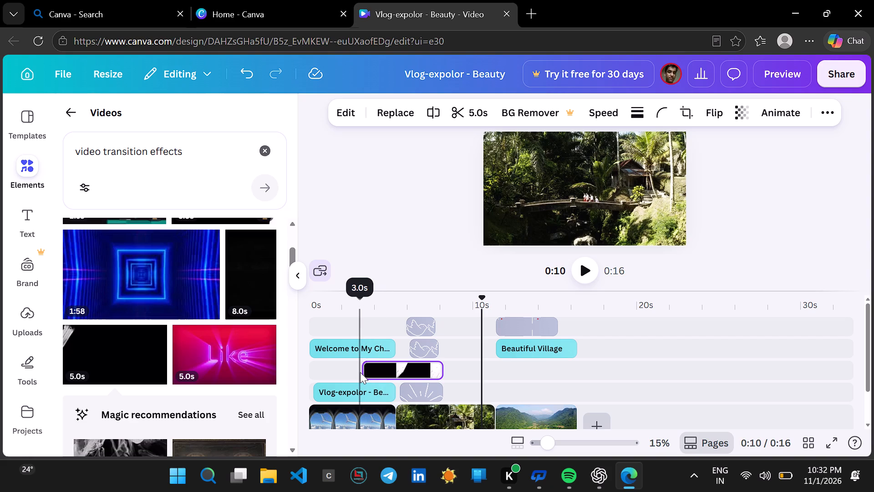
# Trim the start of the brush-stroke clip to shorten it to 4.0 s.
pyautogui.moveTo(363, 370); pyautogui.dragTo(370, 370)
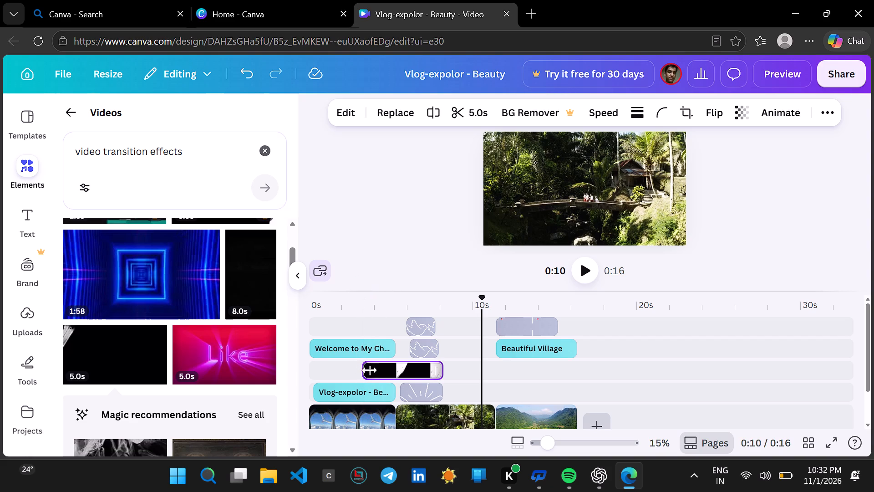
pyautogui.moveTo(370, 370); pyautogui.dragTo(379, 369)
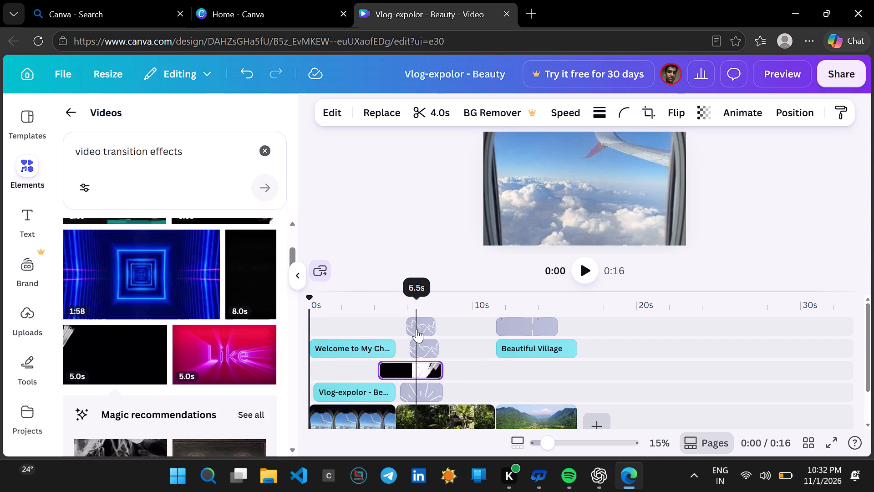
# Move the line-drawn graphic on the top track to start at about 0.2 s, over the airplane-window clip.
pyautogui.moveTo(418, 323); pyautogui.dragTo(411, 323)
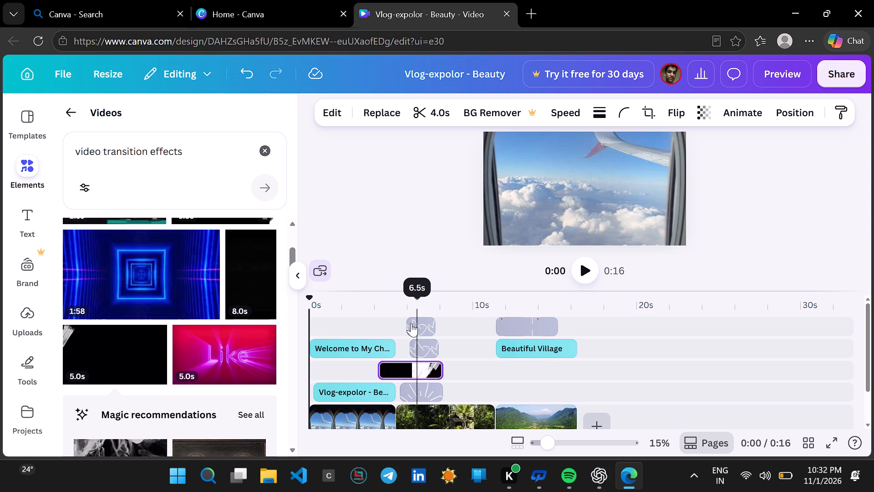
pyautogui.moveTo(411, 323); pyautogui.dragTo(400, 323)
pyautogui.moveTo(400, 323); pyautogui.dragTo(350, 324)
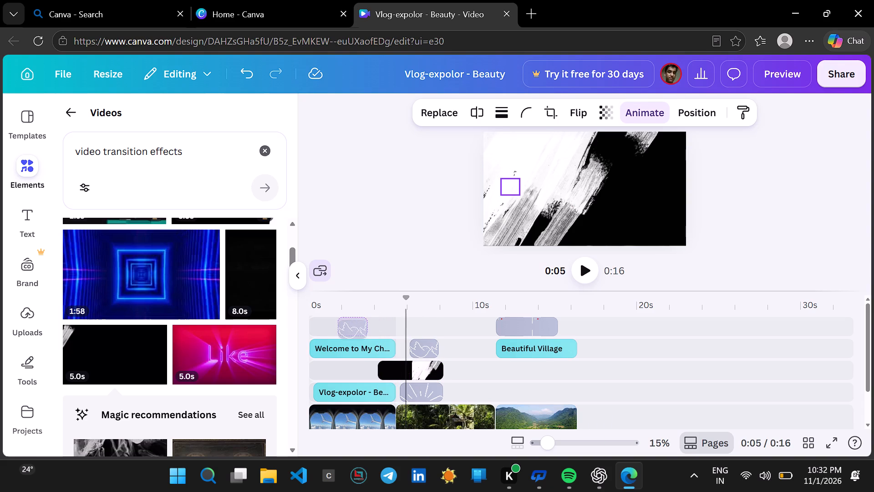
pyautogui.moveTo(350, 324); pyautogui.dragTo(329, 326)
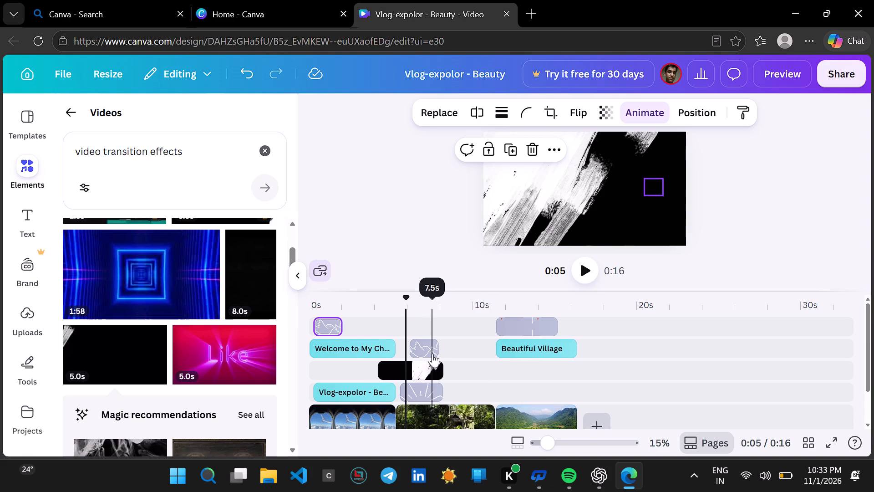
# Move the second bird line graphic onto the brush-stroke clip's track, starting at about 0.2 s over the airplane-window clip.
pyautogui.moveTo(429, 349); pyautogui.dragTo(390, 357)
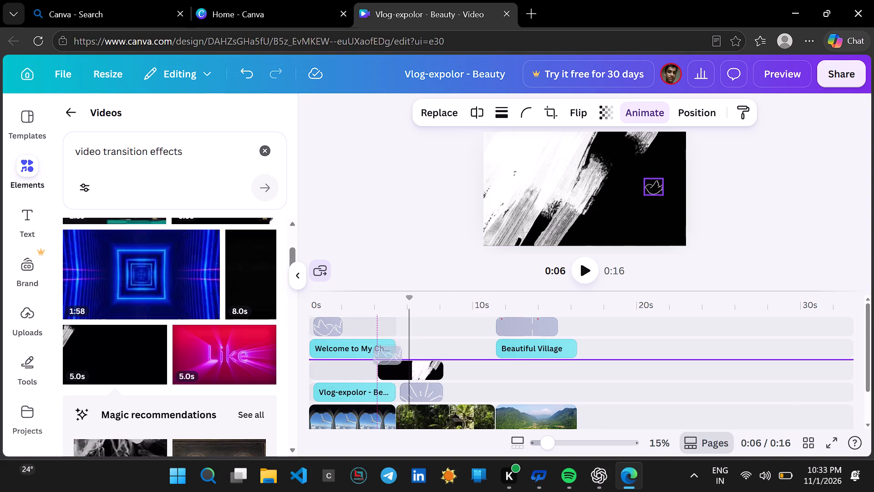
pyautogui.moveTo(390, 357); pyautogui.dragTo(350, 372)
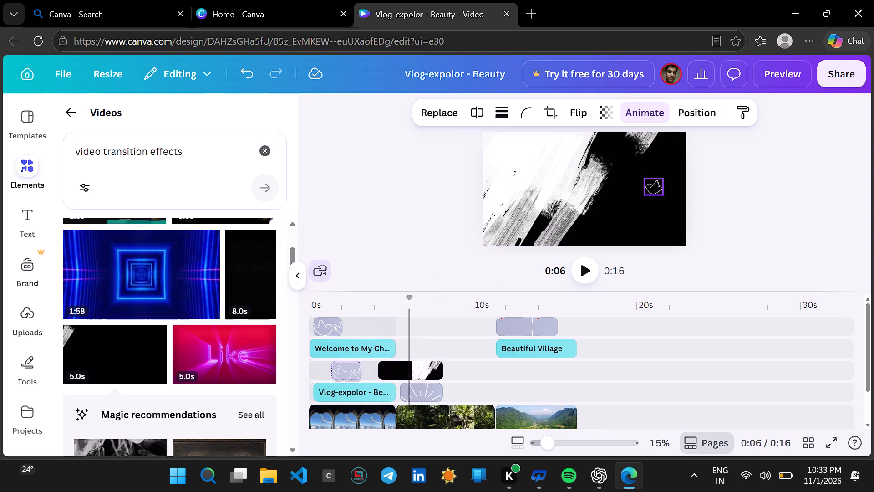
pyautogui.moveTo(350, 372); pyautogui.dragTo(338, 370)
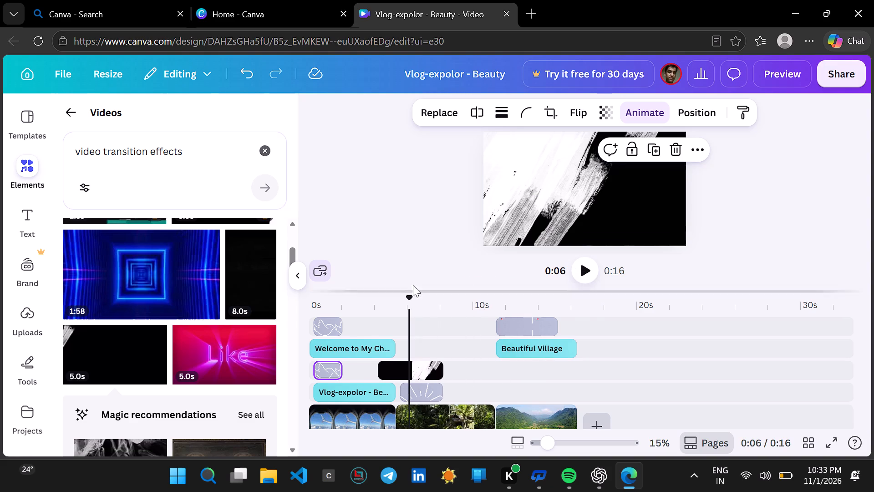
# Play the video from about 0.2 s to about 10 s to check the repositioned bird graphics and the transition.
pyautogui.moveTo(410, 292); pyautogui.dragTo(363, 294)
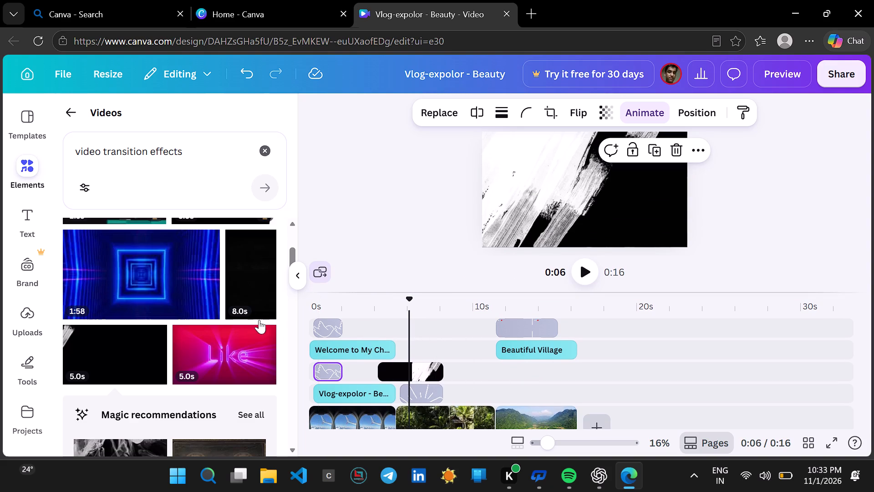
pyautogui.click(313, 301)
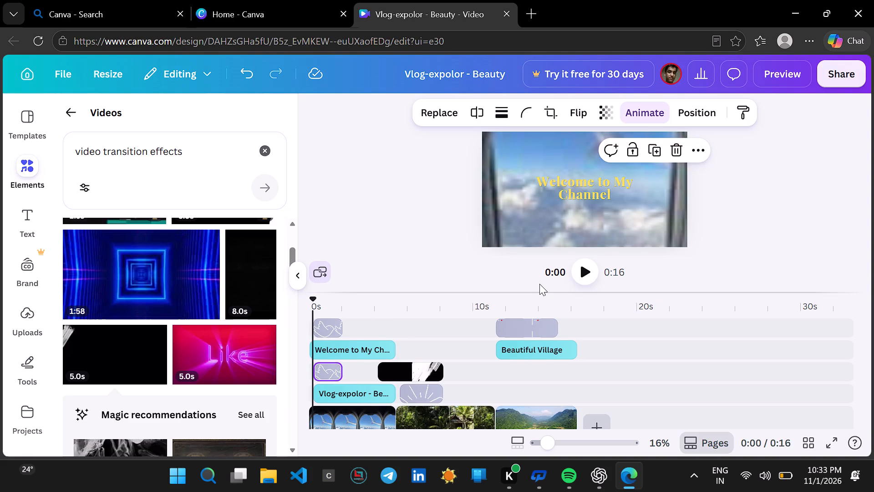
pyautogui.press('space')
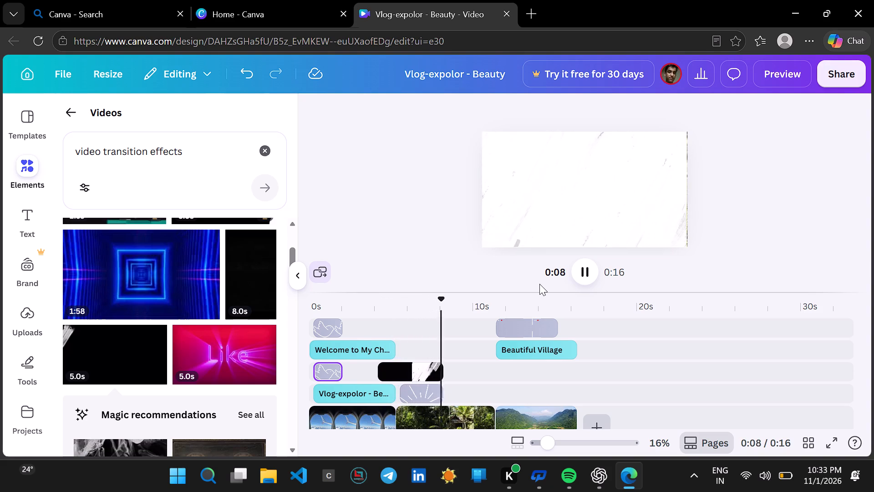
pyautogui.click(580, 268)
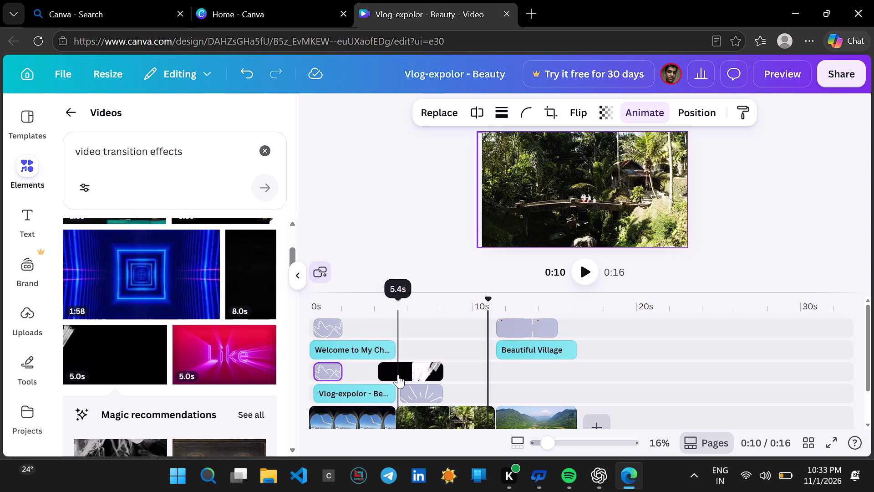
# Move the brush-stroke clip to its own track directly above the main video clips, starting at about 4 s.
pyautogui.moveTo(398, 374); pyautogui.dragTo(394, 398)
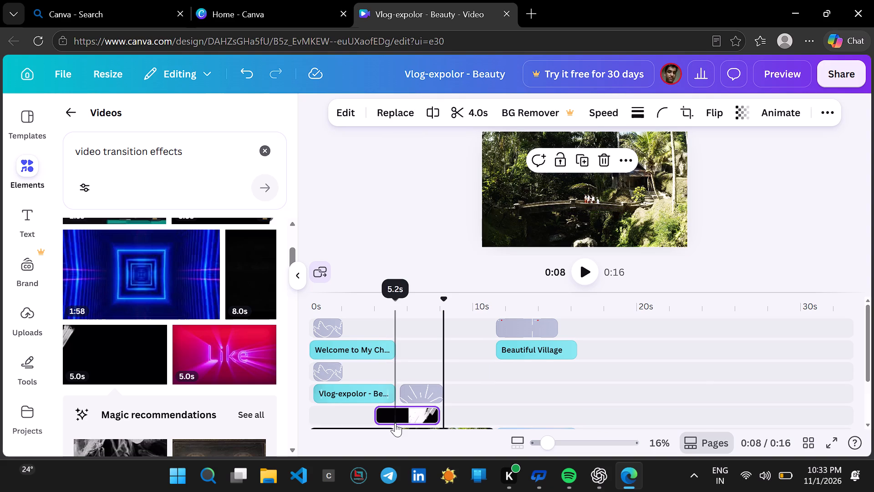
# Play back the video around the forest clip and the opening titles to check the restacked layers.
pyautogui.click(578, 263)
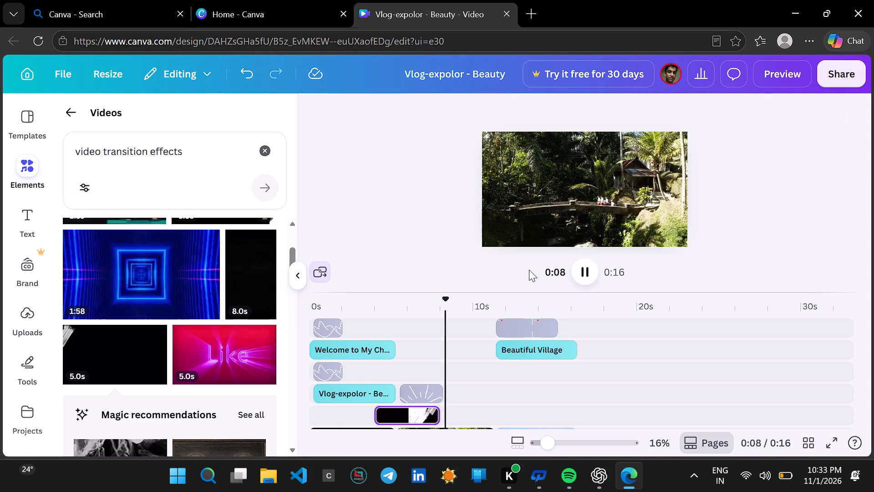
pyautogui.click(332, 343)
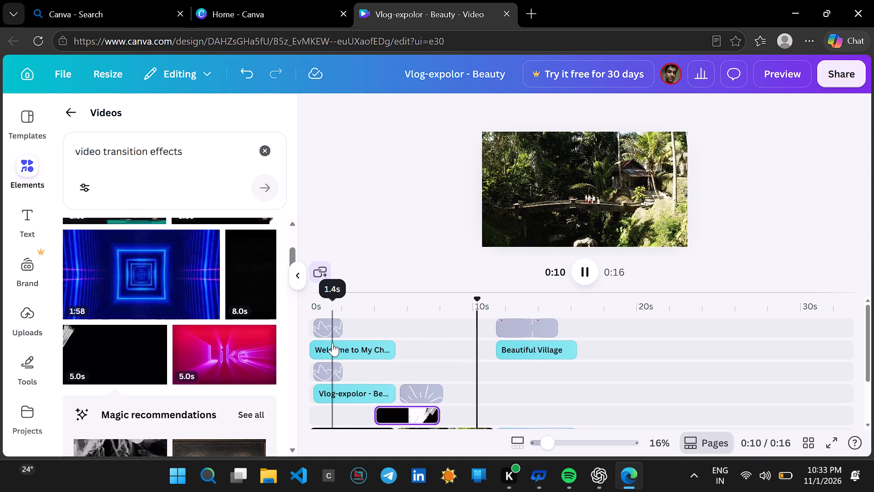
pyautogui.press('space')
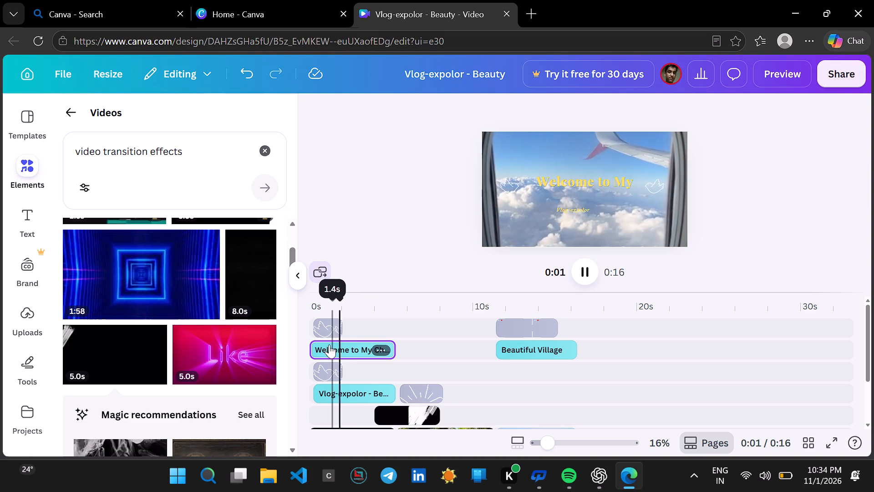
# Extend the end of the top-track bird graphic over the airplane-window clip so it lasts 4.2 s.
pyautogui.click(340, 322)
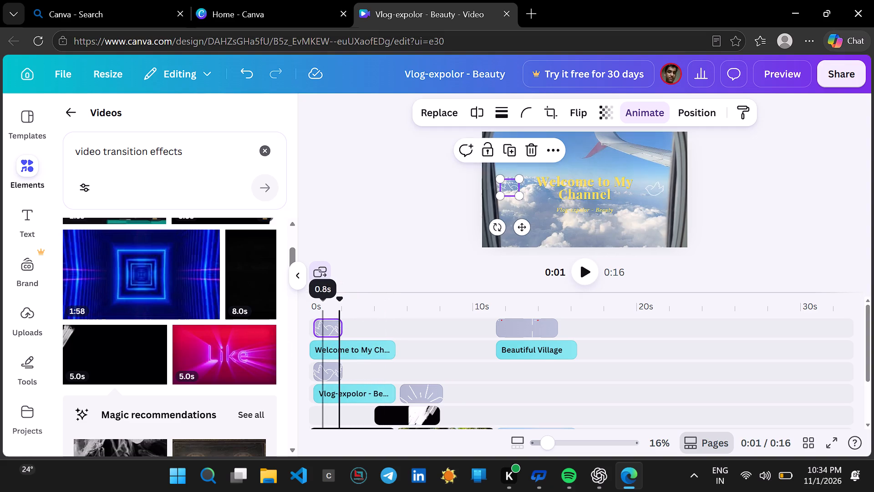
pyautogui.moveTo(338, 326); pyautogui.dragTo(345, 326)
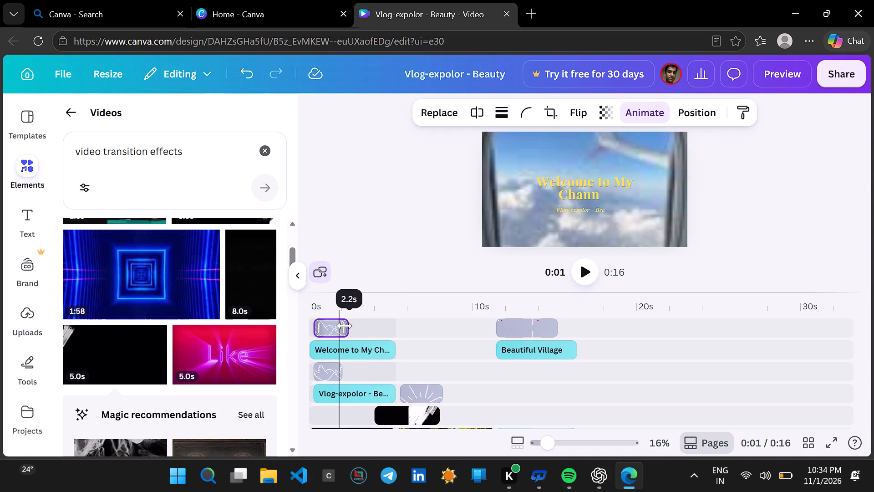
pyautogui.moveTo(345, 326); pyautogui.dragTo(379, 326)
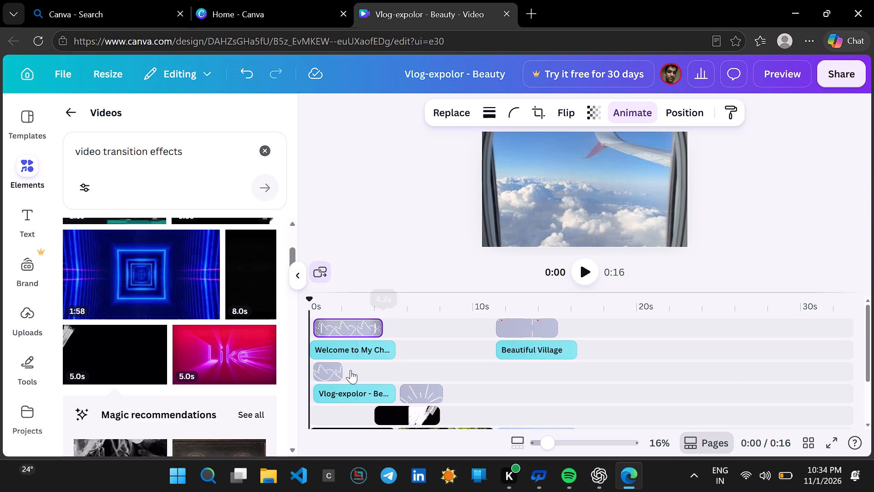
# Extend the end of the second bird graphic, below the Welcome title, to run slightly longer than the top one.
pyautogui.click(339, 372)
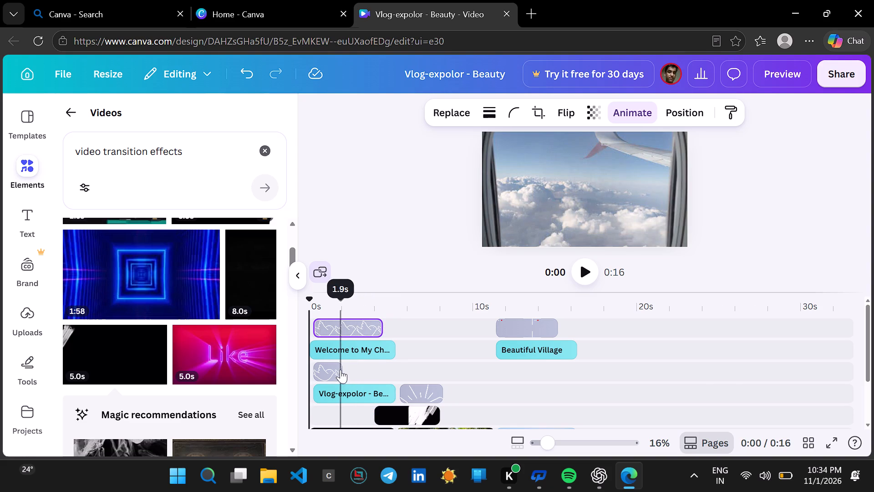
pyautogui.moveTo(340, 369); pyautogui.dragTo(380, 368)
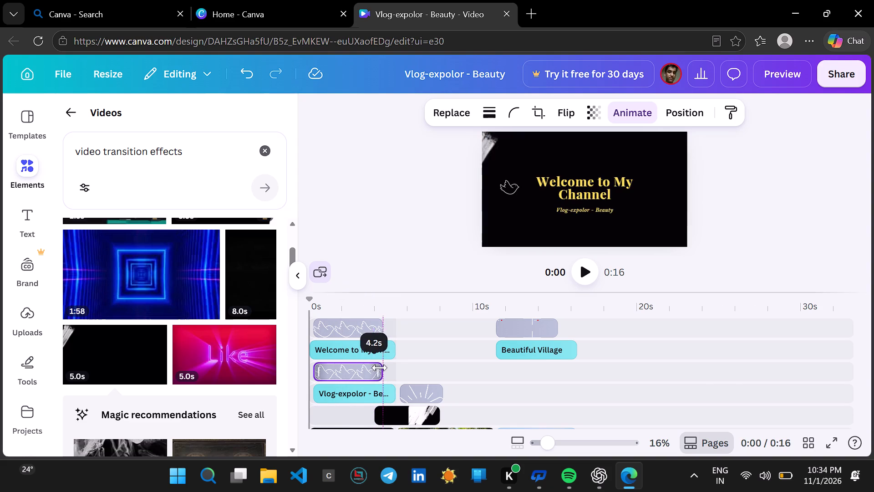
pyautogui.moveTo(380, 368); pyautogui.dragTo(387, 367)
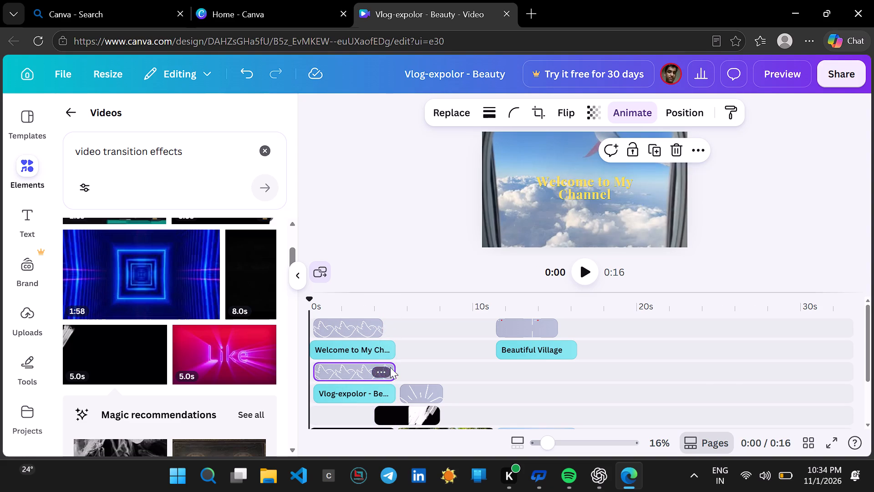
pyautogui.moveTo(393, 370); pyautogui.dragTo(384, 371)
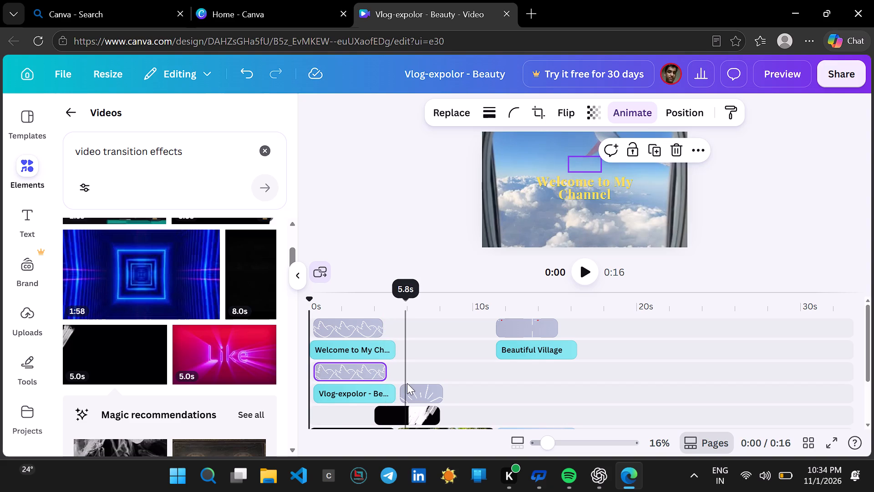
# Move the burst-lines graphic to a new track below the Welcome title and extend it to about 5 s over the airplane-window clip.
pyautogui.moveTo(407, 383); pyautogui.dragTo(408, 373, button='right')
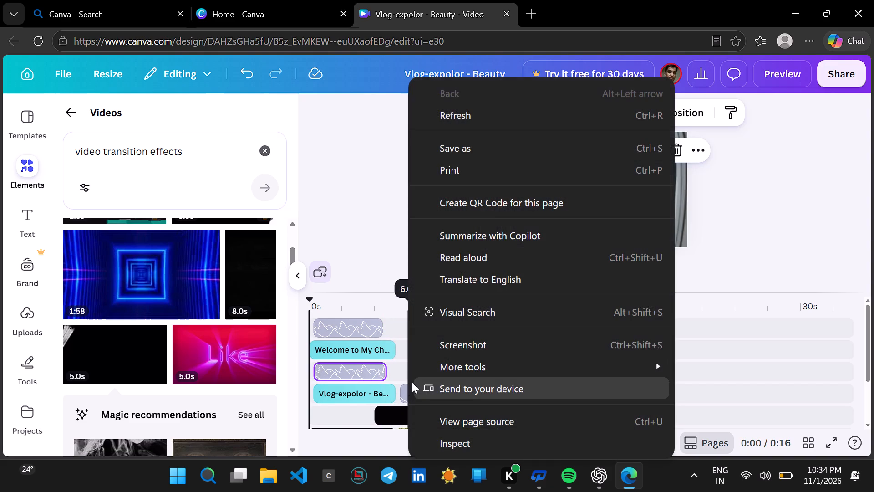
pyautogui.click(393, 375)
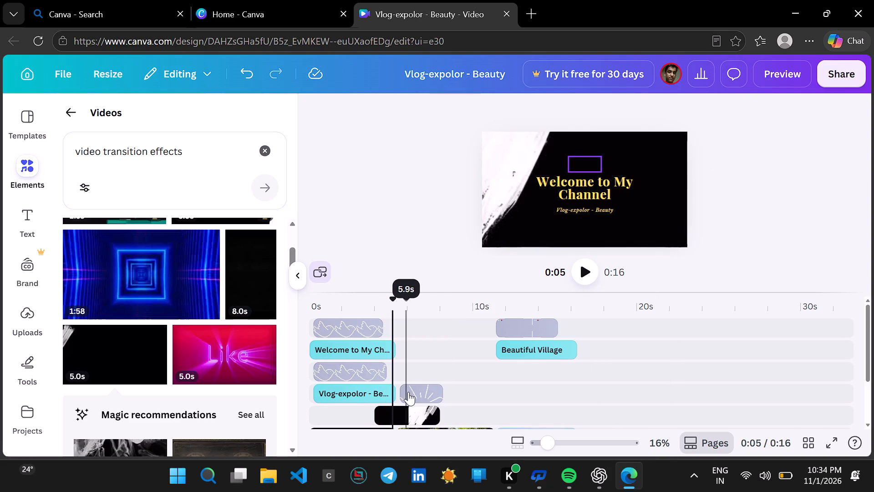
pyautogui.moveTo(410, 389); pyautogui.dragTo(372, 344)
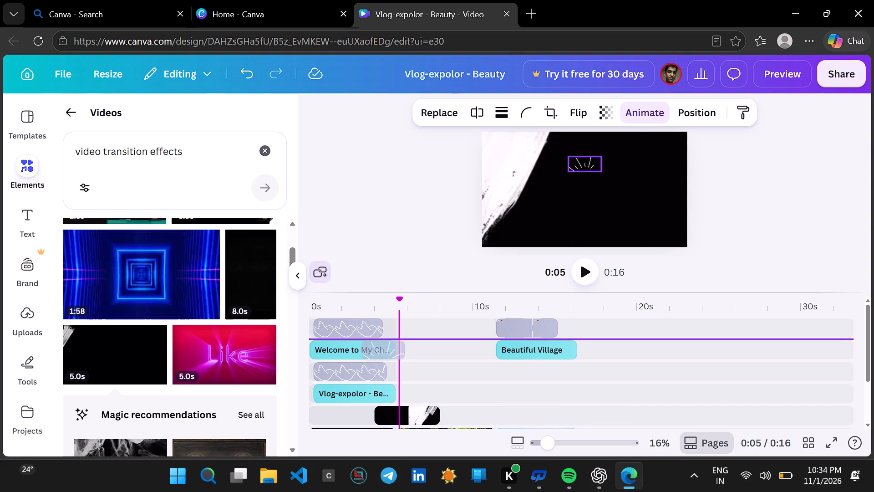
pyautogui.moveTo(372, 344); pyautogui.dragTo(366, 363)
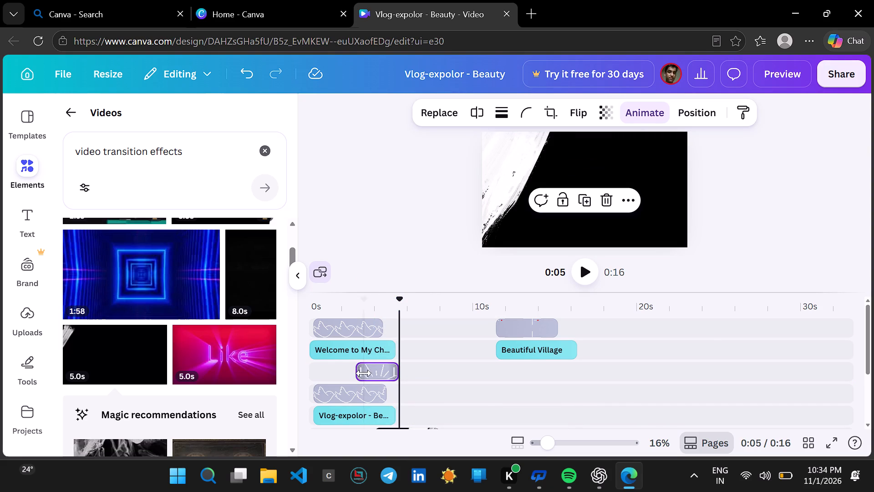
pyautogui.moveTo(364, 373); pyautogui.dragTo(323, 372)
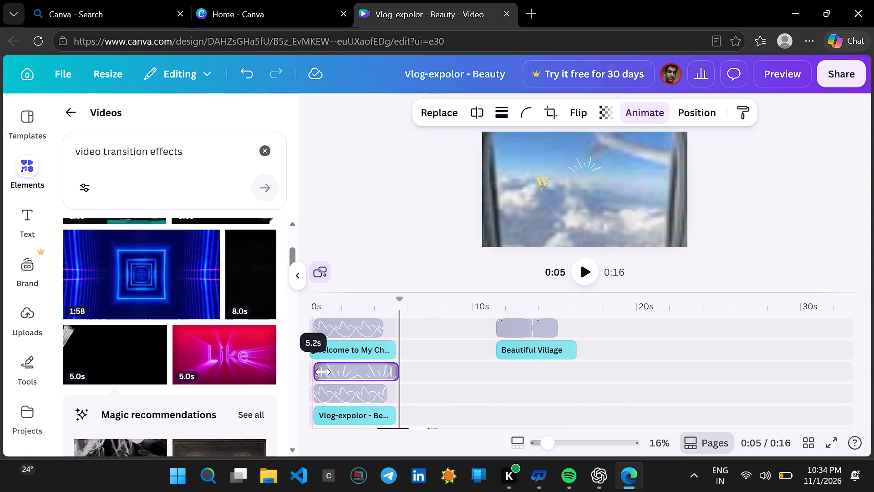
pyautogui.moveTo(323, 372); pyautogui.dragTo(322, 372)
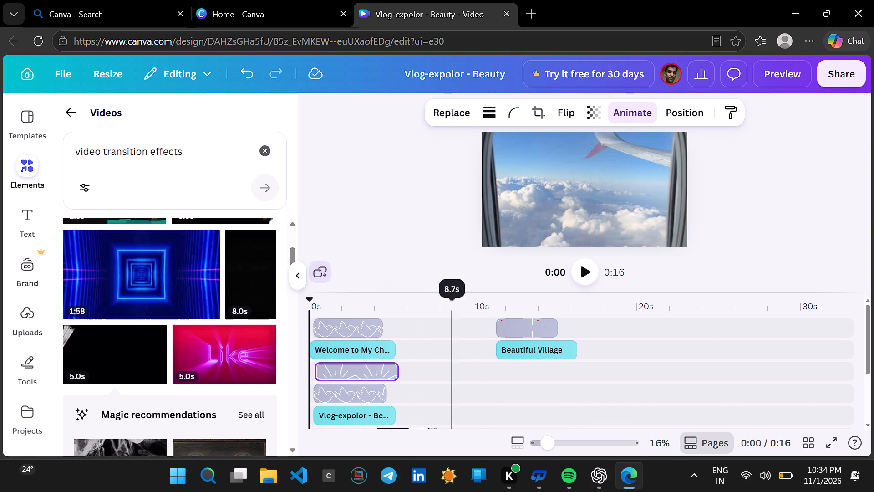
# Play the video from the start to about 10 s to check the extended line graphics and the transition.
pyautogui.press('space')
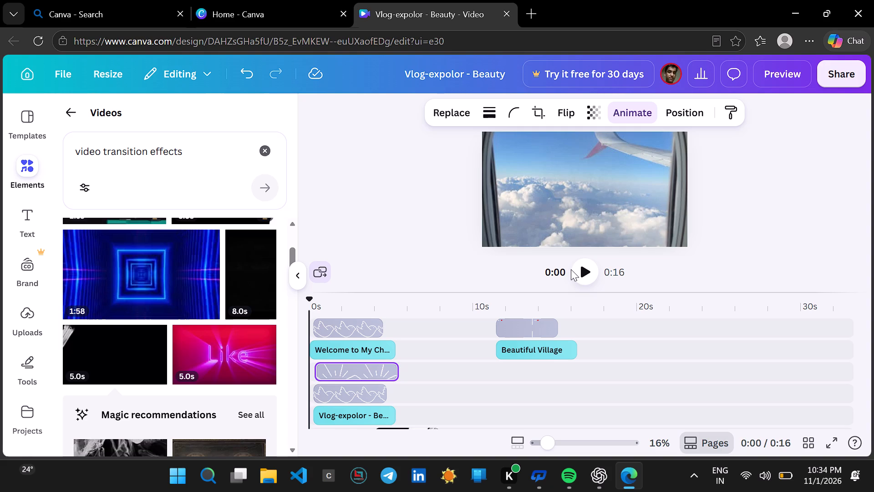
pyautogui.press('space')
pyautogui.click(571, 269)
pyautogui.click(592, 276)
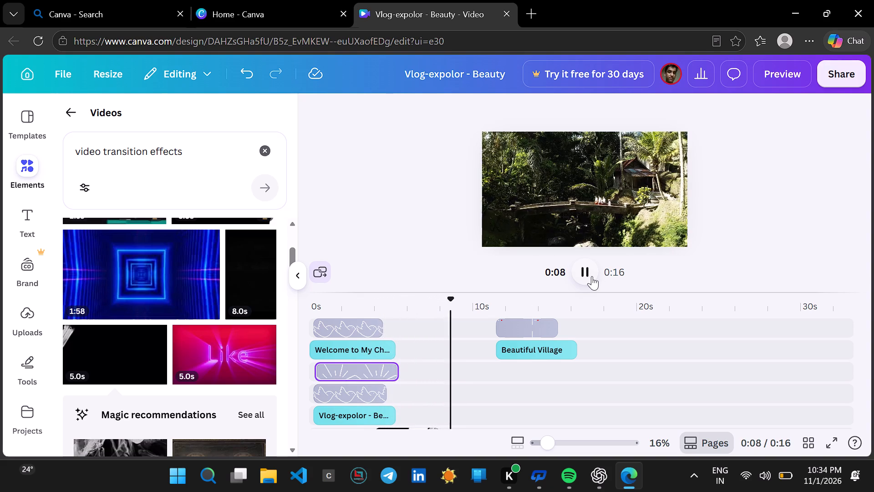
pyautogui.click(592, 276)
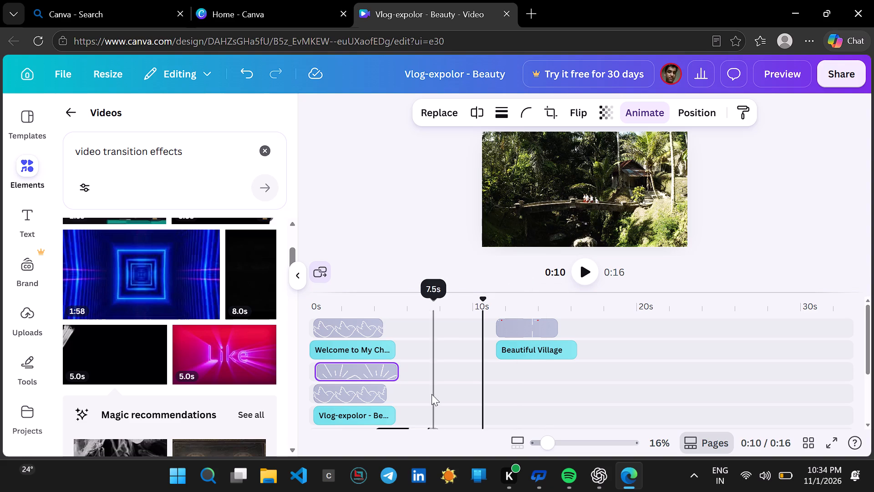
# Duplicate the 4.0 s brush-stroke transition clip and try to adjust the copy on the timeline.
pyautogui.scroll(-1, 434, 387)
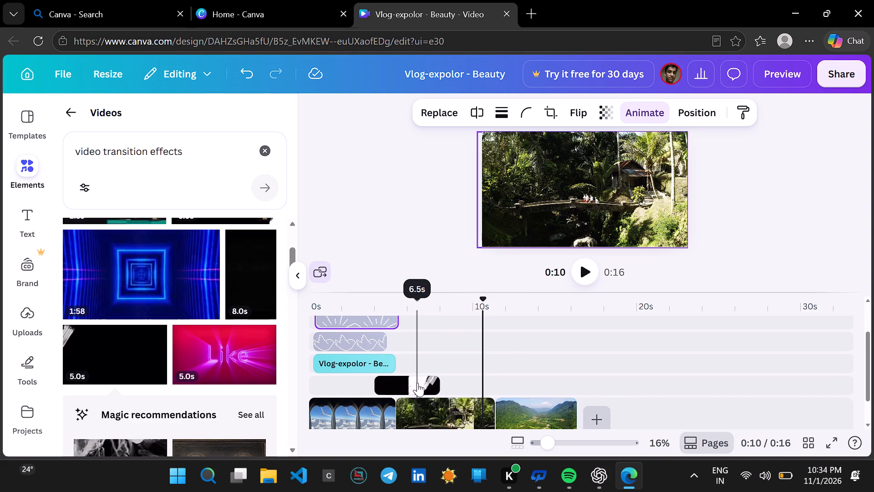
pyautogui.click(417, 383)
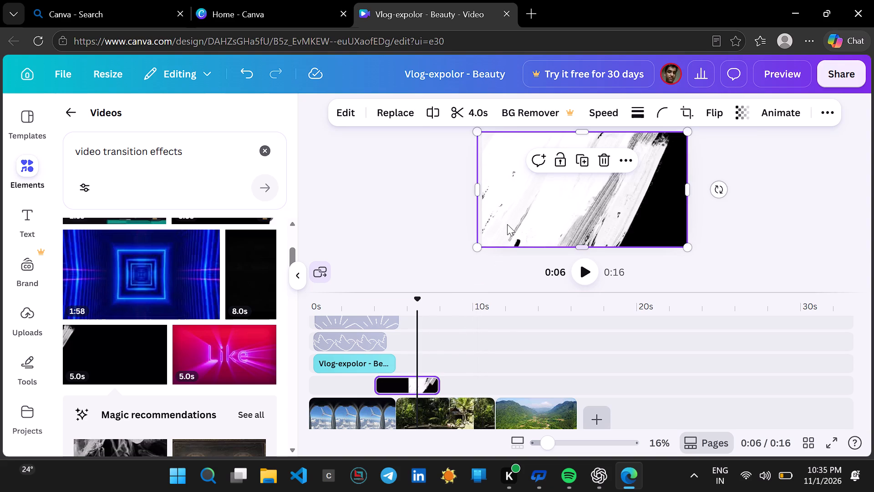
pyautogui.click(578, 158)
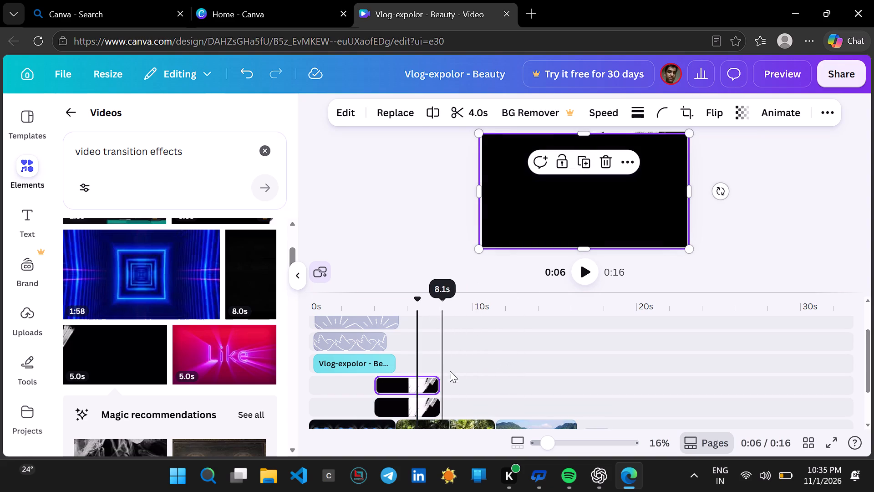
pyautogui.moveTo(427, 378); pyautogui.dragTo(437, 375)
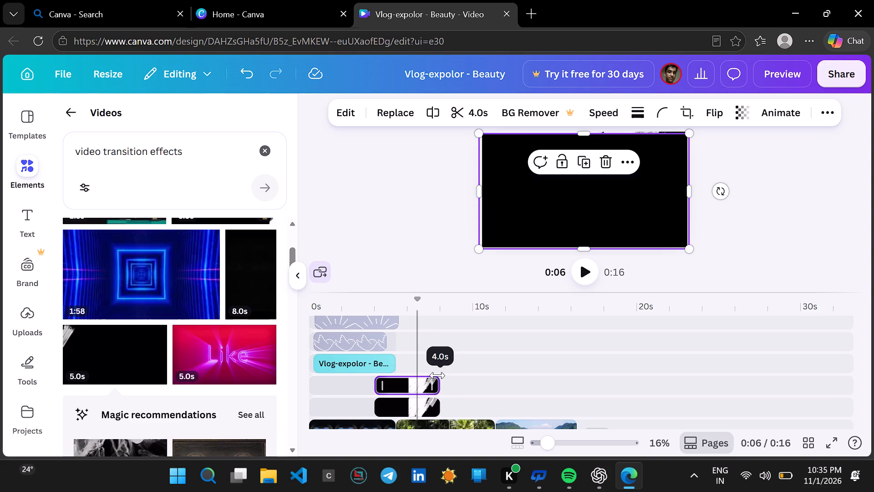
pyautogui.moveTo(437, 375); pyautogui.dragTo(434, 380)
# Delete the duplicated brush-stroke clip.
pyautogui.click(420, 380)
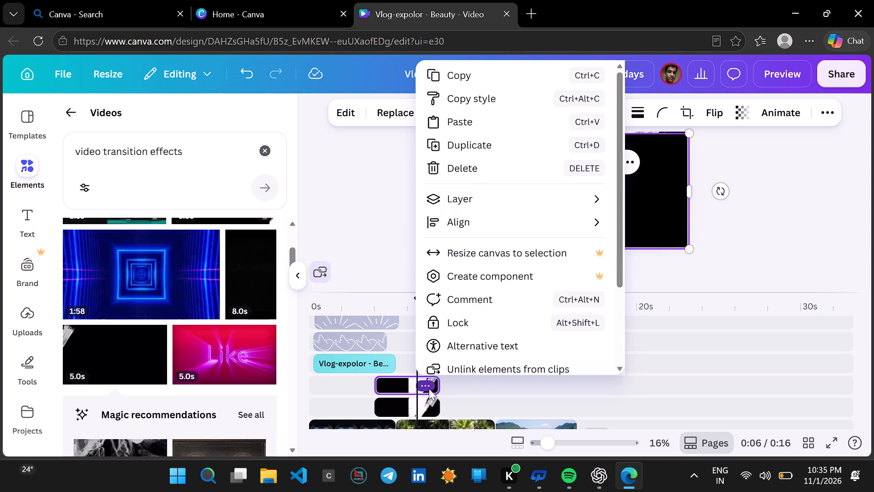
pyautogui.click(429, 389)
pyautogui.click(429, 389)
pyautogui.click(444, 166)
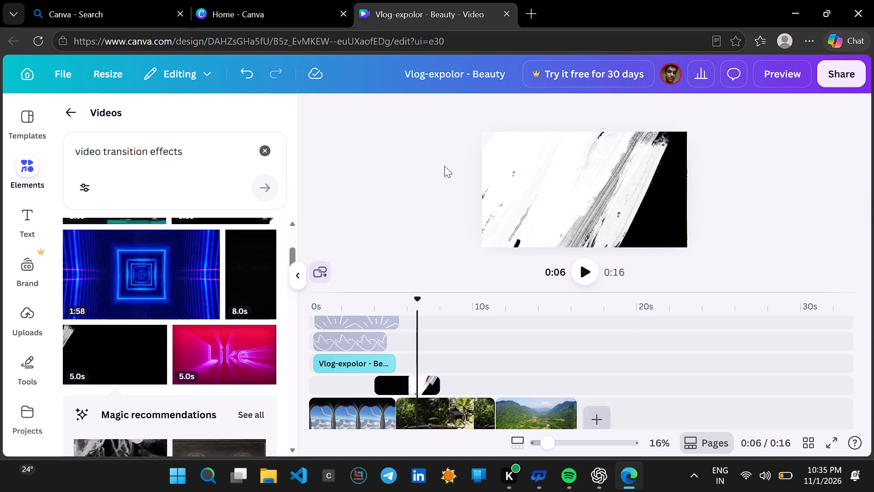
# Move the 6.0 s forest clip off the main track onto its own track directly below the brush-stroke transition, starting where the airplane-window clip ends.
pyautogui.scroll(-1, 439, 362)
pyautogui.moveTo(430, 374); pyautogui.dragTo(431, 340)
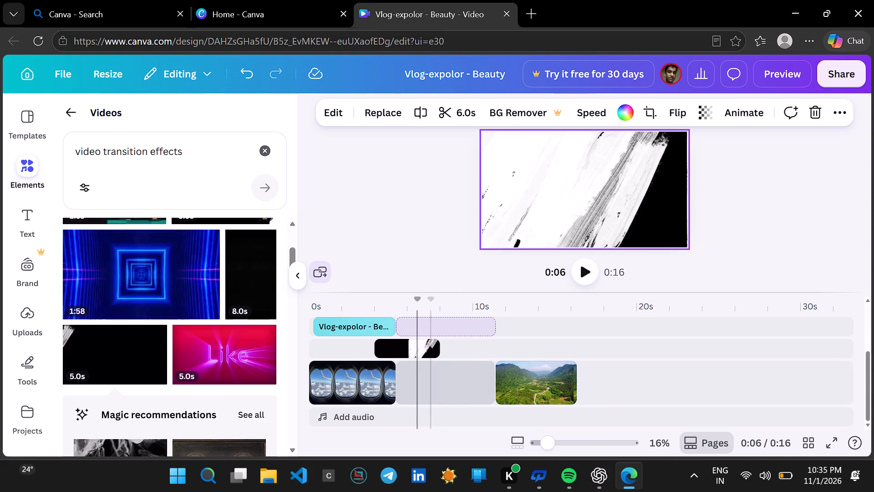
pyautogui.moveTo(431, 340); pyautogui.dragTo(429, 349)
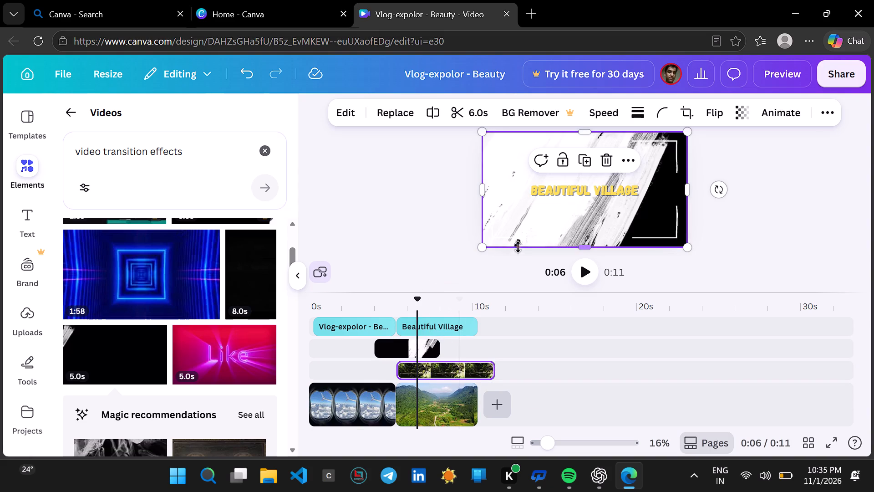
# Move the Beautiful Village title to its own track above the Vlog-expolor title, starting at about 4.8 s.
pyautogui.moveTo(419, 321); pyautogui.dragTo(413, 359)
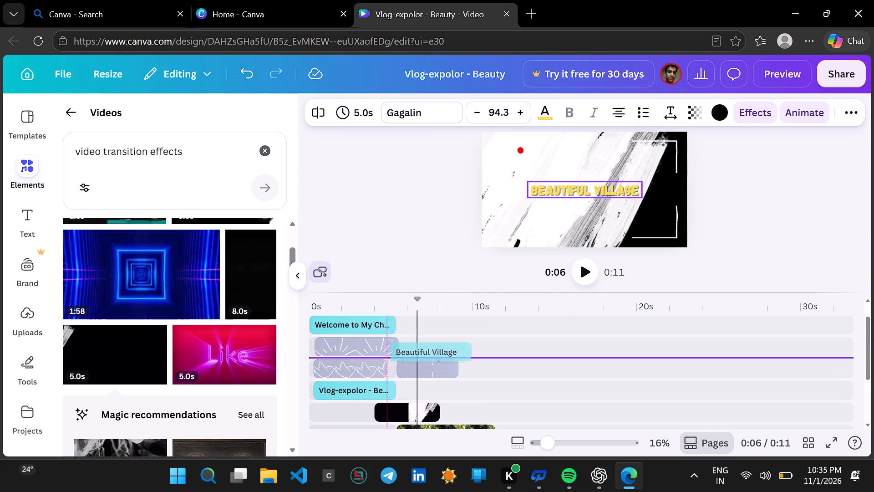
pyautogui.moveTo(413, 359); pyautogui.dragTo(414, 380)
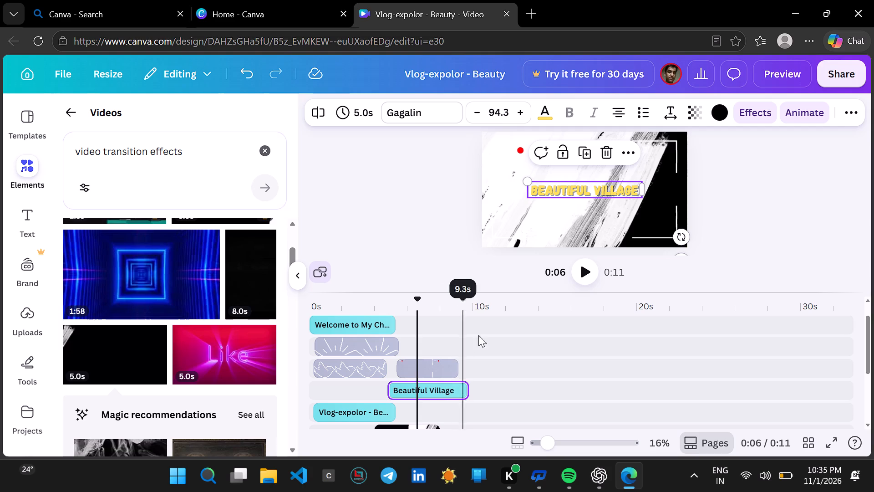
# Play the video from the start to check the rearranged forest clip, title and transition.
pyautogui.scroll(-1, 437, 416)
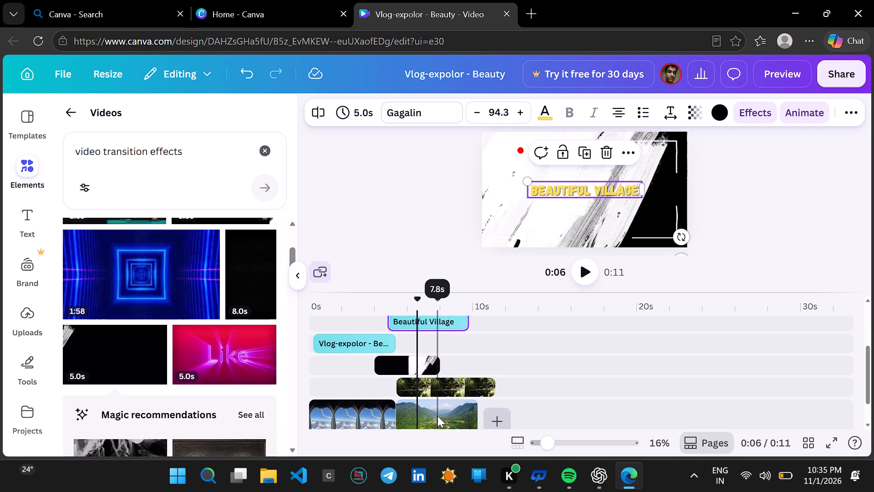
pyautogui.scroll(-2, 437, 416)
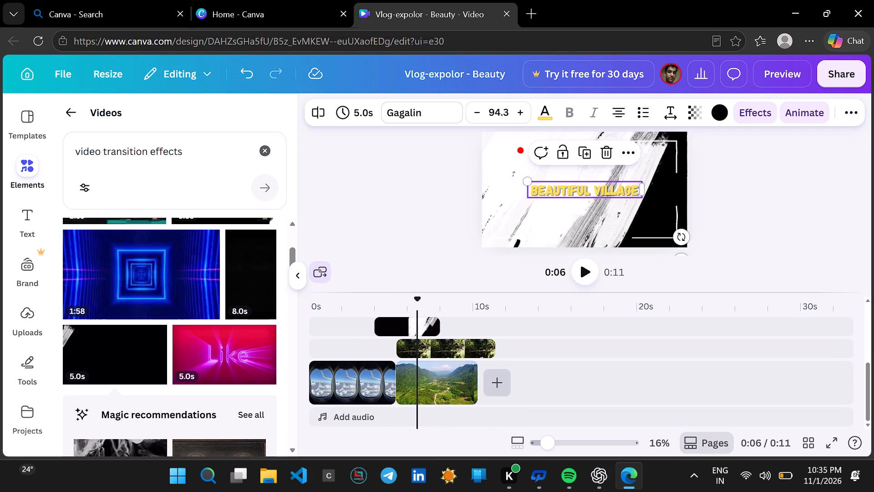
pyautogui.moveTo(417, 298); pyautogui.dragTo(272, 306)
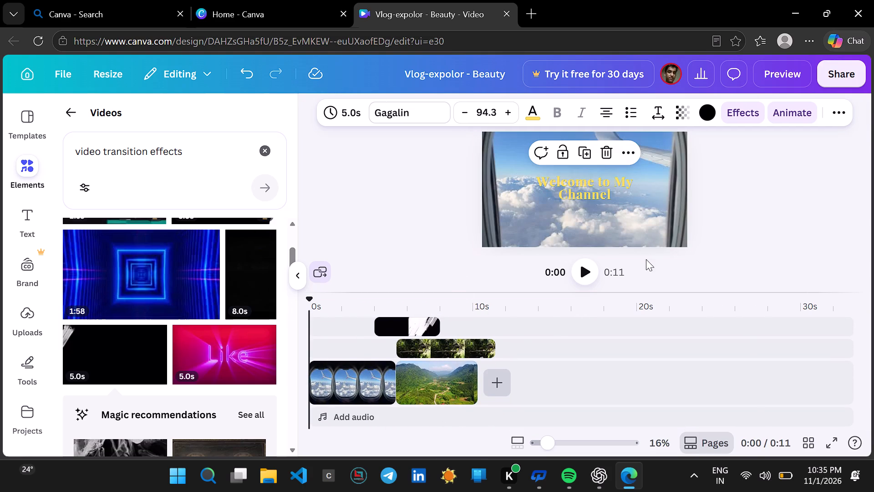
pyautogui.click(574, 274)
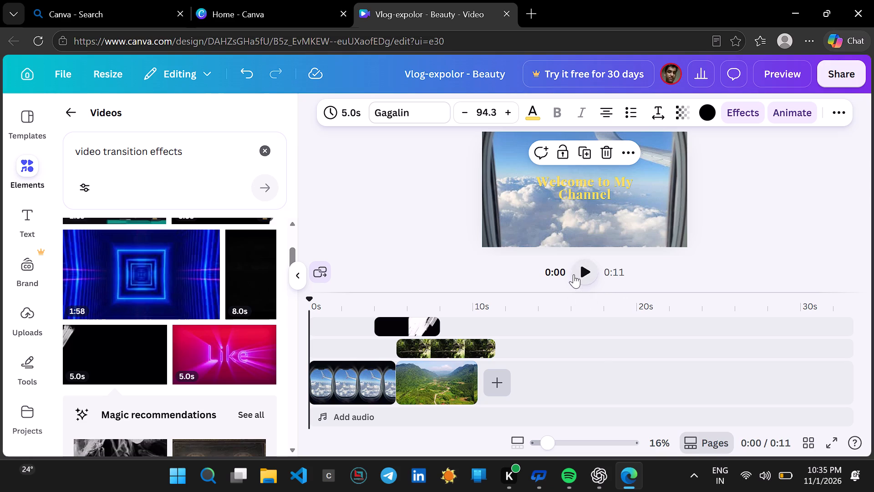
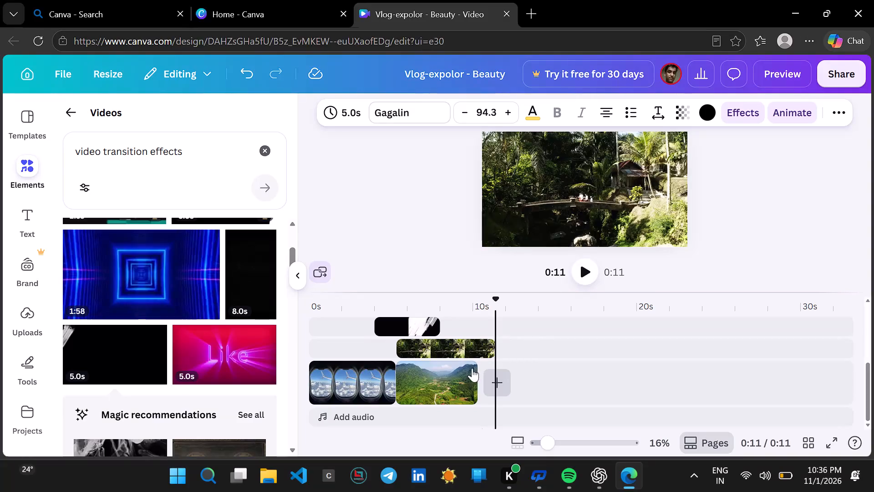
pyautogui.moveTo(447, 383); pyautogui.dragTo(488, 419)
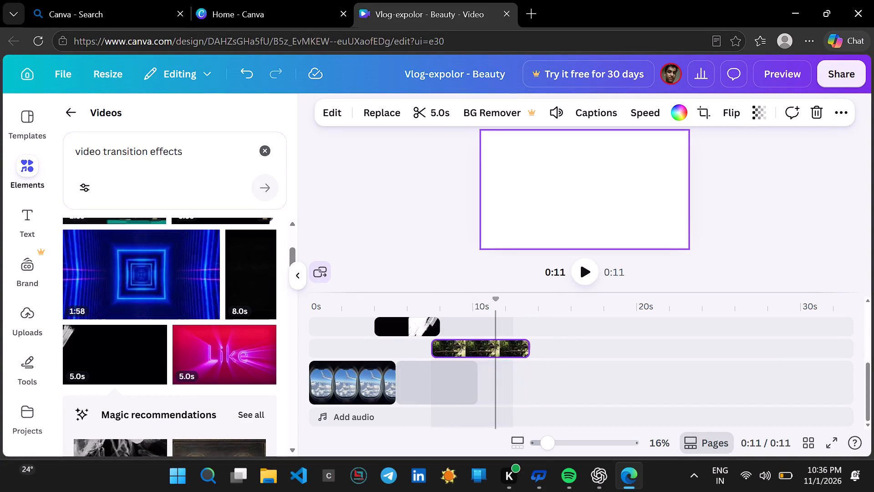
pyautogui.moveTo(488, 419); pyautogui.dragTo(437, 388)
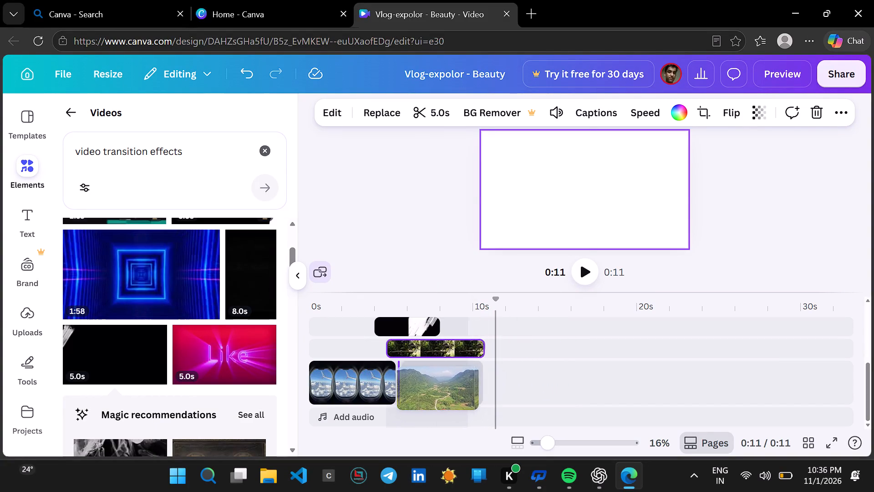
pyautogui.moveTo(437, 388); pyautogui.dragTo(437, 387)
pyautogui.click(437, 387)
# Move the 6.0 s forest clip back onto the main track, directly after the green valley village clip.
pyautogui.moveTo(471, 341); pyautogui.dragTo(531, 396)
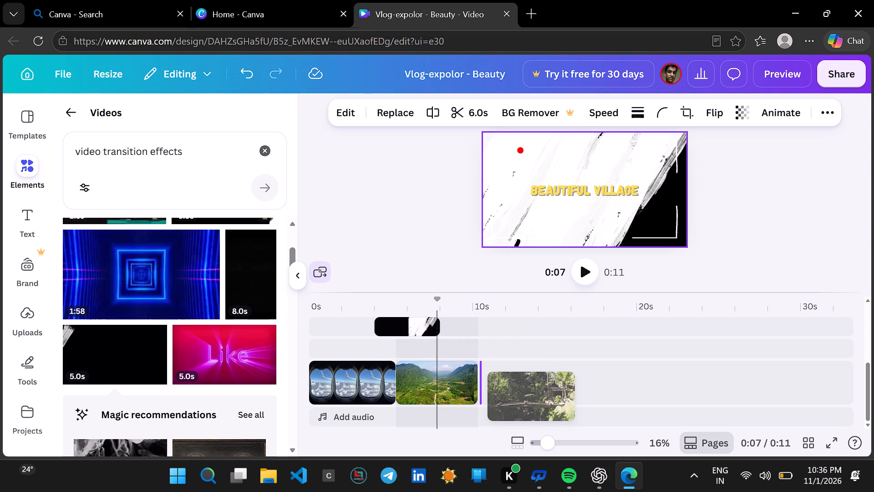
pyautogui.moveTo(531, 396); pyautogui.dragTo(526, 392)
# Move the 5.0 s valley village clip onto its own track directly below the brush-stroke transition, ending where the forest clip ends.
pyautogui.moveTo(452, 383); pyautogui.dragTo(474, 354)
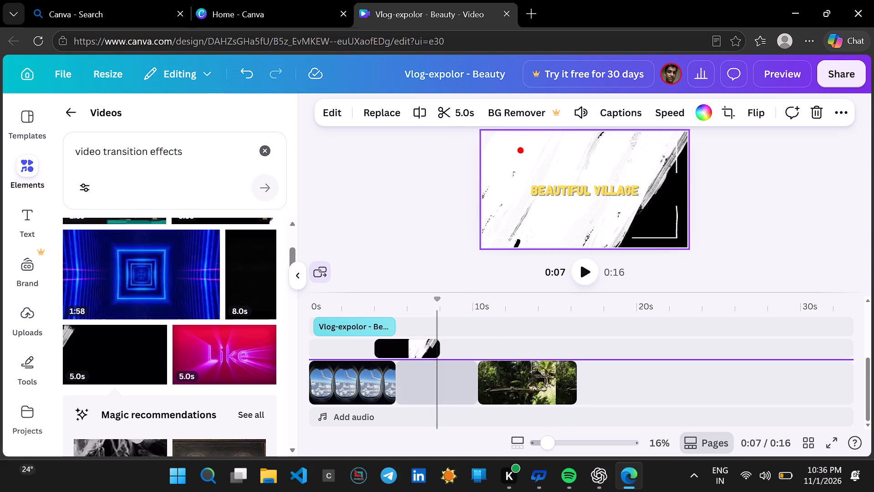
pyautogui.moveTo(474, 354); pyautogui.dragTo(493, 354)
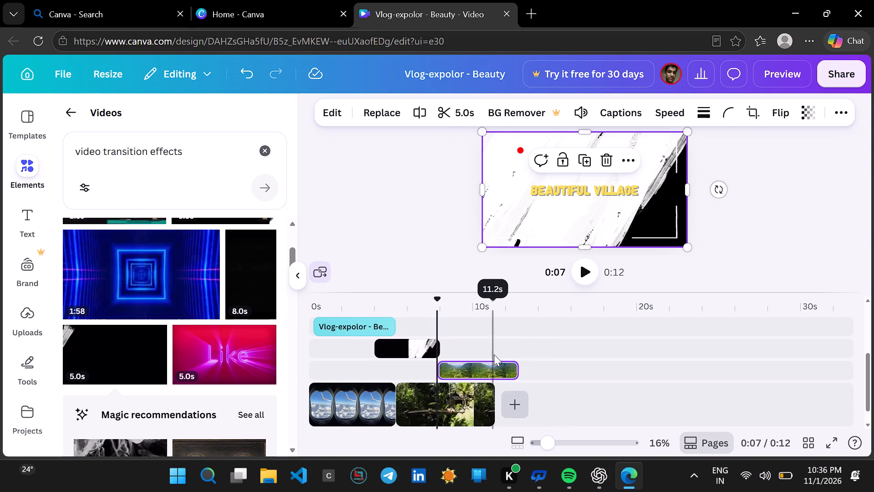
pyautogui.moveTo(462, 400); pyautogui.dragTo(473, 400)
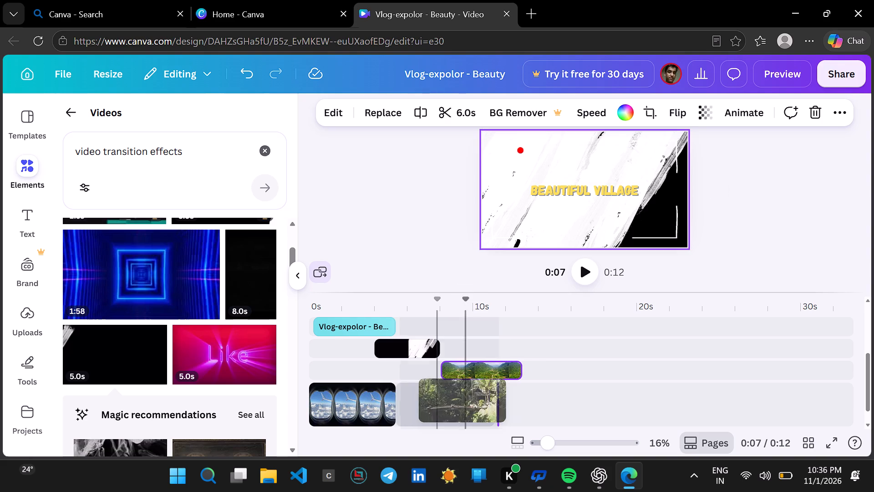
pyautogui.moveTo(473, 400); pyautogui.dragTo(485, 400)
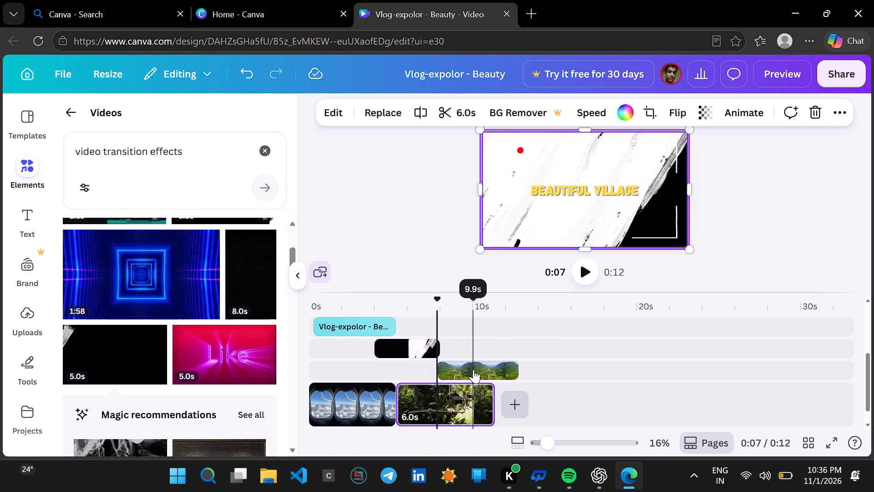
pyautogui.moveTo(473, 369); pyautogui.dragTo(448, 368)
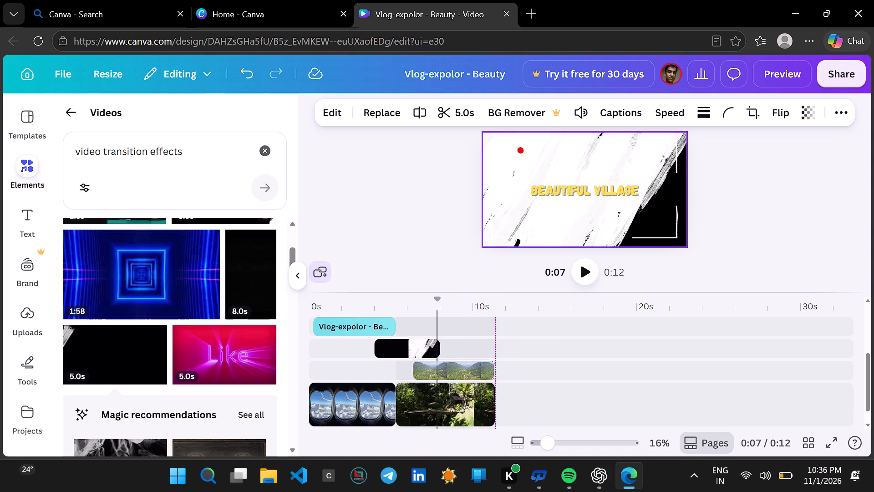
pyautogui.moveTo(448, 368); pyautogui.dragTo(445, 369)
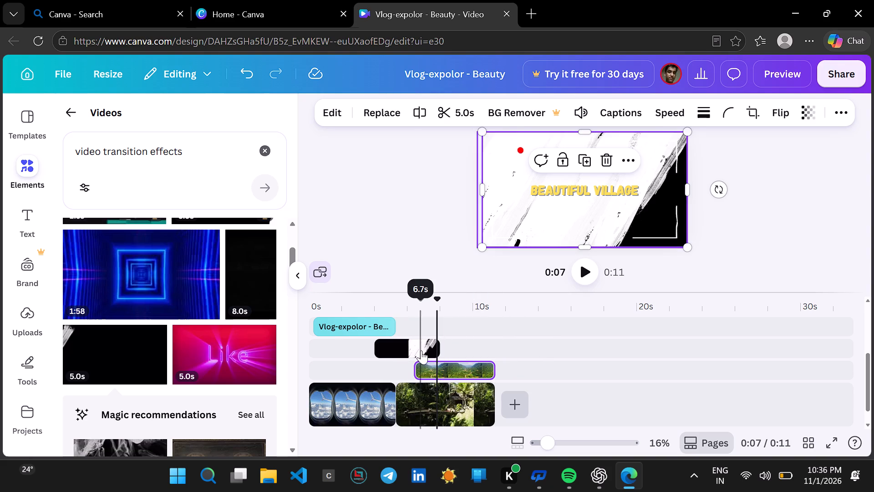
# Play the video from about 4 s to check the order of the transition, forest and village clips.
pyautogui.click(381, 334)
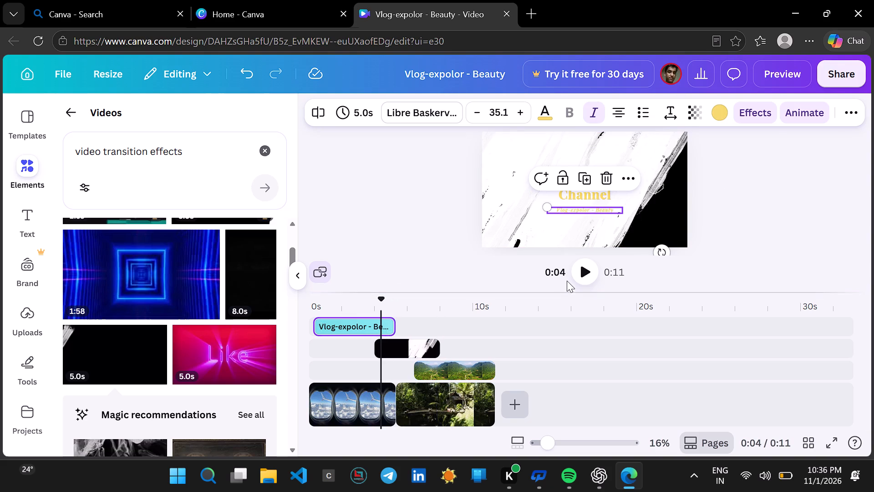
pyautogui.click(577, 271)
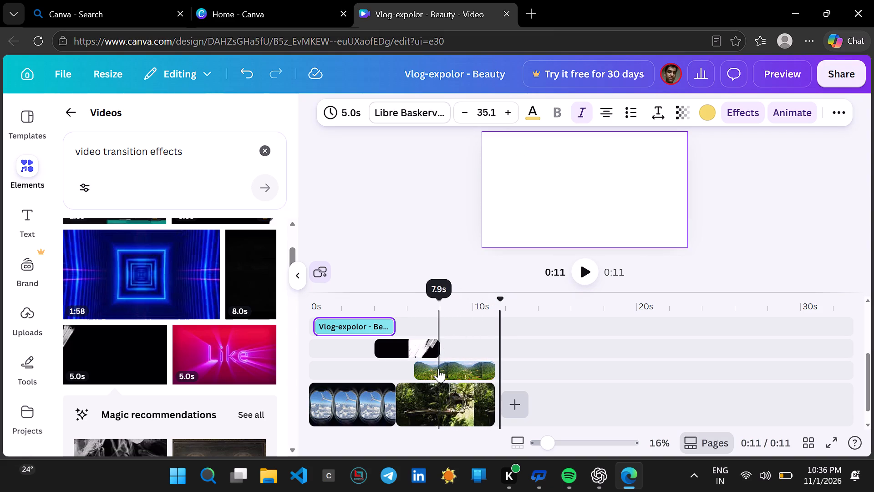
# Shift the valley village clip along its own track so it starts at about 9.9 s, overlapping the forest clip's end.
pyautogui.moveTo(440, 369); pyautogui.dragTo(453, 364)
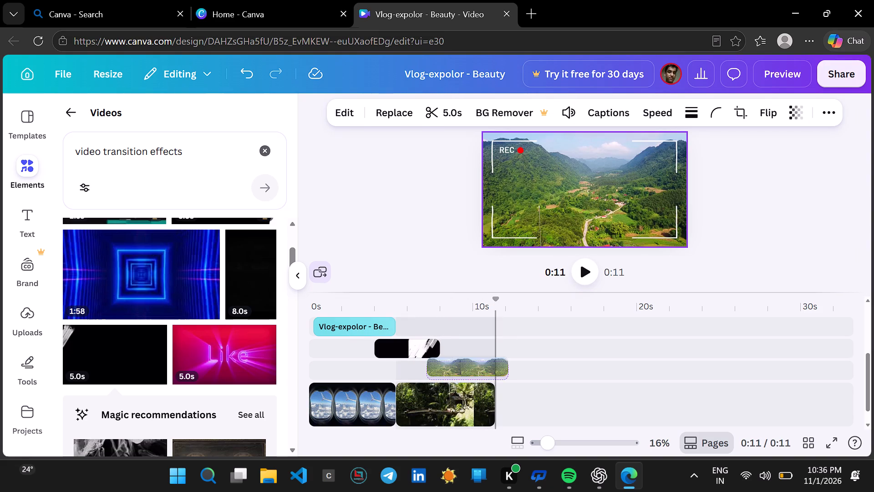
pyautogui.moveTo(453, 364); pyautogui.dragTo(514, 374)
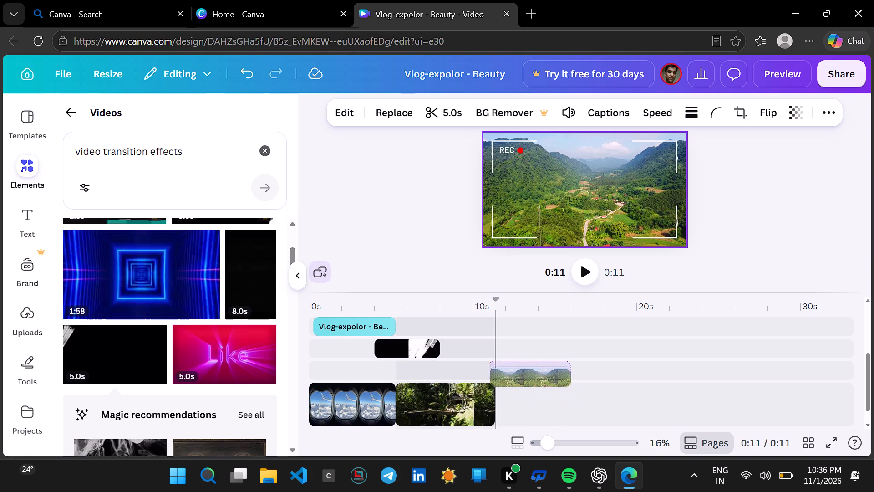
pyautogui.moveTo(514, 374); pyautogui.dragTo(498, 367)
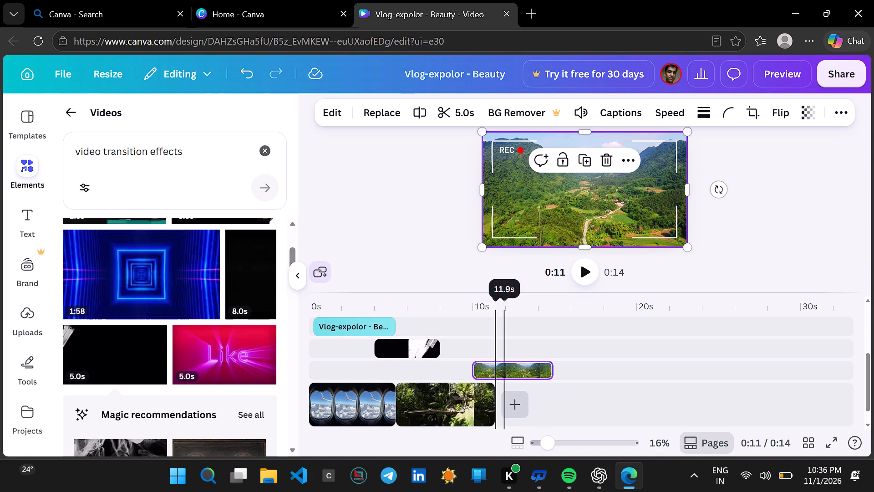
# Play the video from about 2 s to 8 s to check the brush-stroke transition into the forest clip.
pyautogui.click(343, 342)
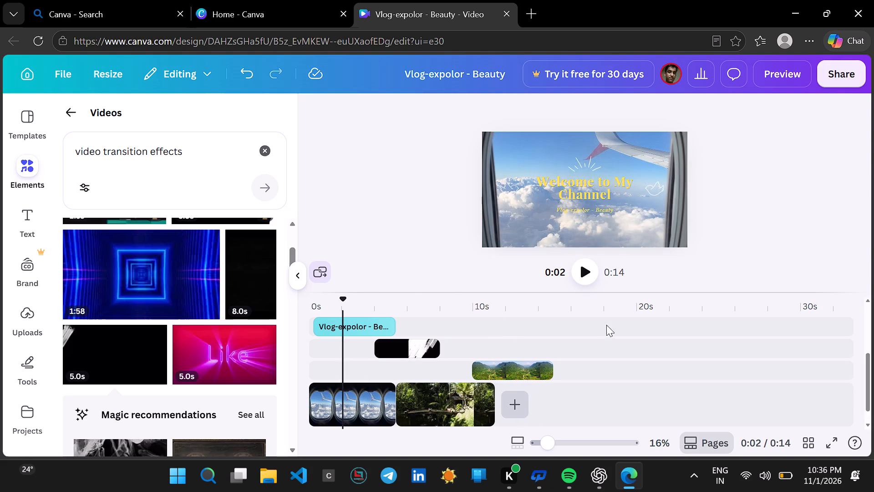
pyautogui.press('space')
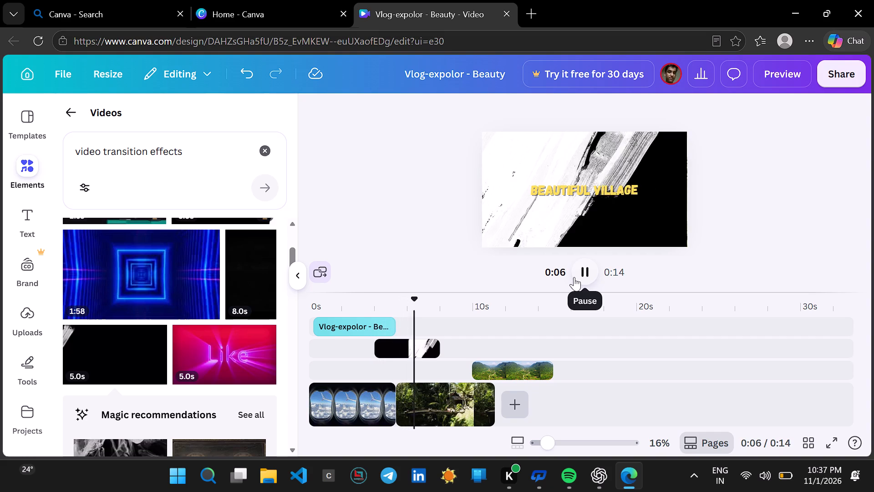
pyautogui.press('space')
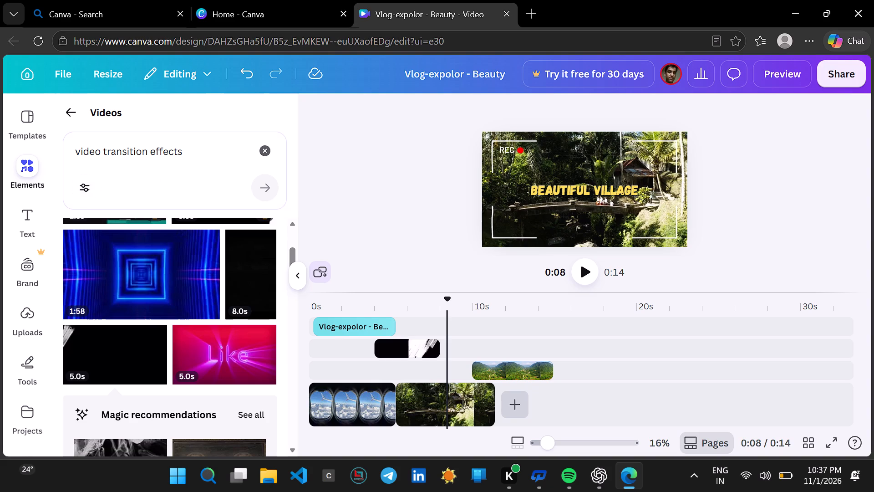
pyautogui.click(198, 160)
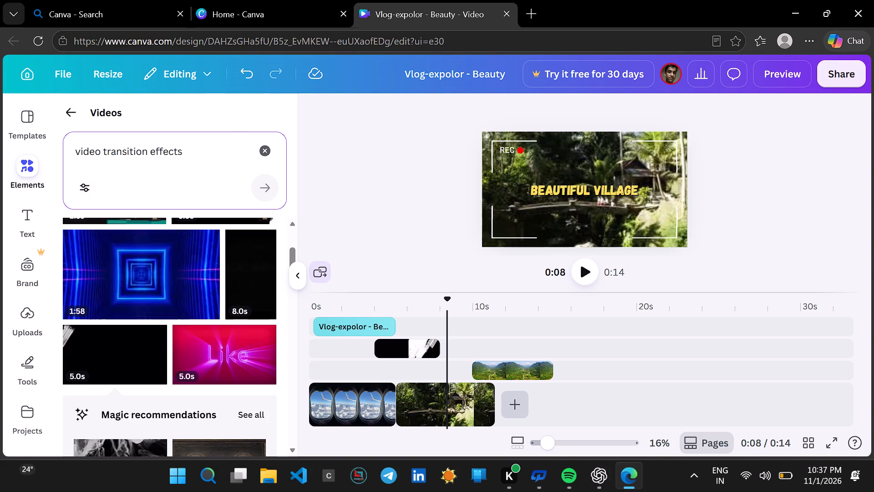
pyautogui.click(207, 145)
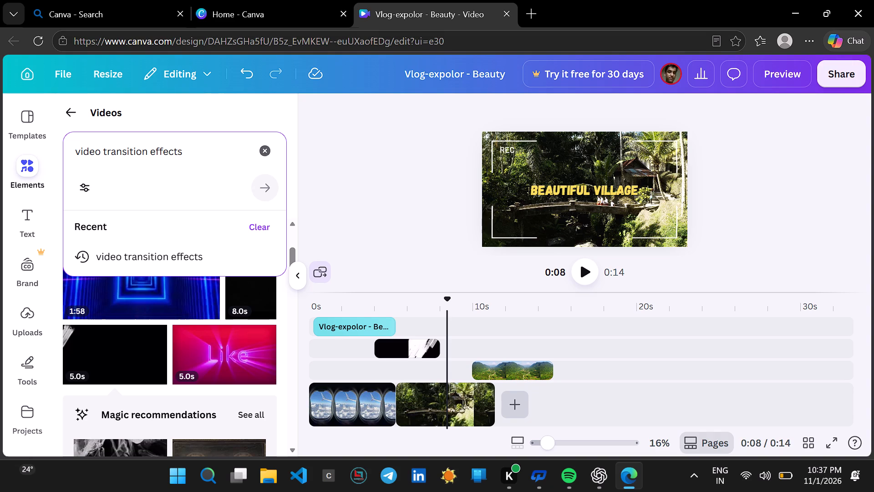
pyautogui.press('BackSpace')
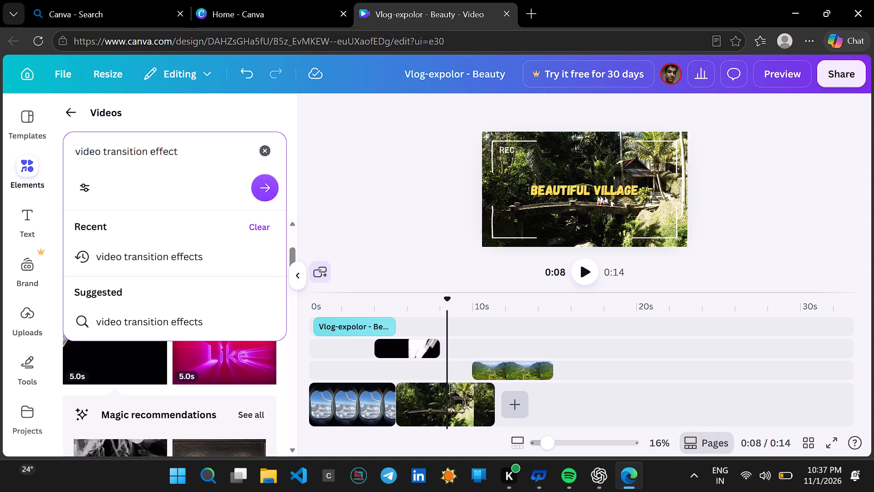
pyautogui.scroll(-1, 84, 269)
pyautogui.hscroll(1, 84, 269)
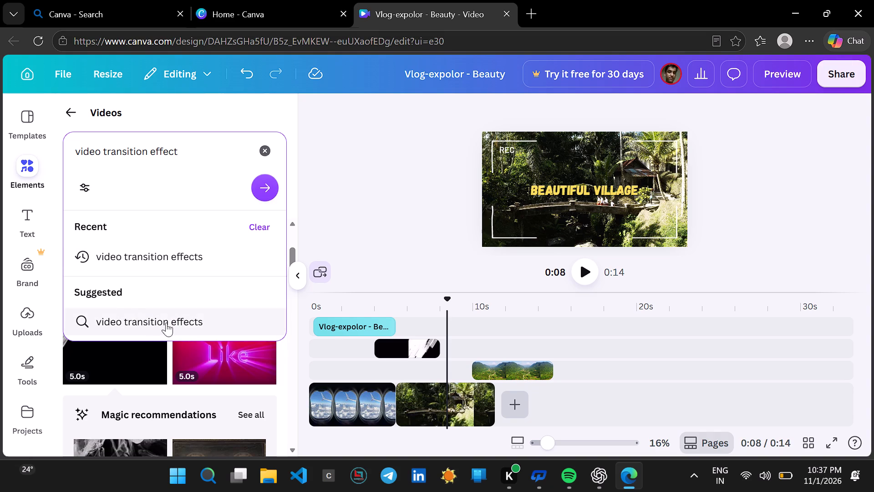
pyautogui.click(166, 323)
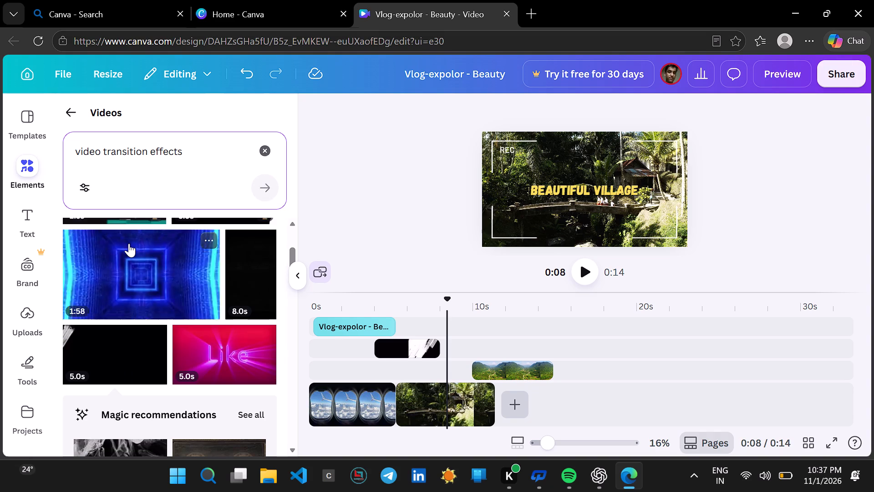
pyautogui.scroll(-3, 129, 243)
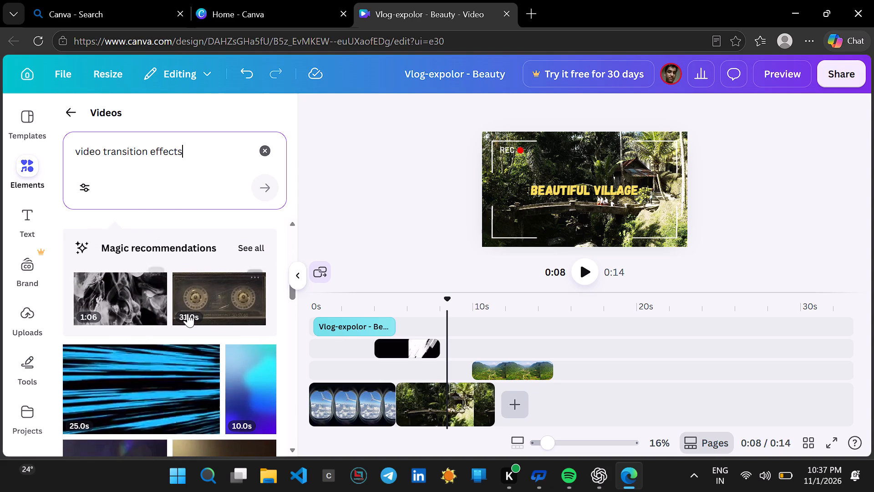
pyautogui.scroll(-6, 188, 313)
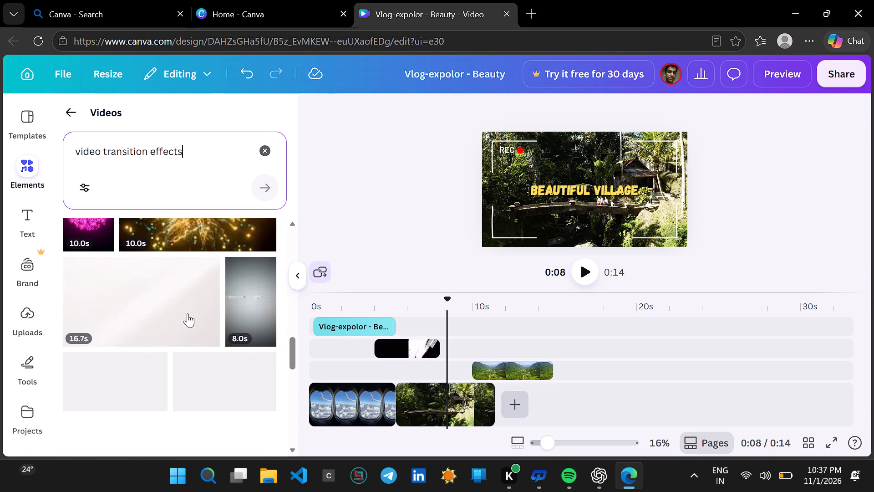
pyautogui.scroll(-2, 188, 313)
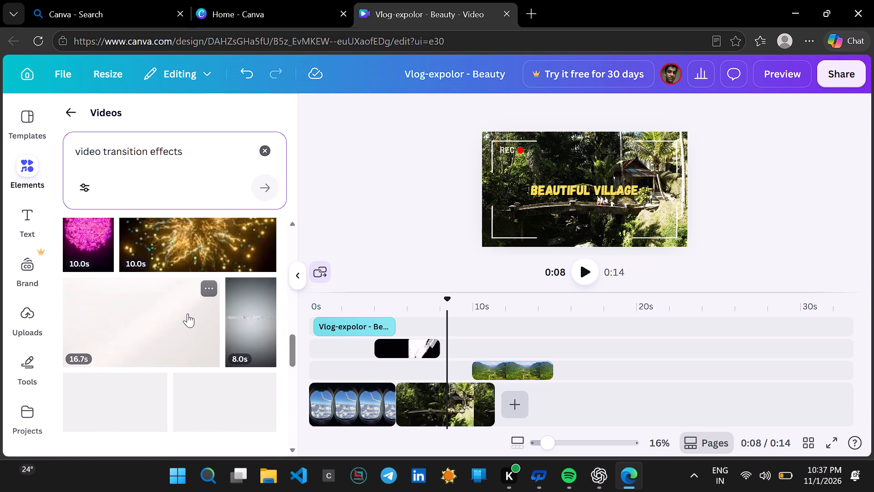
pyautogui.scroll(3, 188, 313)
pyautogui.scroll(-1, 186, 312)
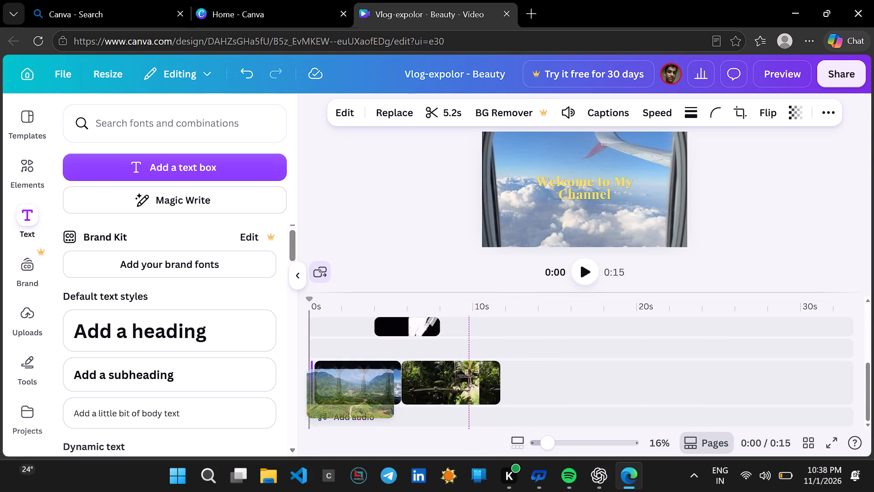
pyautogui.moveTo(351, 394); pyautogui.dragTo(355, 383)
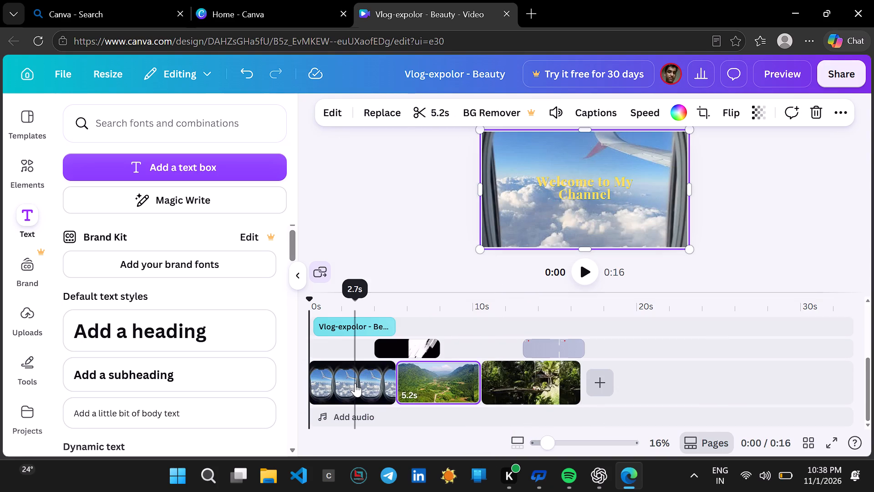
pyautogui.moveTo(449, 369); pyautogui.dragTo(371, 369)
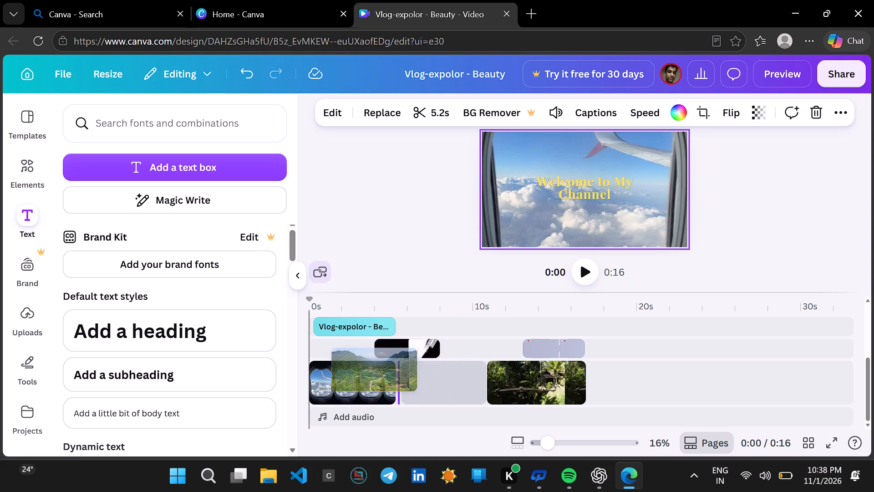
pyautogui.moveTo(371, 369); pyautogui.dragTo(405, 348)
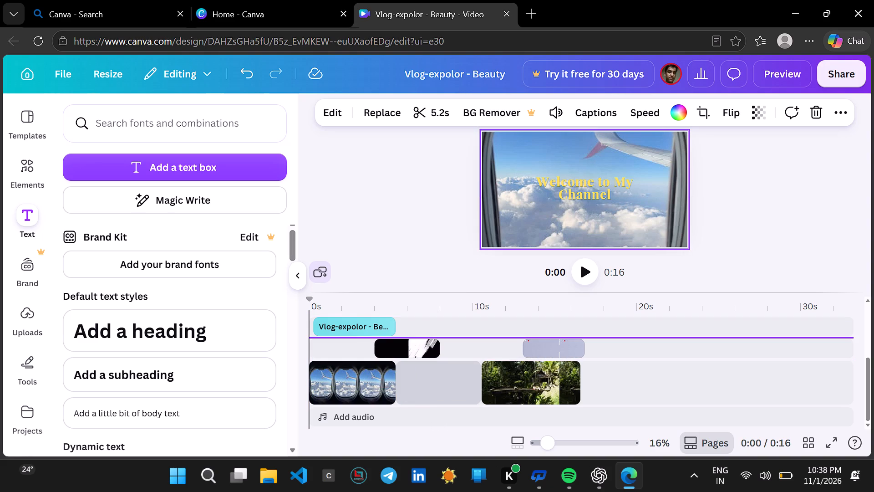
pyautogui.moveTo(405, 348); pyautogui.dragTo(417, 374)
# Move the valley village clip onto an overlay track below the brush-stroke clip, starting at about 1.9 s.
pyautogui.moveTo(438, 379); pyautogui.dragTo(437, 379)
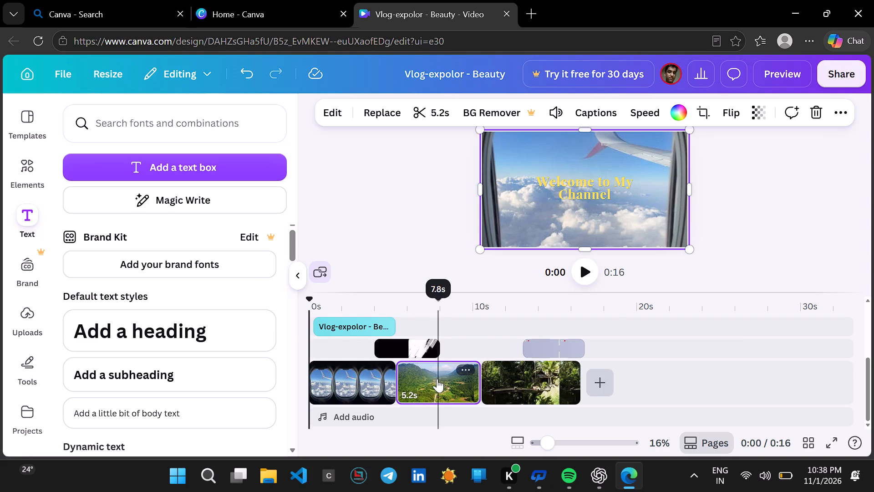
pyautogui.moveTo(437, 379); pyautogui.dragTo(381, 348)
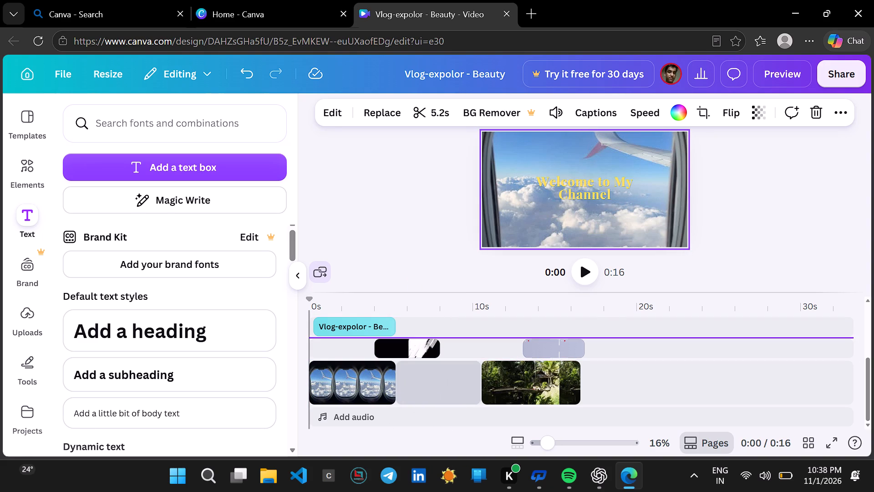
pyautogui.moveTo(381, 348); pyautogui.dragTo(382, 349)
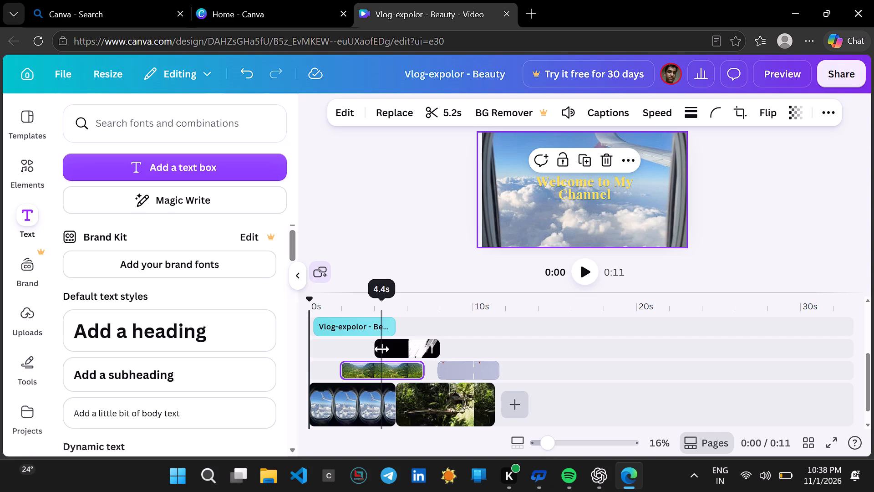
# Play the video from the start to about 8 s to check the overlaid valley clip and brush-stroke transition.
pyautogui.click(575, 267)
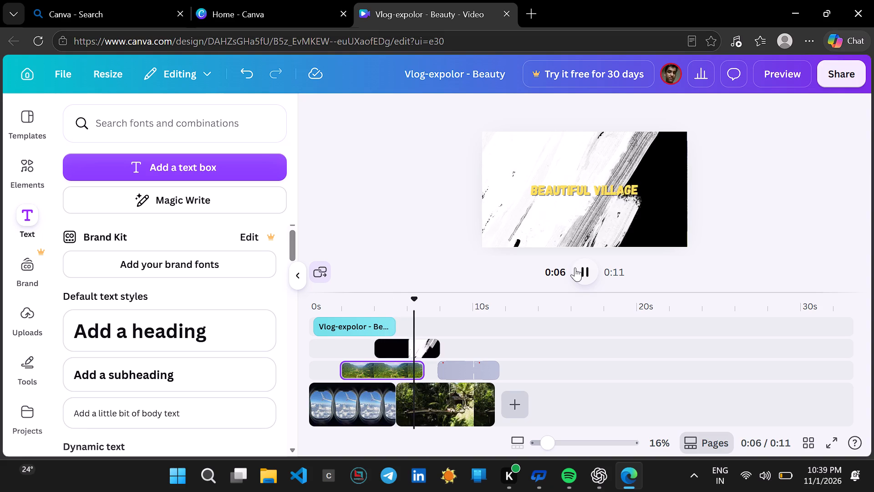
# Shift the "Beautiful Village" title along its own track so it starts at about 5.1 s.
pyautogui.scroll(1, 368, 310)
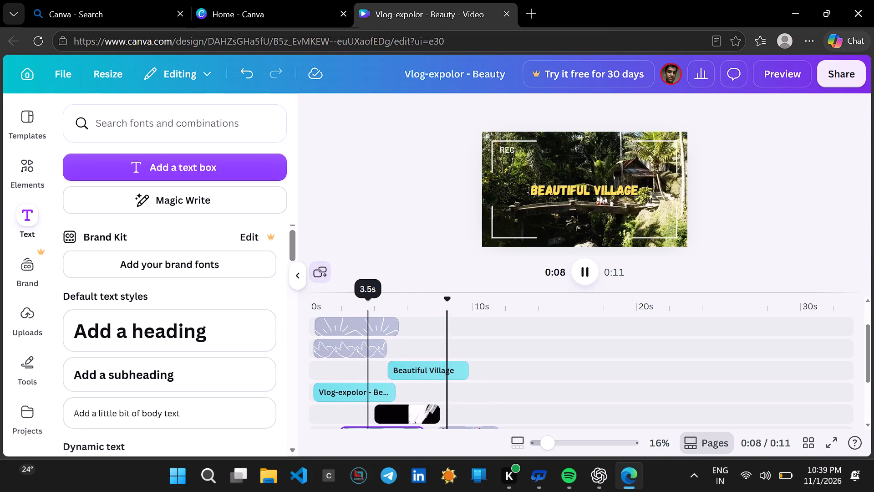
pyautogui.click(433, 368)
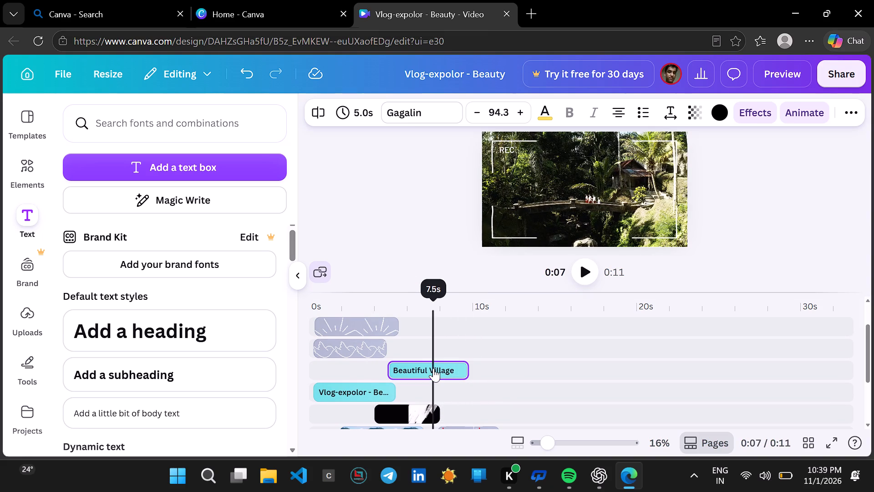
pyautogui.moveTo(437, 368); pyautogui.dragTo(442, 368, button='right')
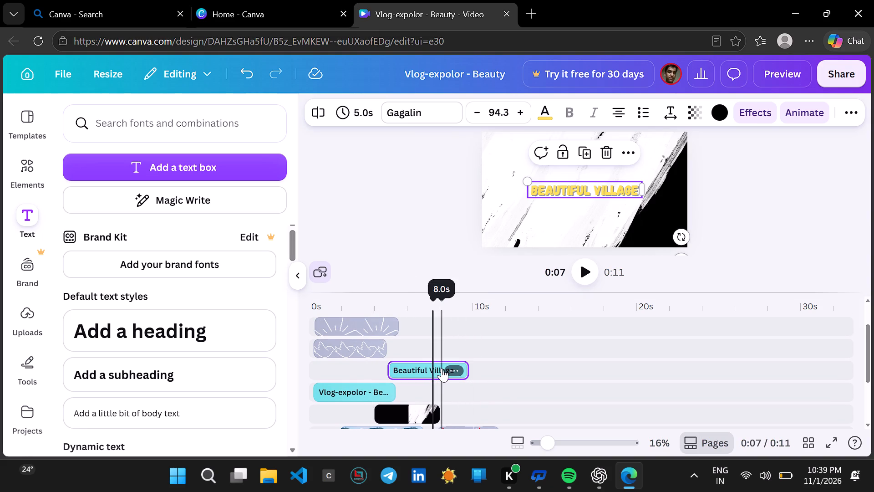
pyautogui.moveTo(442, 368); pyautogui.dragTo(446, 368, button='right')
pyautogui.moveTo(399, 370); pyautogui.dragTo(410, 371)
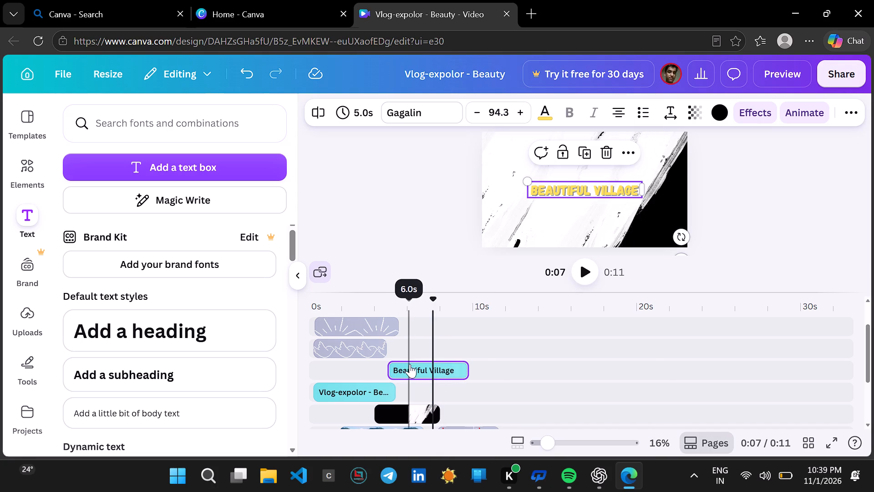
pyautogui.moveTo(412, 368); pyautogui.dragTo(419, 381)
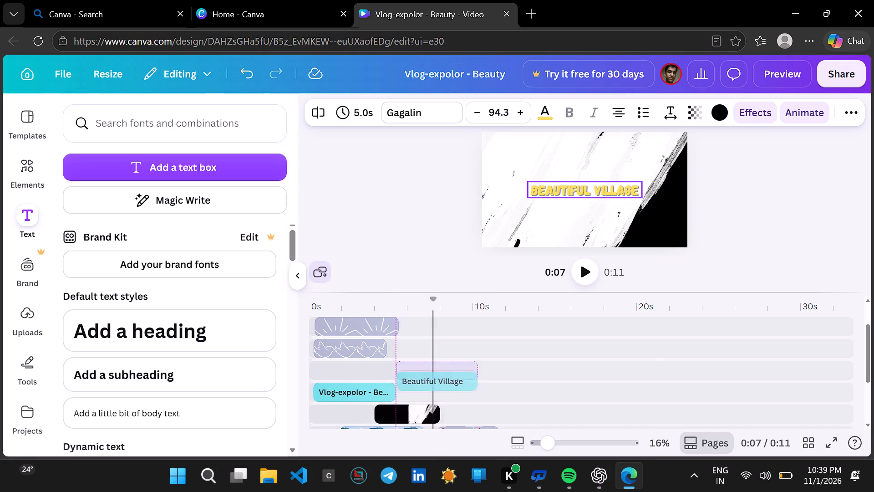
pyautogui.moveTo(419, 381); pyautogui.dragTo(430, 349)
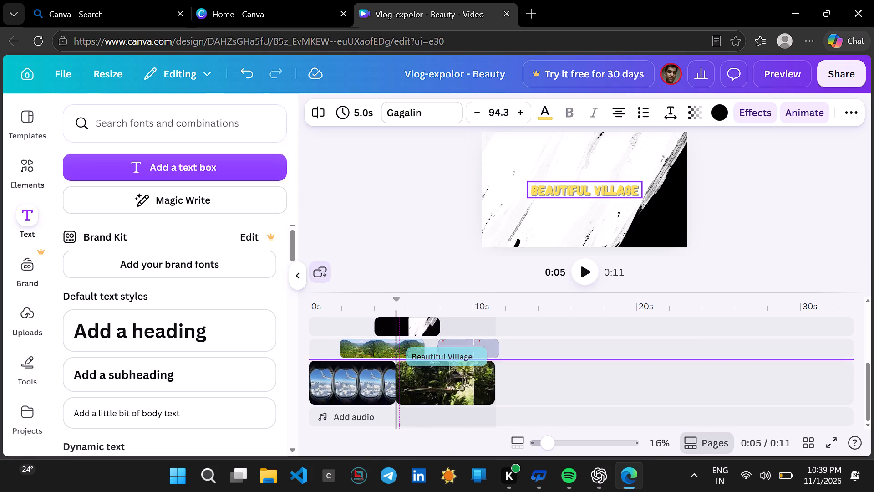
pyautogui.moveTo(430, 349); pyautogui.dragTo(411, 330)
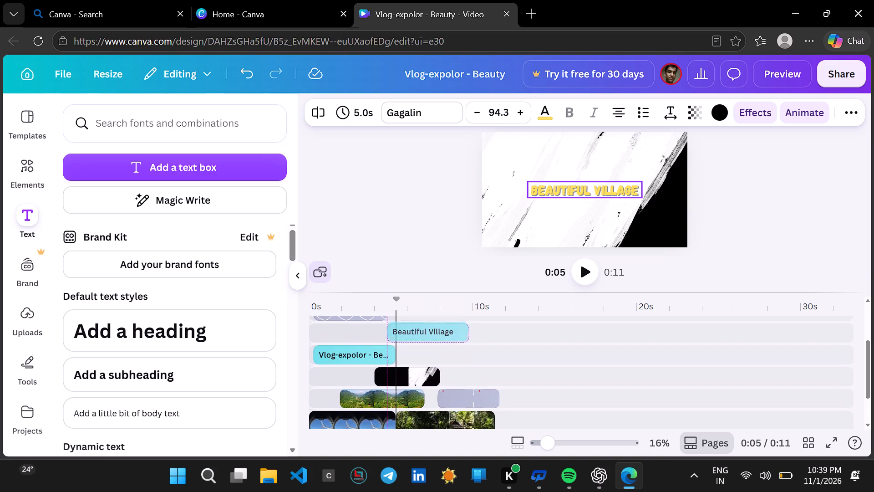
pyautogui.moveTo(411, 330); pyautogui.dragTo(417, 348)
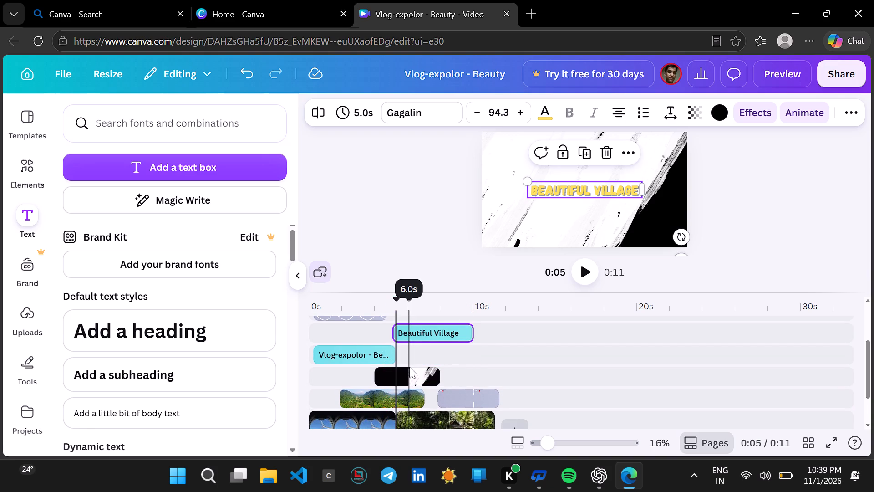
# Move the brush-stroke clip onto the "Vlog-expolor - Beauty" title's track, directly after that title at about 5.3 s.
pyautogui.moveTo(415, 372); pyautogui.dragTo(424, 349)
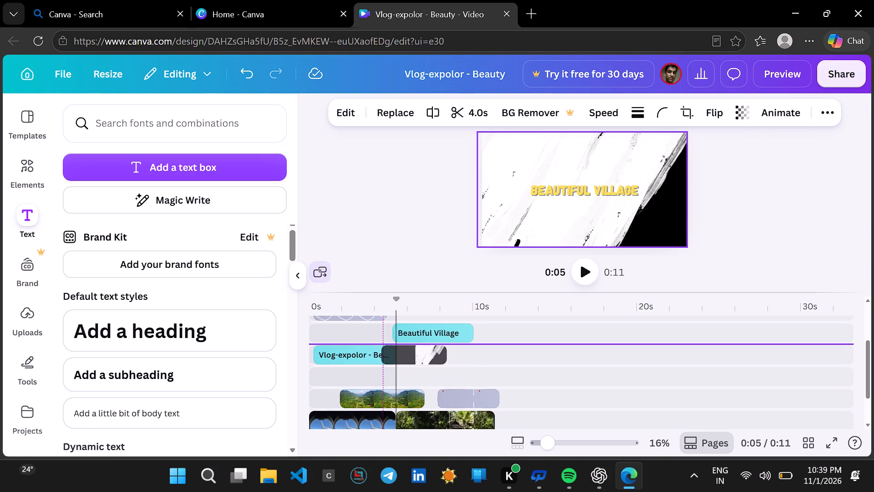
pyautogui.moveTo(424, 349); pyautogui.dragTo(436, 352)
# Trim the start of the "Beautiful Village" title to shorten it to 4.5 s.
pyautogui.moveTo(398, 329); pyautogui.dragTo(404, 330)
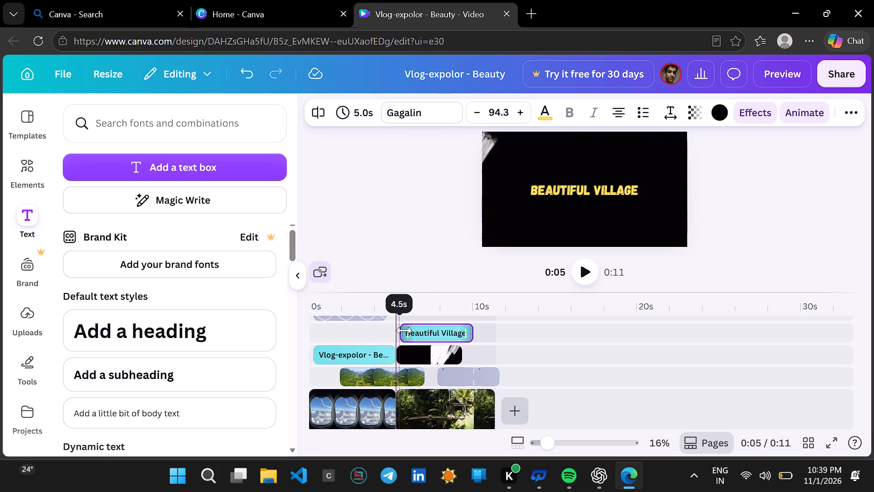
pyautogui.moveTo(404, 330); pyautogui.dragTo(405, 330)
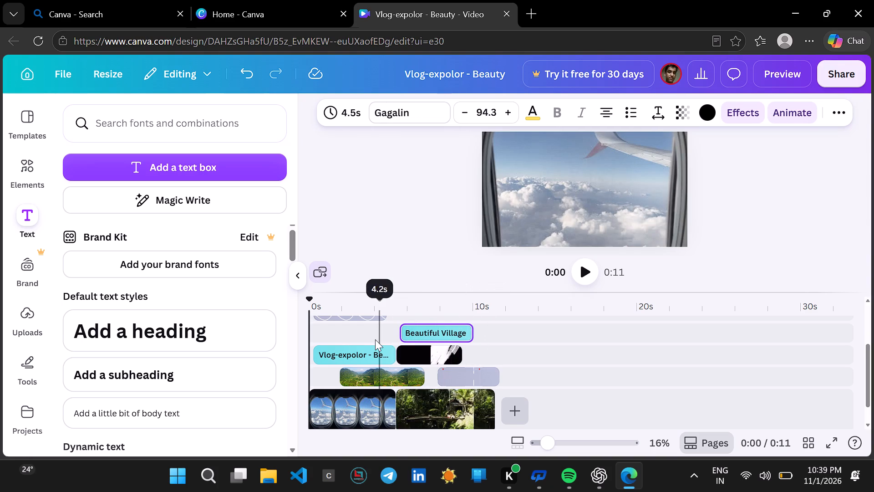
# Play the video from about 0.7 s to the end to check the retimed title and transition.
pyautogui.click(321, 334)
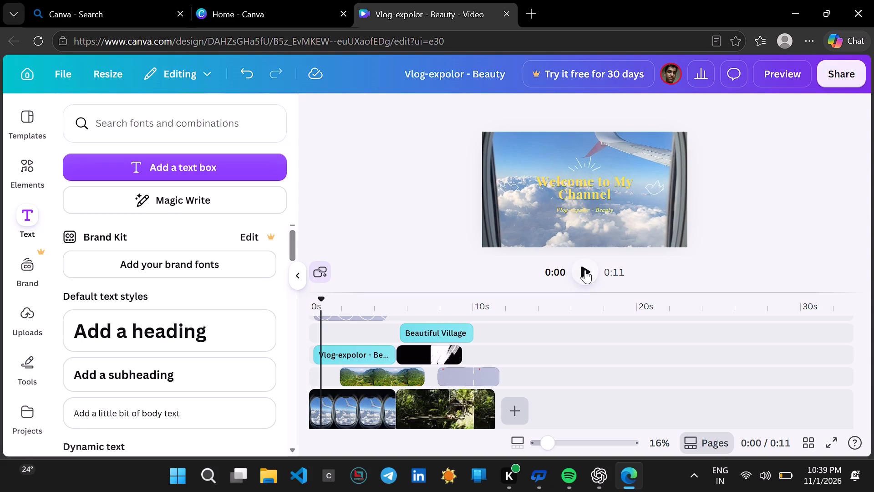
pyautogui.click(585, 269)
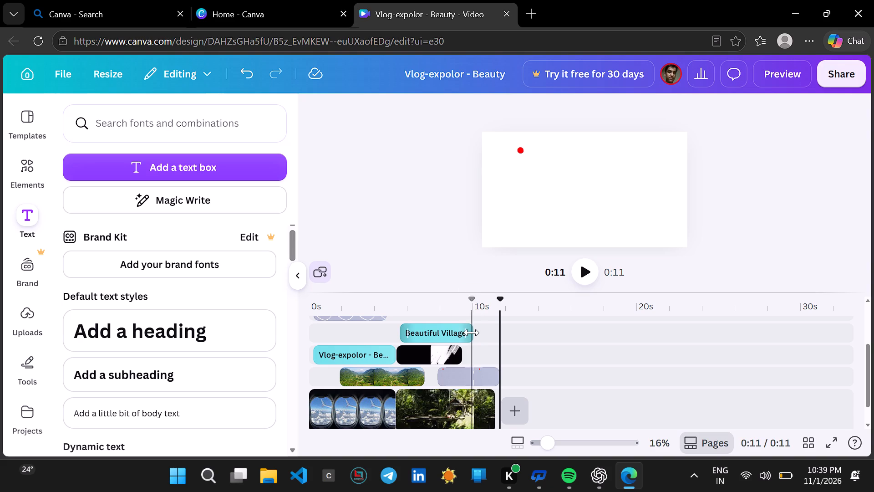
# Trim the end of the "Beautiful Village" title to 3.8 s, level with the end of the brush-stroke clip.
pyautogui.moveTo(472, 331); pyautogui.dragTo(460, 333)
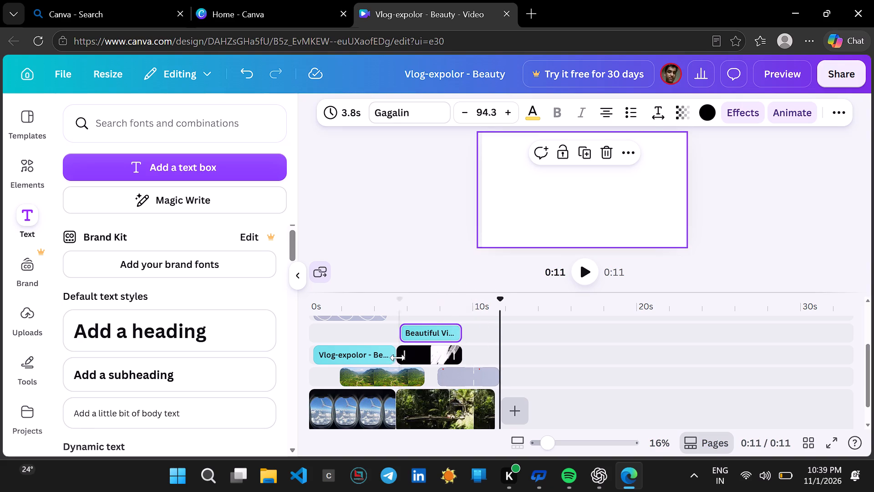
# Play the whole video, and replay the opening to about 4 s to check the valley clip behind the welcome titles.
pyautogui.click(320, 335)
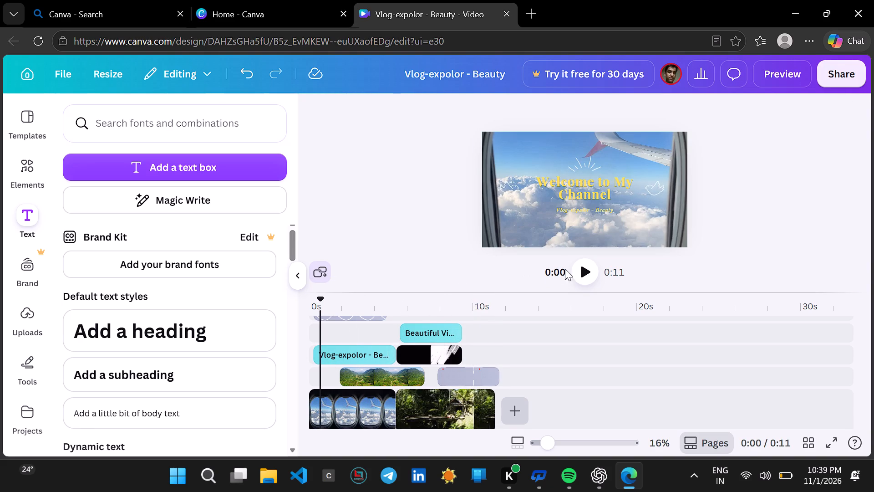
pyautogui.click(578, 271)
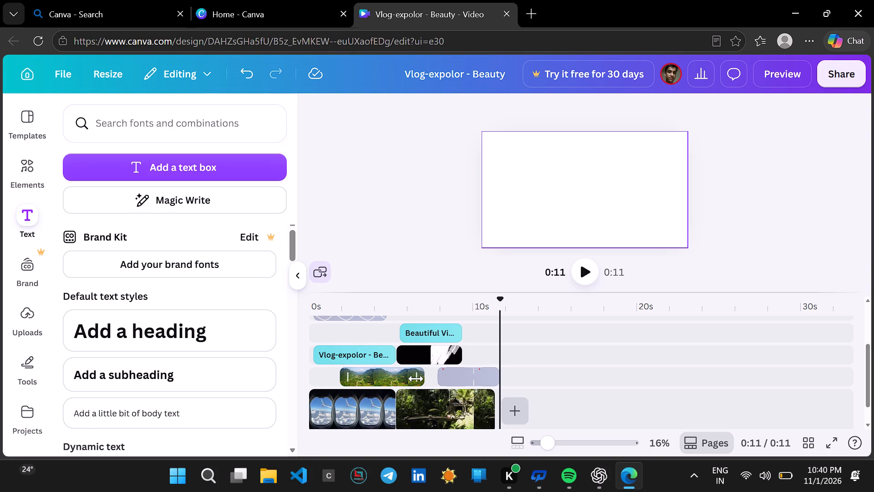
pyautogui.click(312, 357)
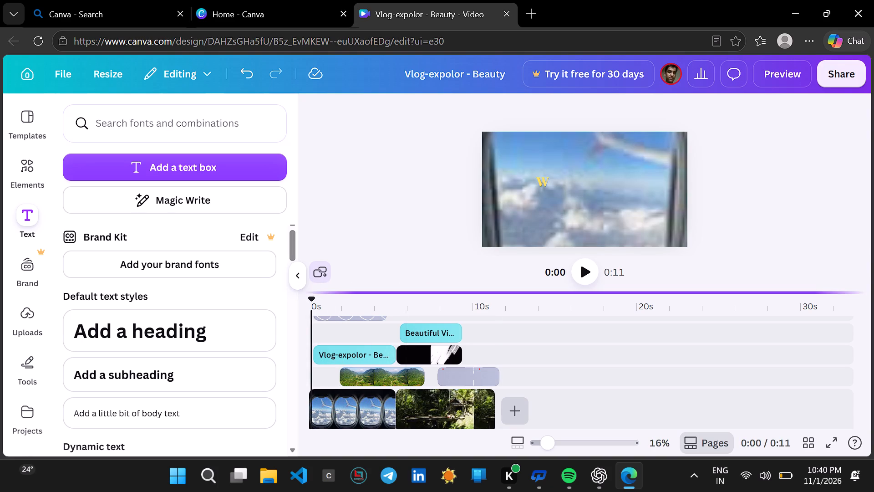
pyautogui.press('space')
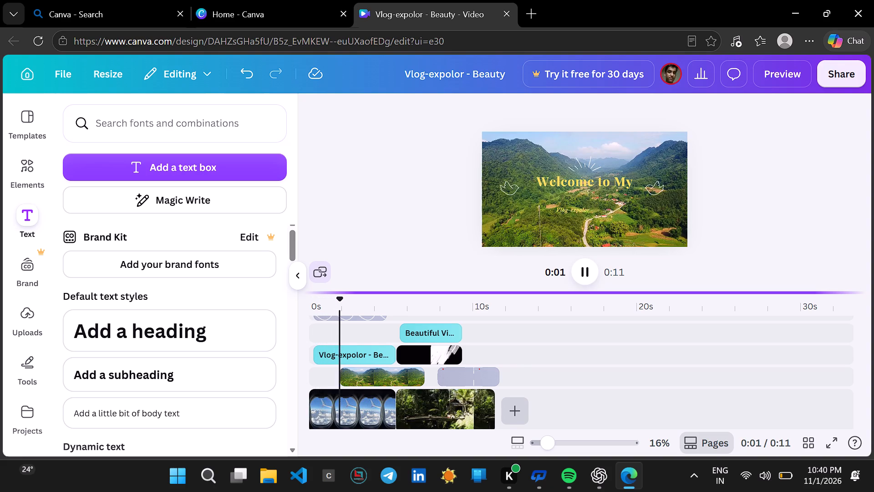
pyautogui.press('space')
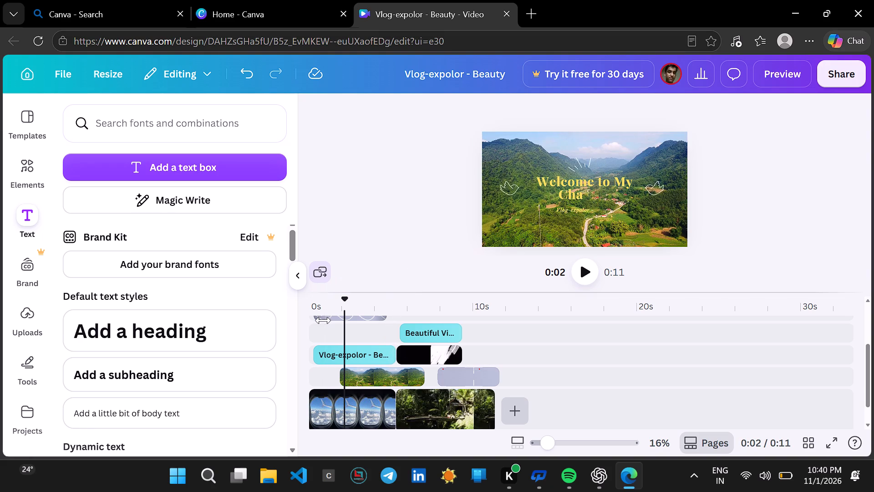
pyautogui.click(319, 334)
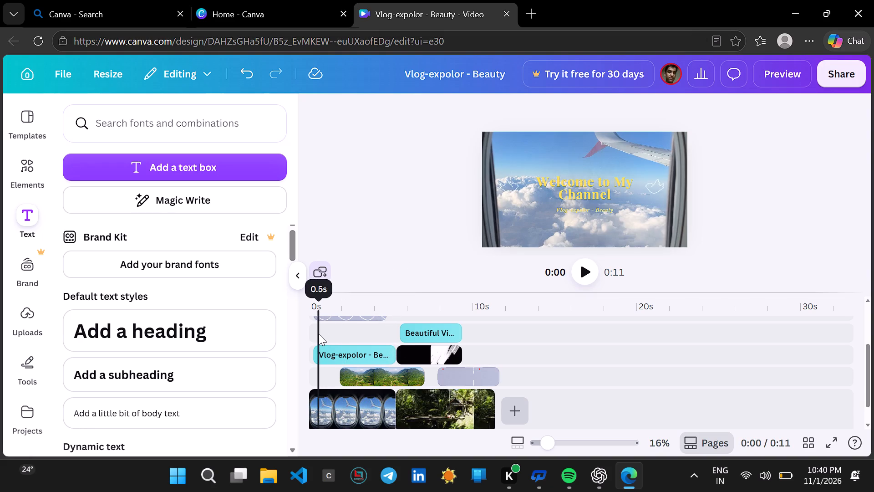
pyautogui.press('space')
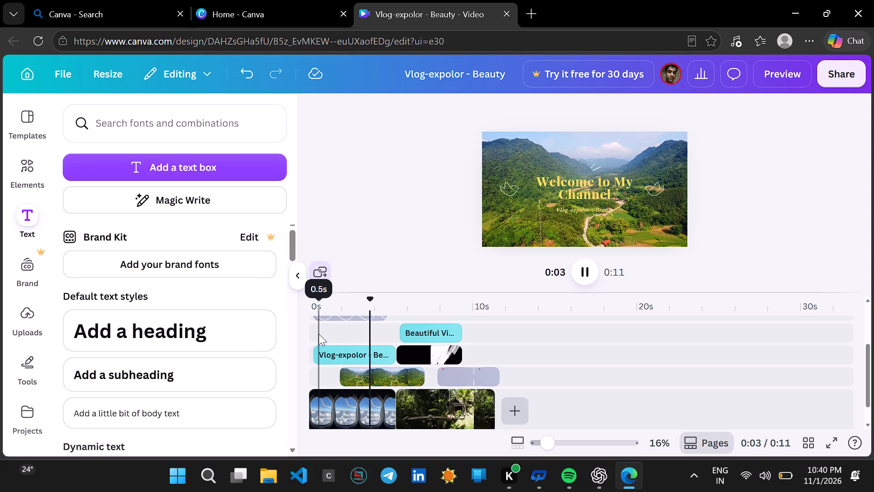
pyautogui.press('space')
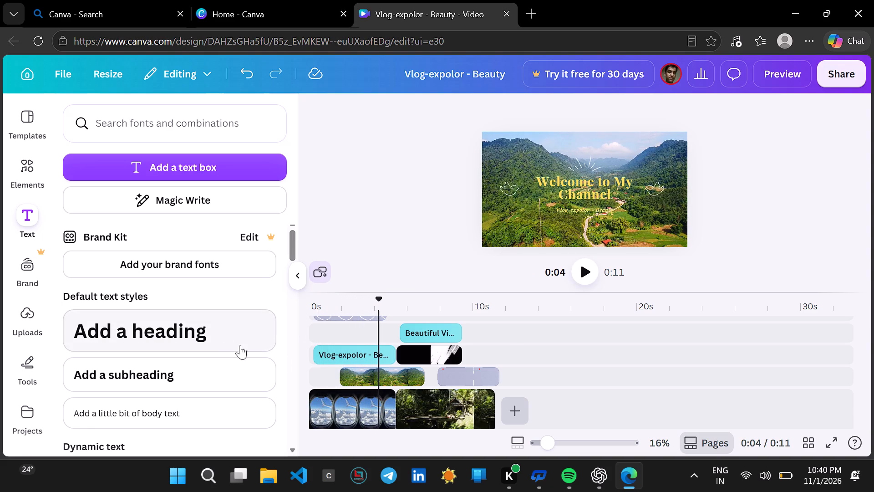
# Trim the start of the valley clip to shorten it to 5.1 s.
pyautogui.click(352, 374)
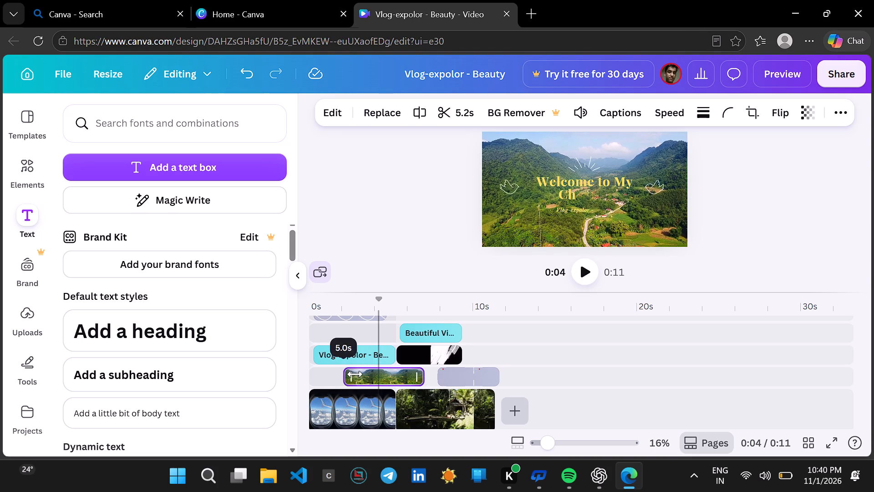
pyautogui.click(388, 374)
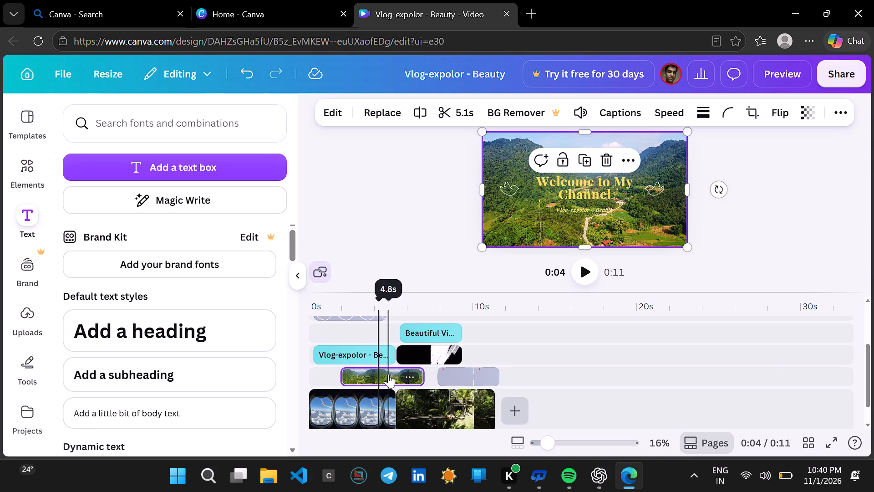
pyautogui.rightClick(388, 374)
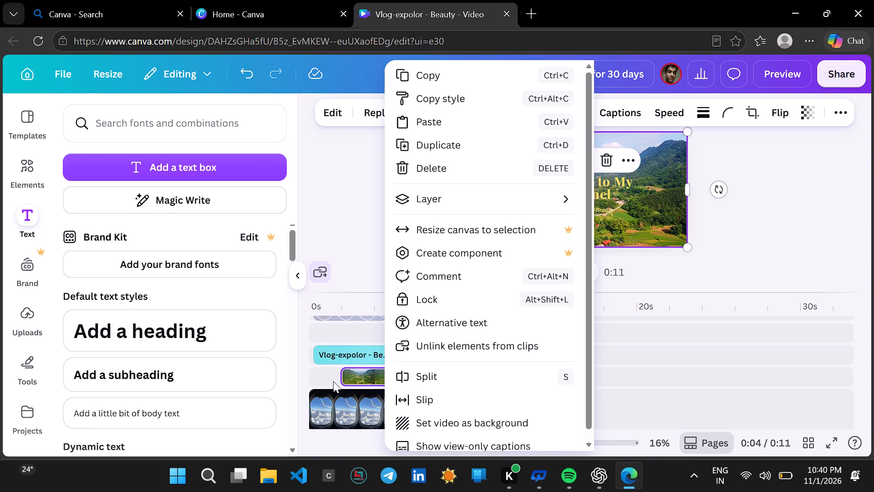
pyautogui.click(285, 385)
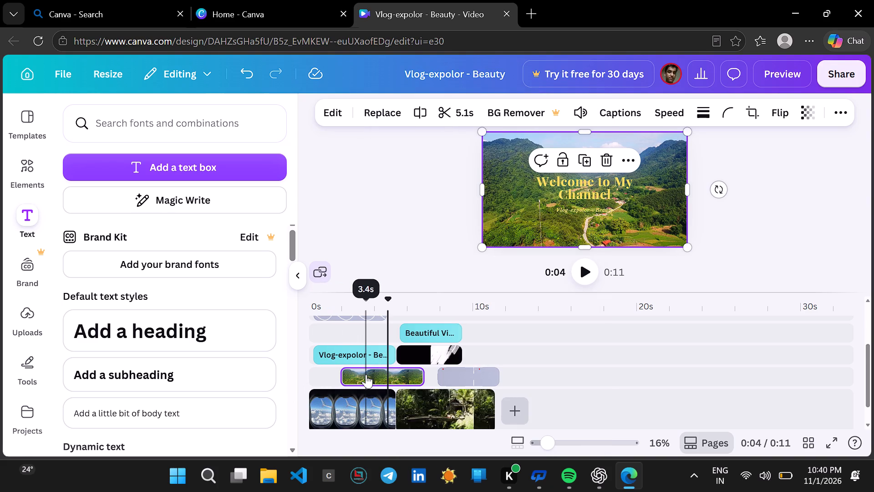
# Move the valley clip later on the timeline, onto its own track above the frame graphic, starting at about 4.6 s.
pyautogui.moveTo(370, 374); pyautogui.dragTo(476, 365)
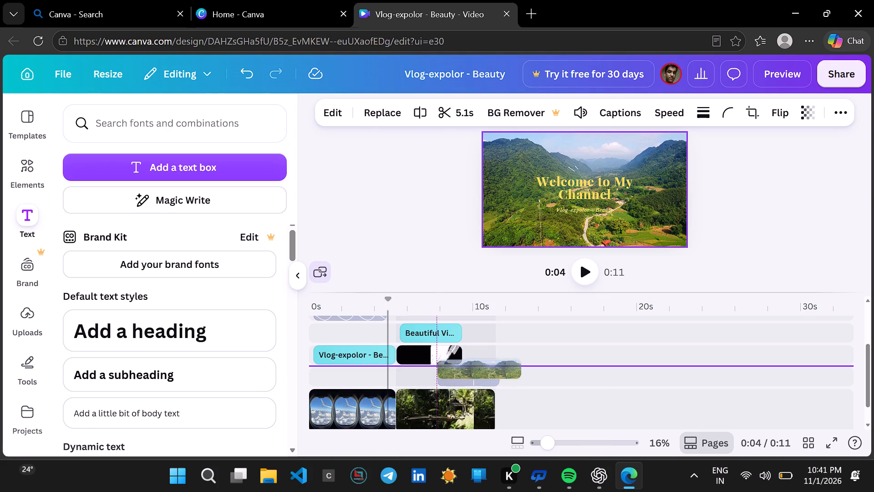
pyautogui.moveTo(476, 365); pyautogui.dragTo(413, 374)
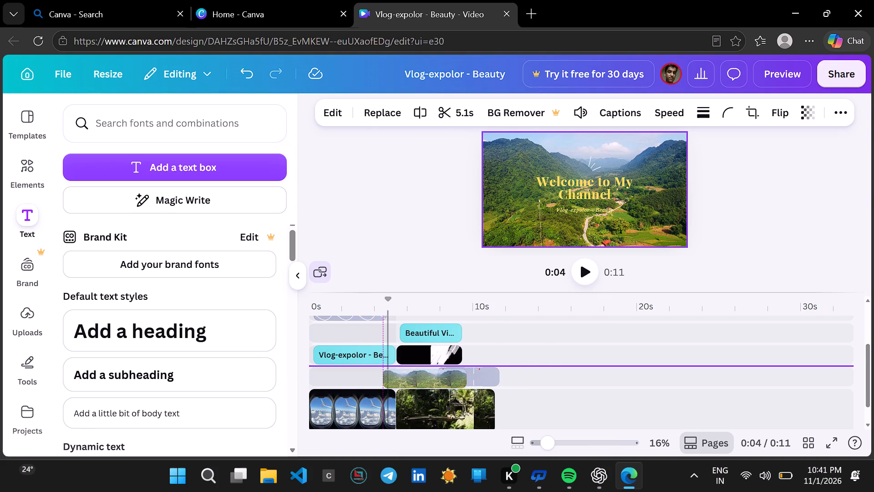
pyautogui.moveTo(413, 374); pyautogui.dragTo(416, 374)
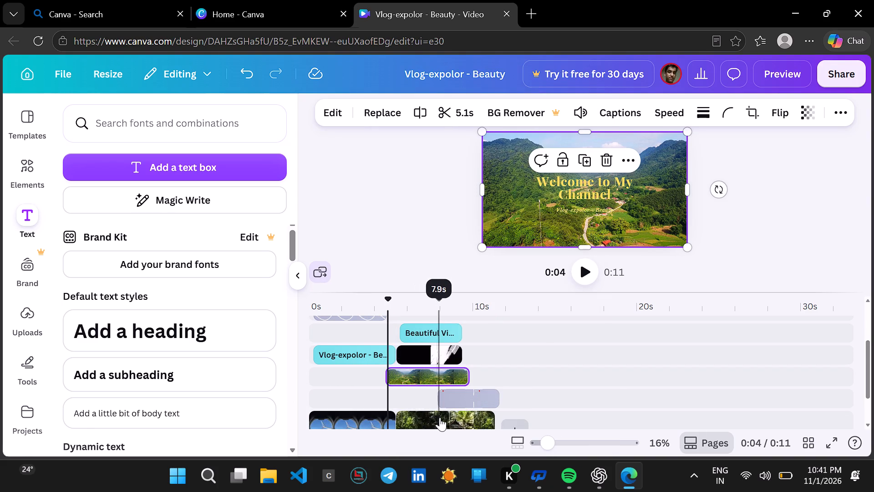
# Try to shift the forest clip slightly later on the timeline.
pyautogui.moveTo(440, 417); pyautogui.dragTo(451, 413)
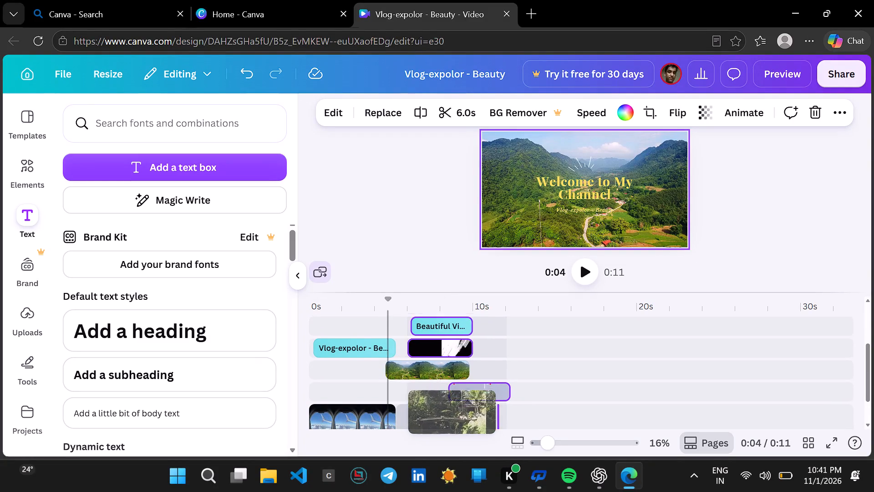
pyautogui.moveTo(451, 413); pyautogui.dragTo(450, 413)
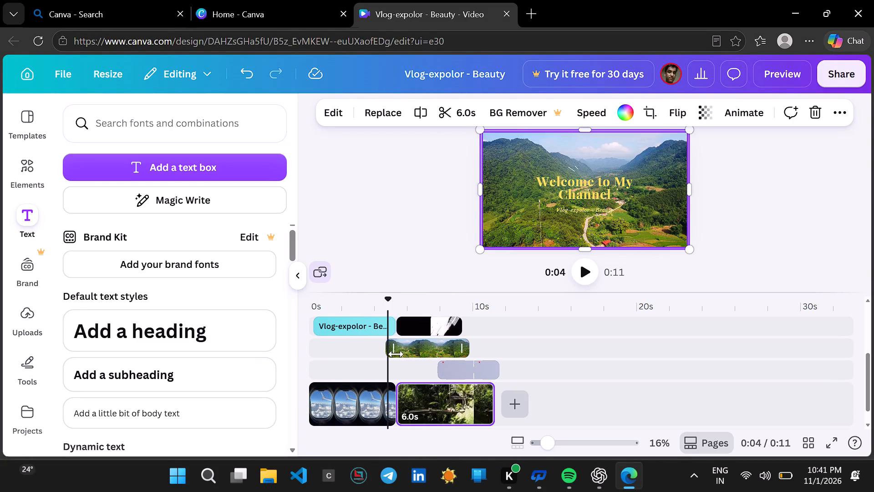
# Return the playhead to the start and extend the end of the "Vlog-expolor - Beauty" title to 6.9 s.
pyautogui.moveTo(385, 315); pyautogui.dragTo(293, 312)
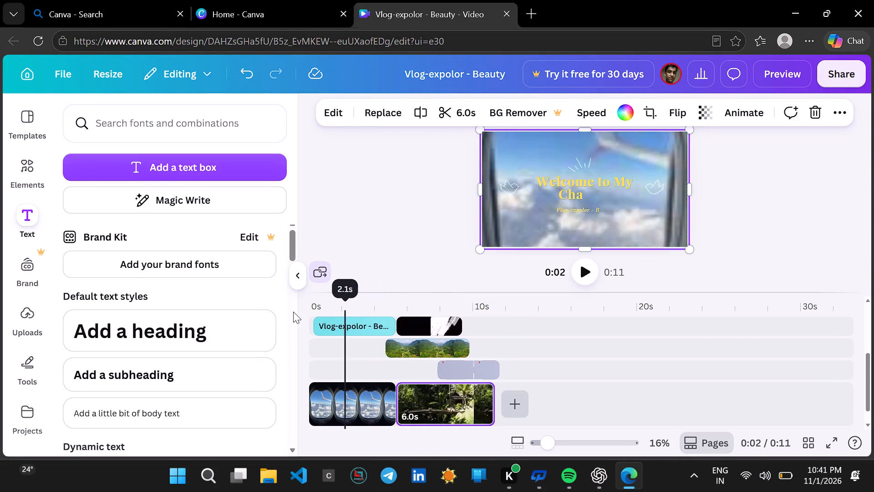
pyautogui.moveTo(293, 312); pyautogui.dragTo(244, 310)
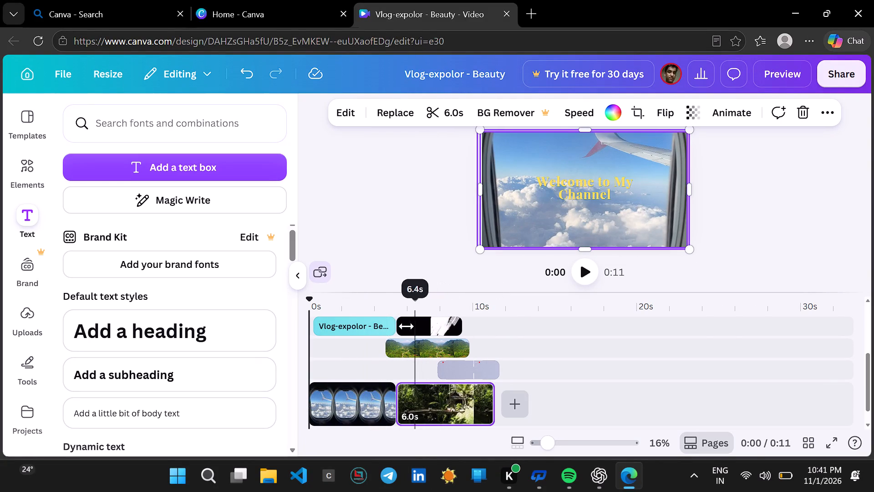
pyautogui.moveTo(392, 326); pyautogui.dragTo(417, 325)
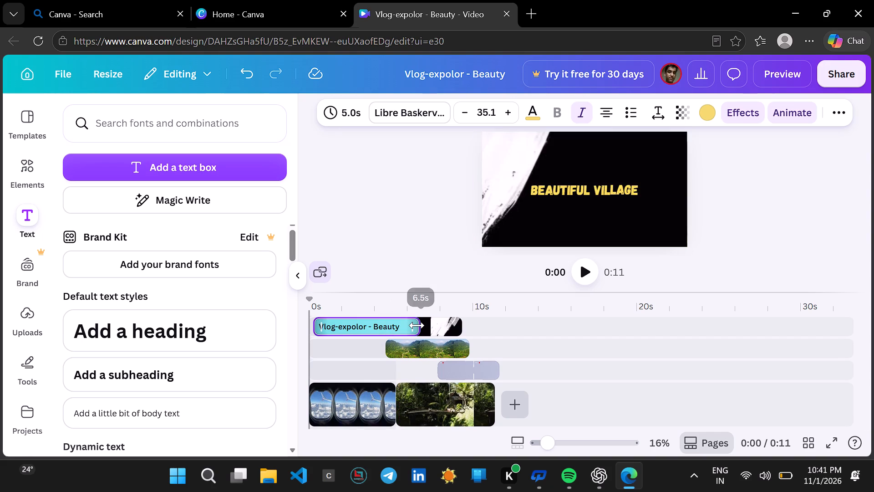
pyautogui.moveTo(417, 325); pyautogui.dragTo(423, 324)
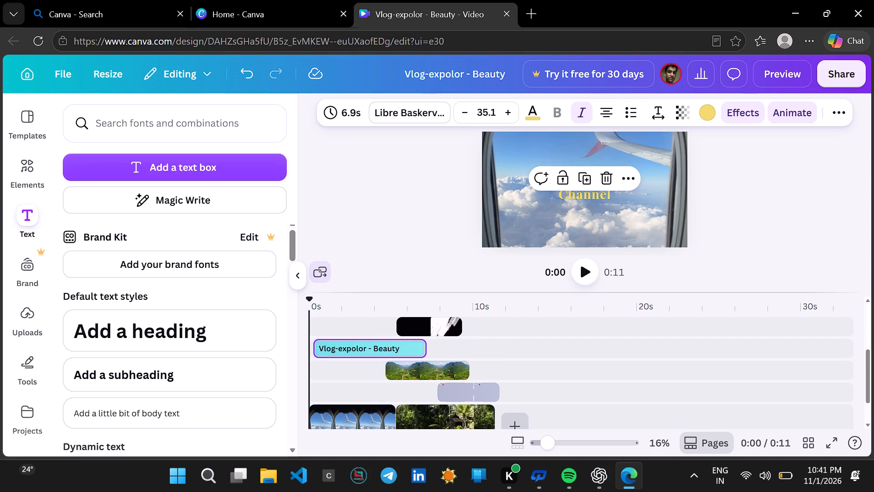
# Play the video from the start to about 7 s to check the lengthened title against the brush-stroke transition.
pyautogui.click(589, 271)
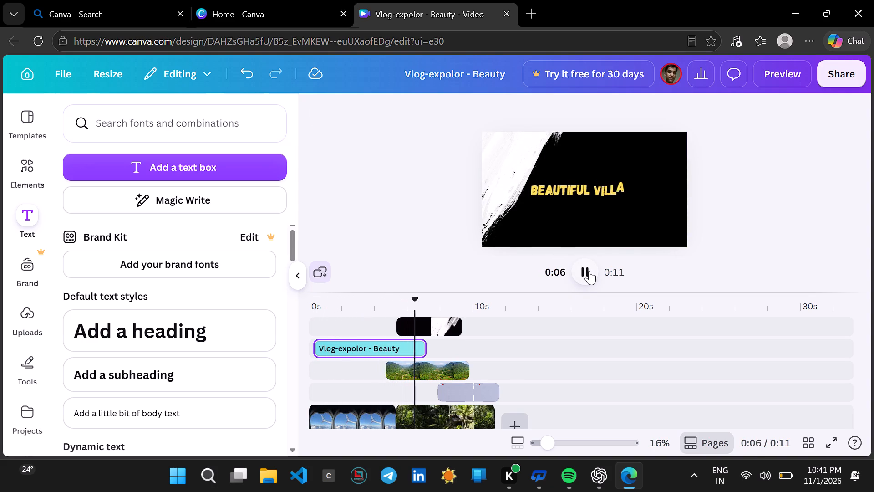
pyautogui.click(589, 271)
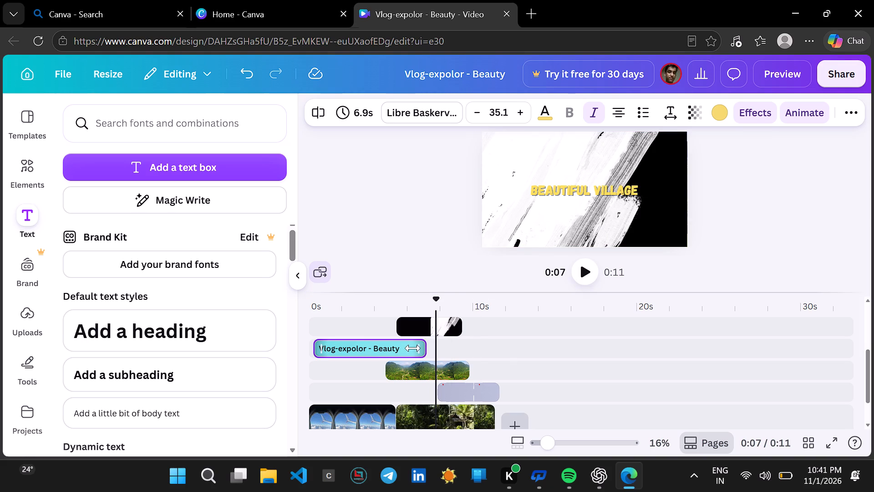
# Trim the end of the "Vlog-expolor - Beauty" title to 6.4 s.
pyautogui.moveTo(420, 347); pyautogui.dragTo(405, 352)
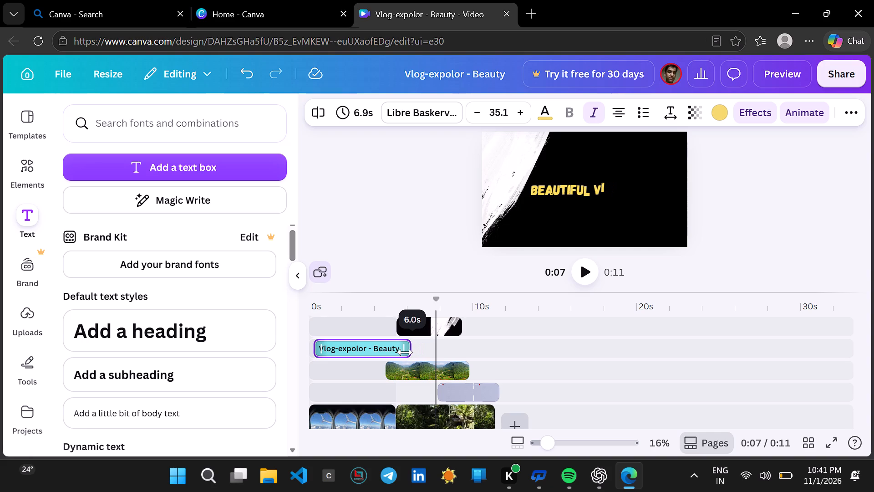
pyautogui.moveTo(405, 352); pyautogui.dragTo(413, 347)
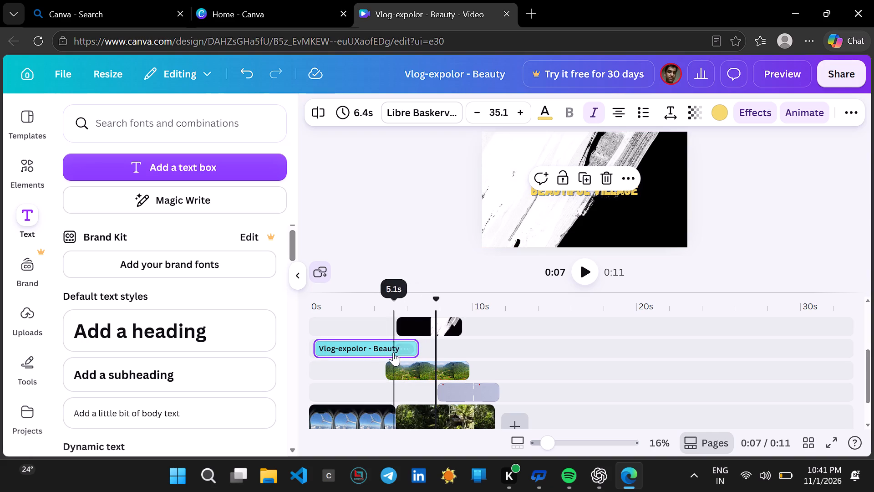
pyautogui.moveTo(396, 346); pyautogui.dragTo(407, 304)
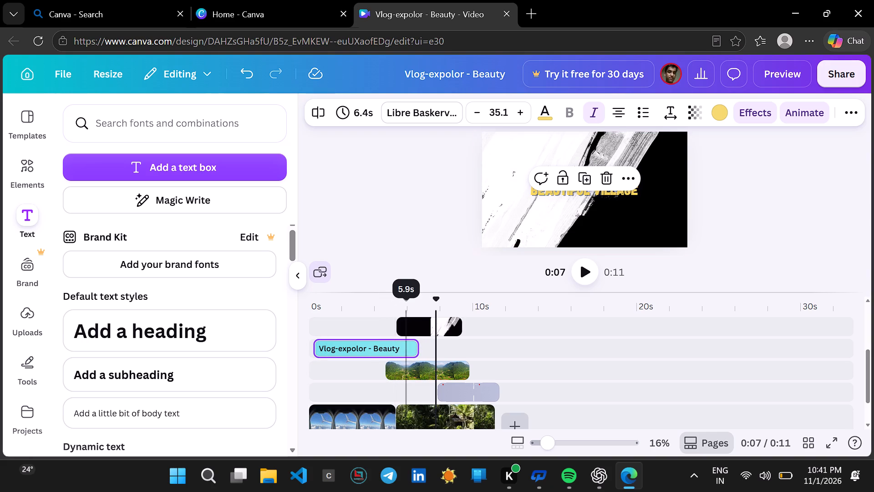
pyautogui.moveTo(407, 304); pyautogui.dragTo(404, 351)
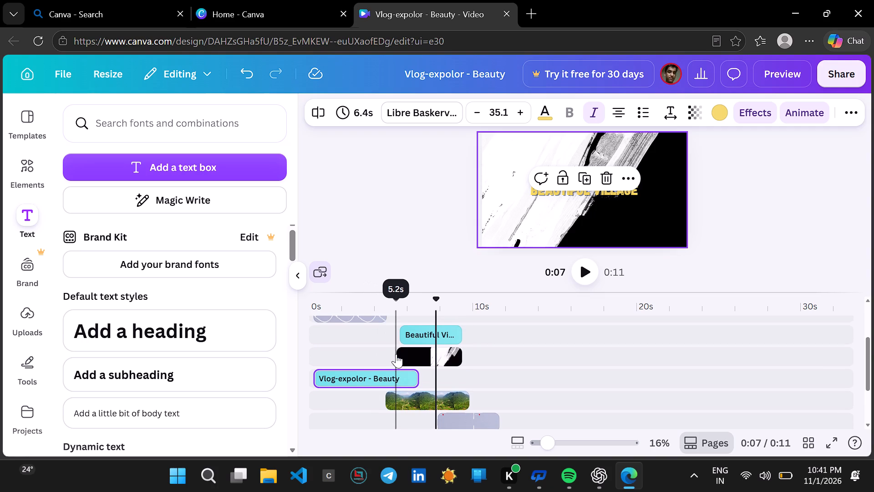
# Move the "Beautiful Village" title to a track below the brush-stroke clip, starting at about 6.7 s.
pyautogui.moveTo(417, 326); pyautogui.dragTo(437, 451)
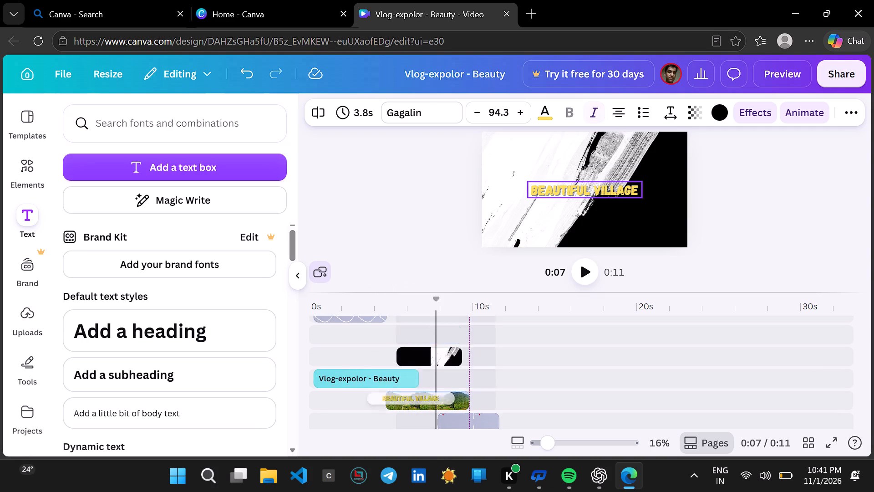
pyautogui.moveTo(437, 451); pyautogui.dragTo(441, 310)
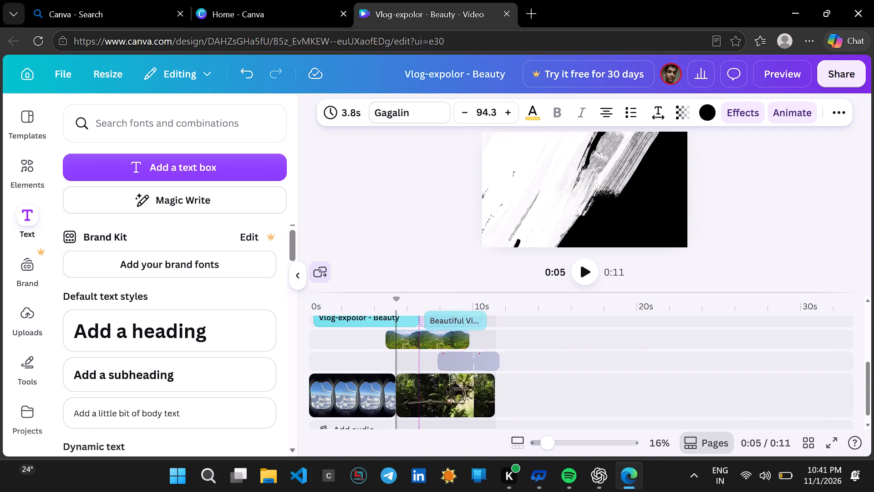
pyautogui.moveTo(441, 310); pyautogui.dragTo(436, 335)
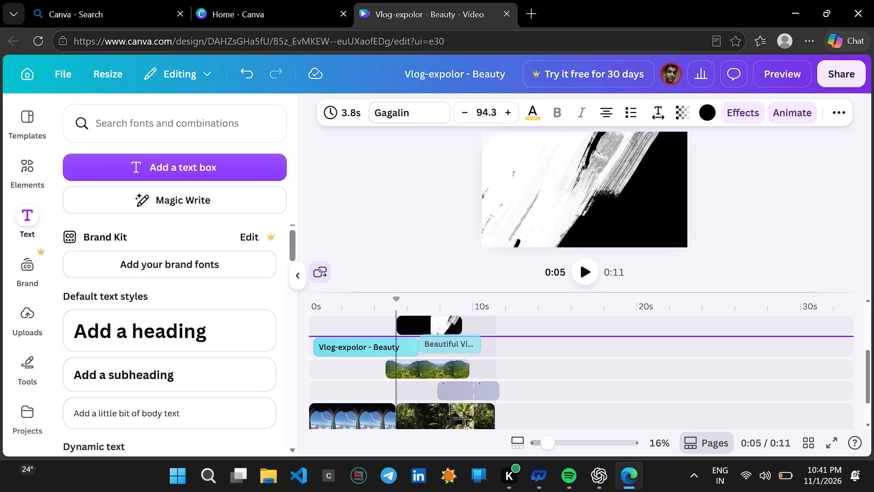
pyautogui.moveTo(436, 335); pyautogui.dragTo(436, 338)
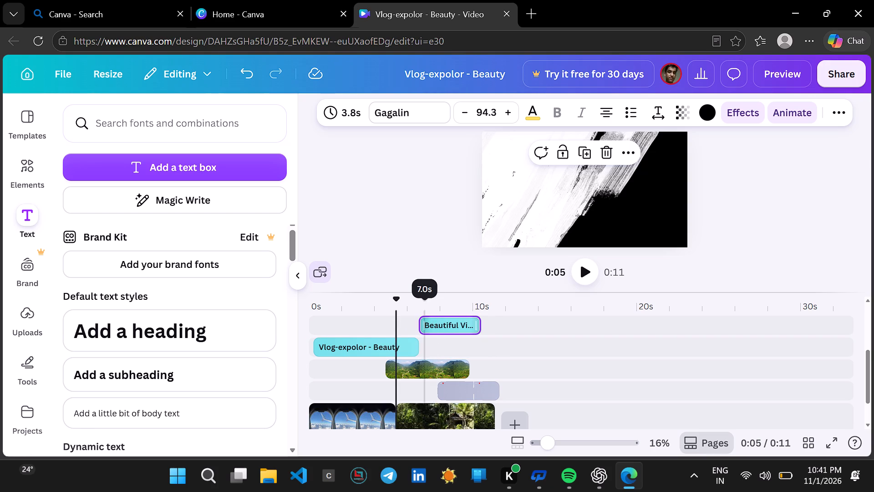
# Trim the end of the "Vlog-expolor - Beauty" title to 5.0 s, level with the end of the airplane-window clip.
pyautogui.scroll(1, 425, 317)
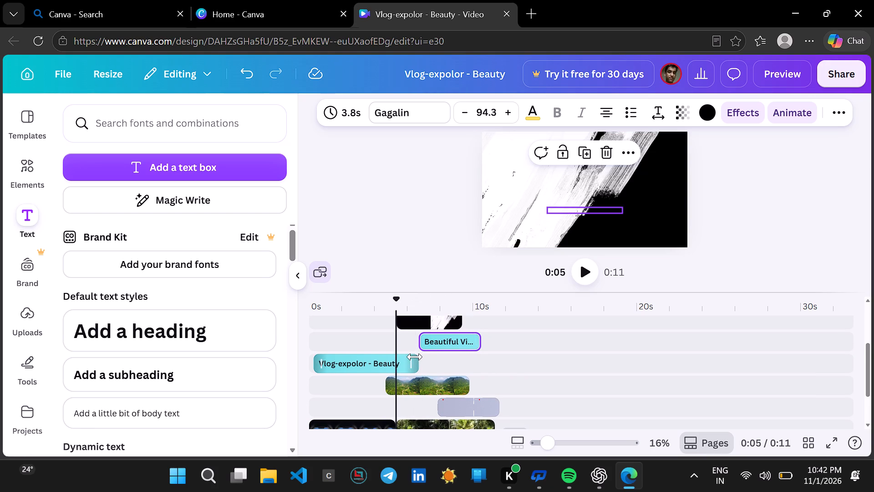
pyautogui.moveTo(415, 357); pyautogui.dragTo(392, 362)
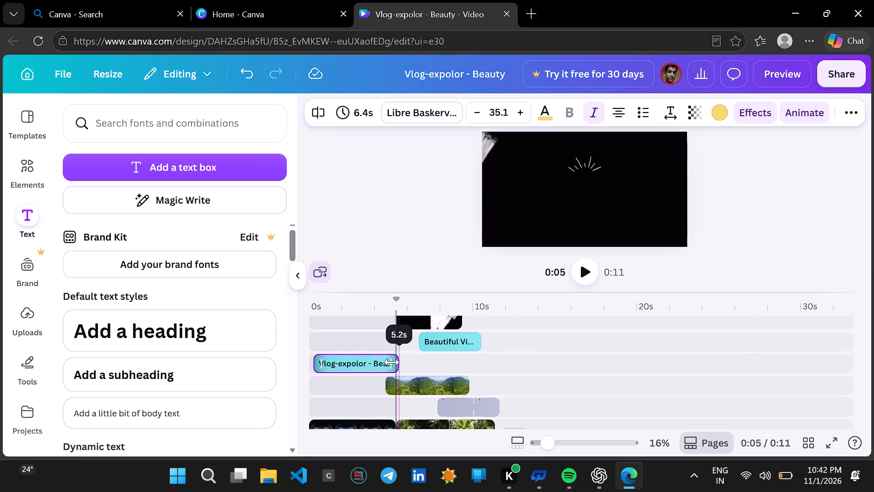
pyautogui.moveTo(392, 362); pyautogui.dragTo(393, 359)
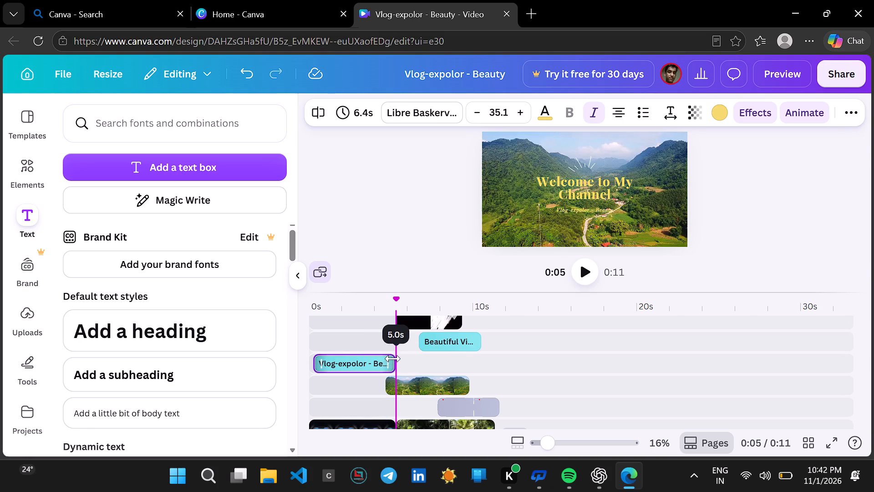
pyautogui.moveTo(393, 359); pyautogui.dragTo(391, 359)
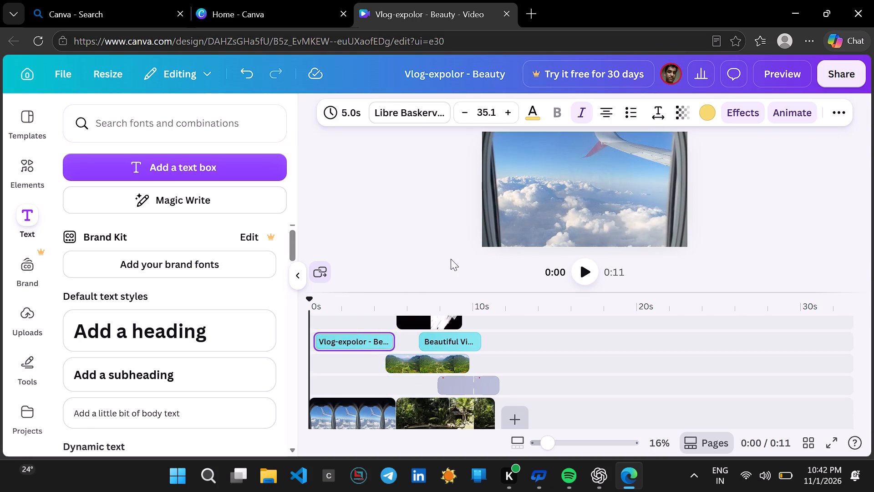
# Play the whole video to check the moved valley clip and the new timing of the "Beautiful Village" title.
pyautogui.click(575, 265)
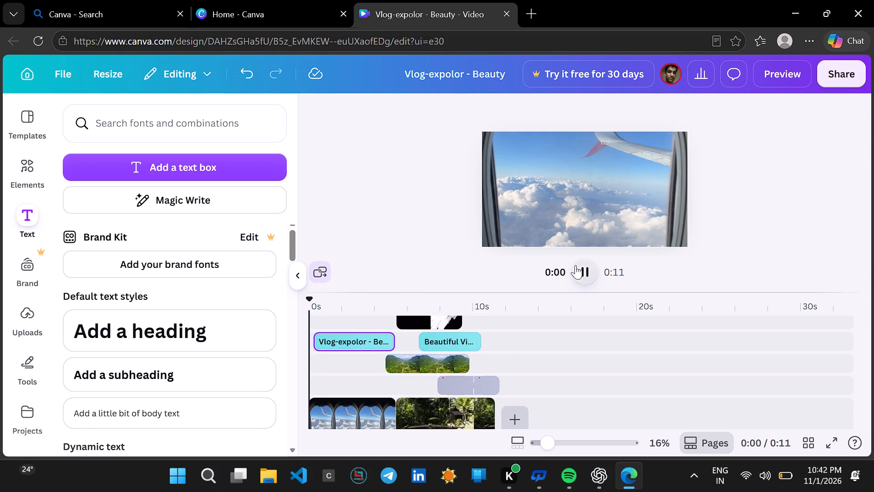
pyautogui.press('space')
pyautogui.press('space')
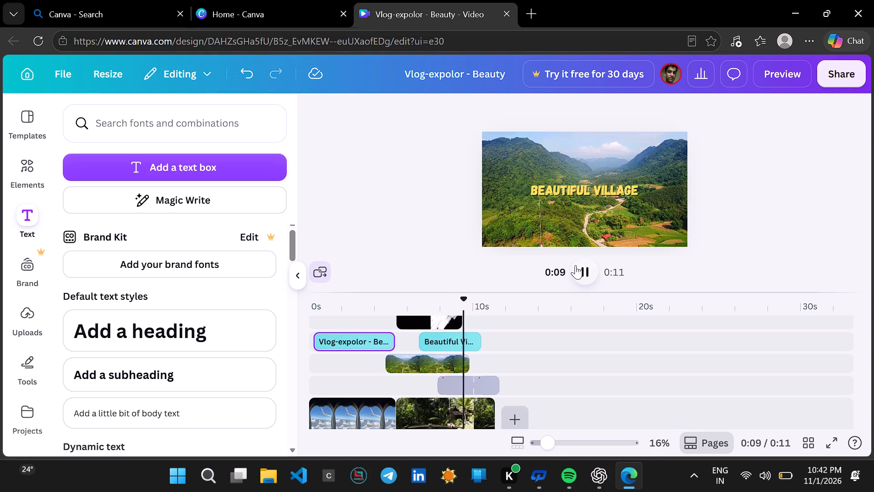
pyautogui.press('space')
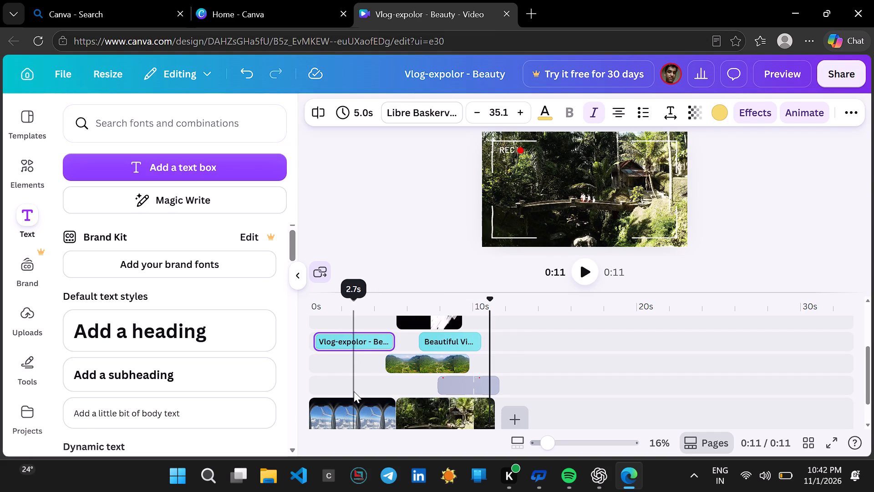
# Move the "Welcome to My Channel" title to a track directly above the "Vlog-expolor - Beauty" title, starting at about 2.6 s.
pyautogui.scroll(1, 365, 330)
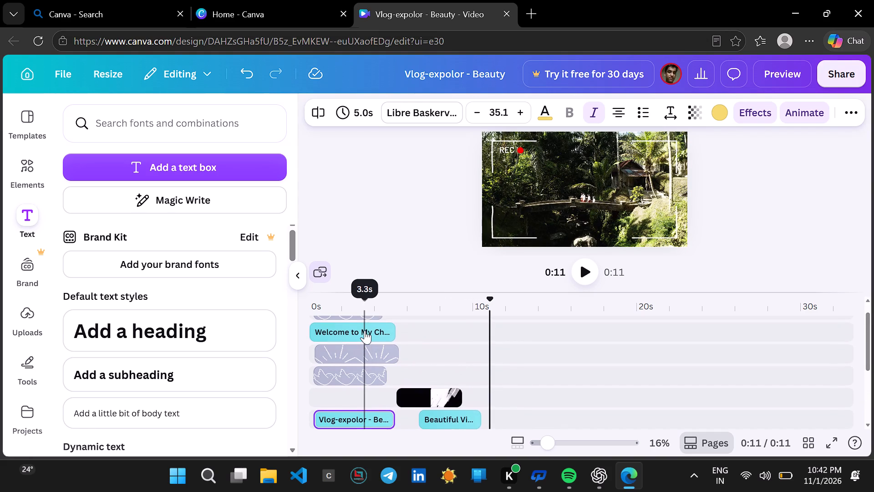
pyautogui.moveTo(365, 330); pyautogui.dragTo(388, 346)
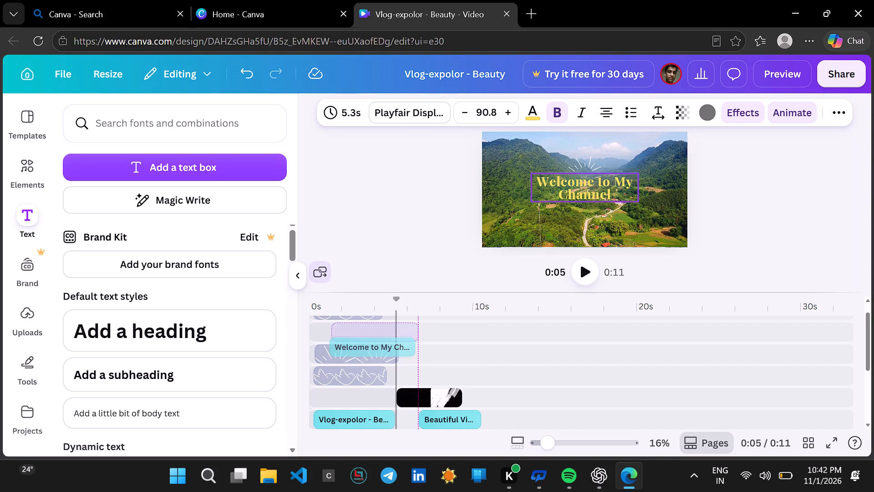
pyautogui.moveTo(388, 346); pyautogui.dragTo(405, 365)
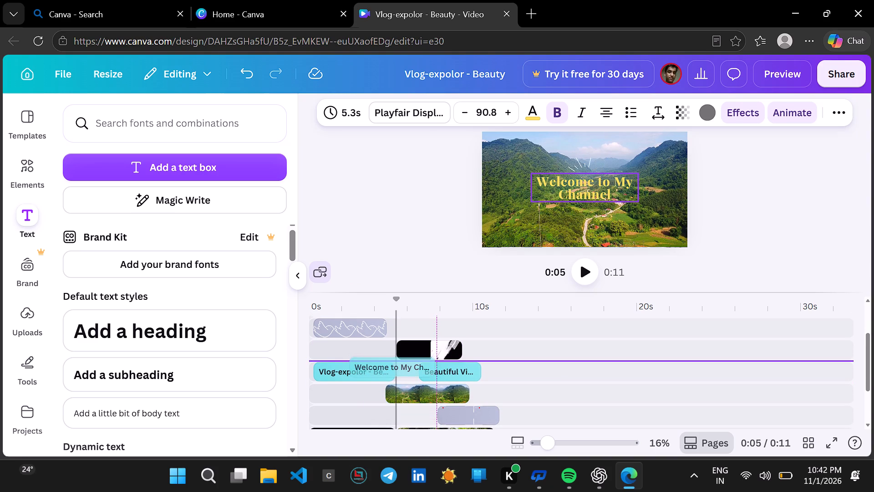
pyautogui.moveTo(405, 365); pyautogui.dragTo(407, 366)
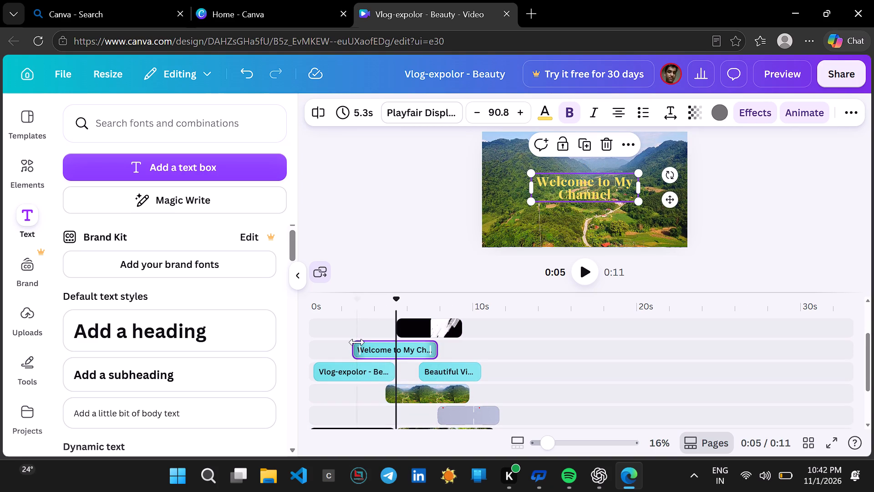
# Trim the start of the "Welcome to My Channel" title so it lasts 2.6 s, starting at about 5.3 s.
pyautogui.moveTo(357, 342); pyautogui.dragTo(361, 342)
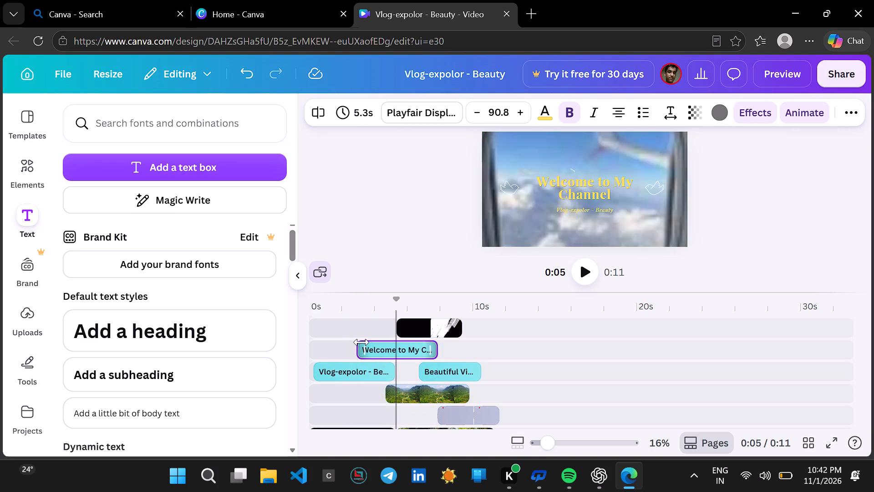
pyautogui.moveTo(361, 342); pyautogui.dragTo(398, 342)
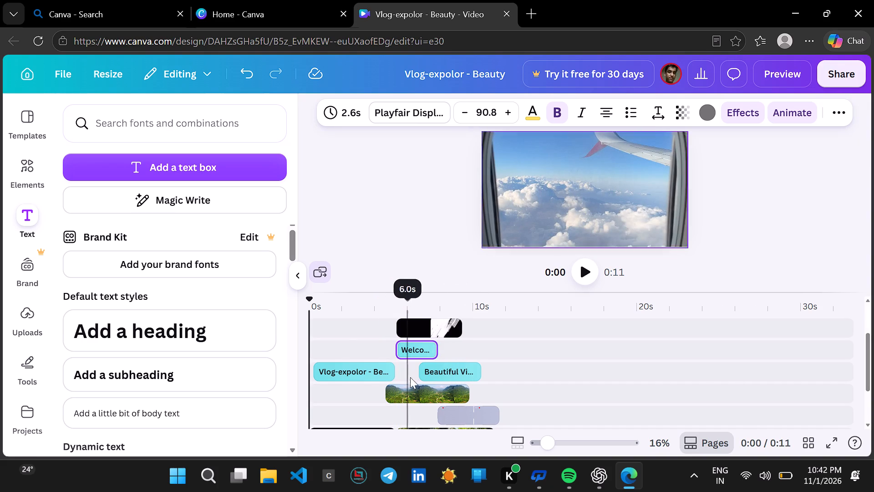
# Move the valley clip into the main video track between the airplane-window clip and the forest clip.
pyautogui.moveTo(428, 387); pyautogui.dragTo(442, 387)
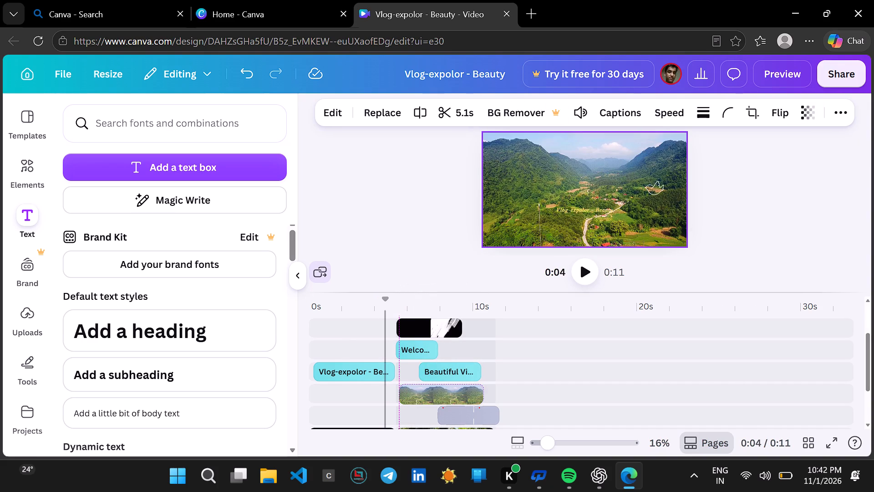
pyautogui.moveTo(442, 387); pyautogui.dragTo(450, 384)
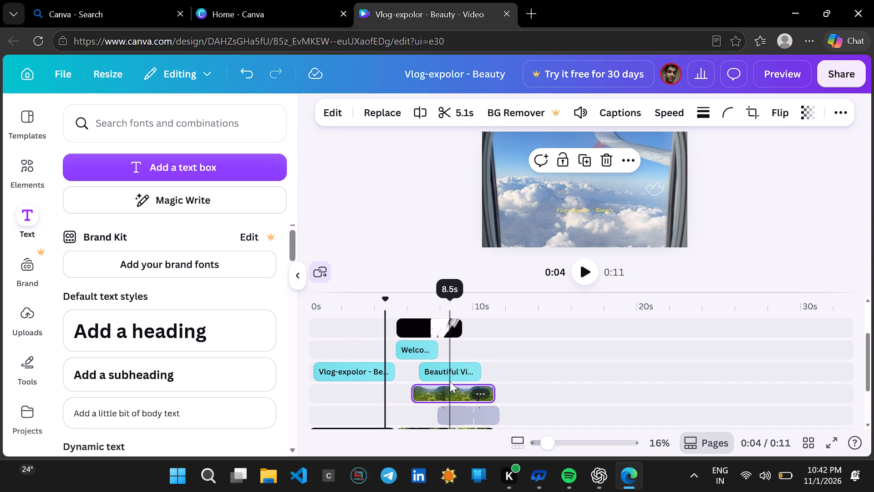
pyautogui.moveTo(445, 384); pyautogui.dragTo(453, 387)
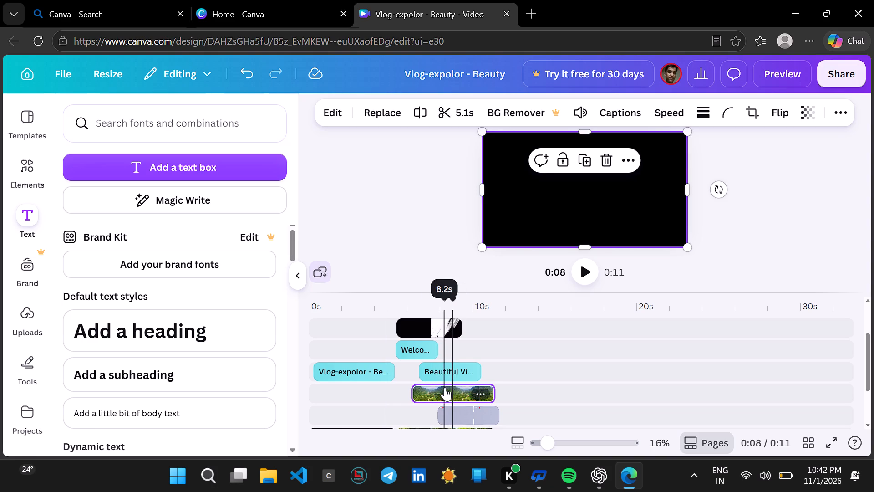
pyautogui.moveTo(445, 387); pyautogui.dragTo(421, 412)
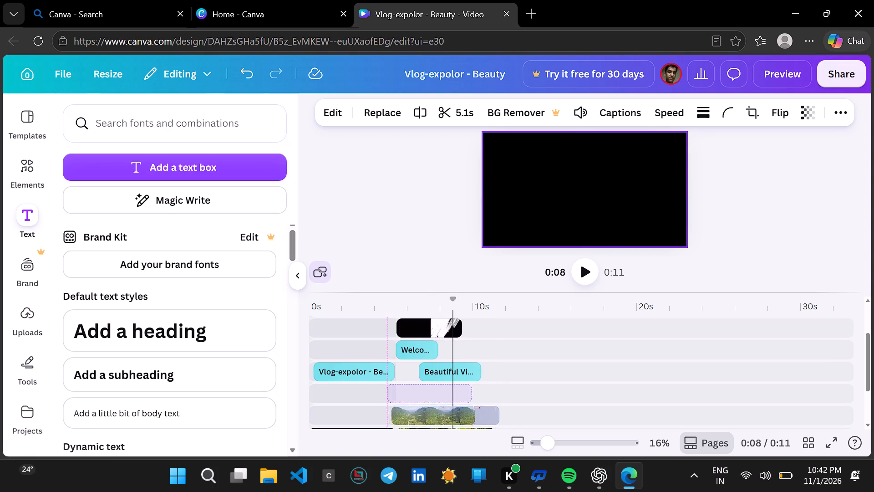
pyautogui.moveTo(421, 412); pyautogui.dragTo(419, 403)
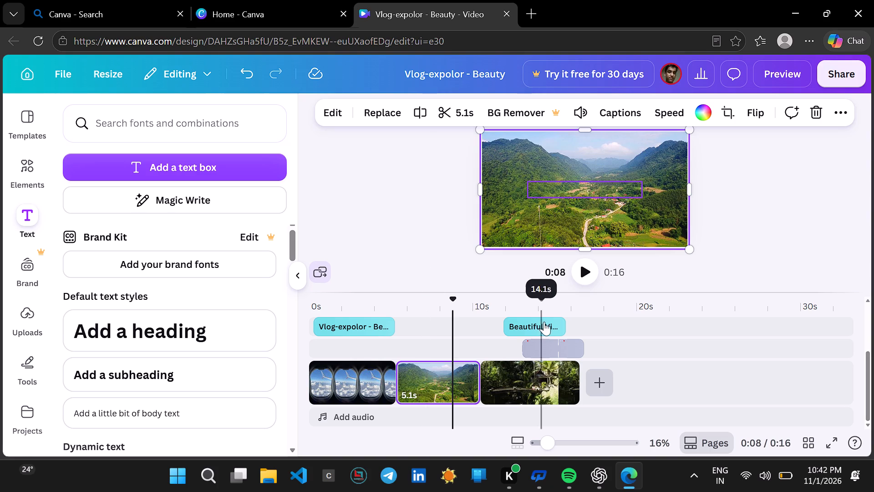
# Move the "Beautiful Village" title over the valley clip, starting at about 5.5 s, and extend its end to a 4.9 s duration.
pyautogui.moveTo(539, 319); pyautogui.dragTo(511, 335)
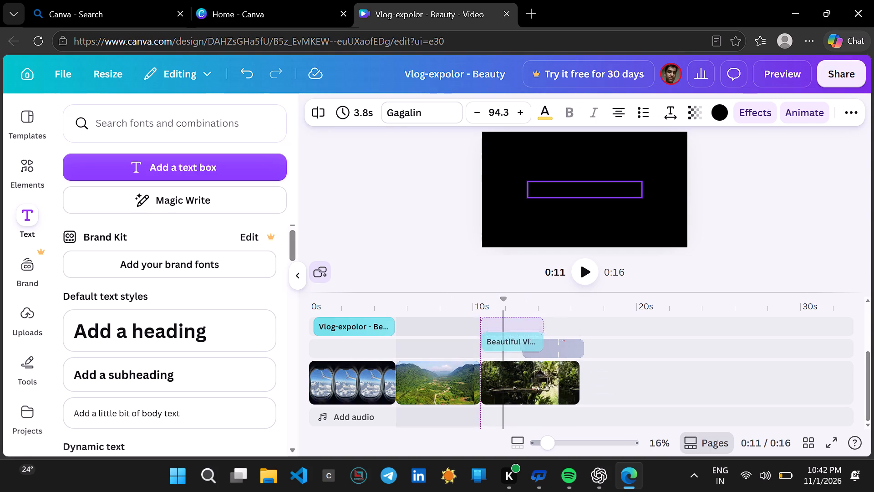
pyautogui.moveTo(511, 335); pyautogui.dragTo(433, 341)
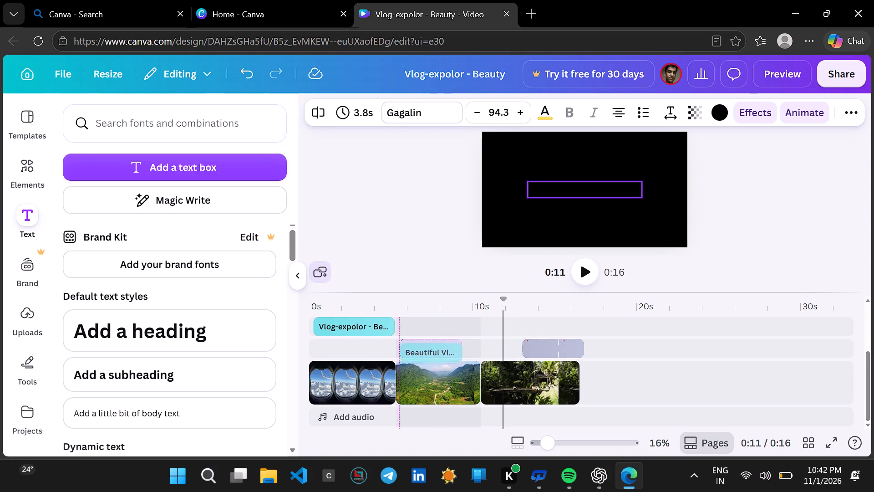
pyautogui.moveTo(433, 341); pyautogui.dragTo(437, 345)
pyautogui.moveTo(457, 344); pyautogui.dragTo(467, 343)
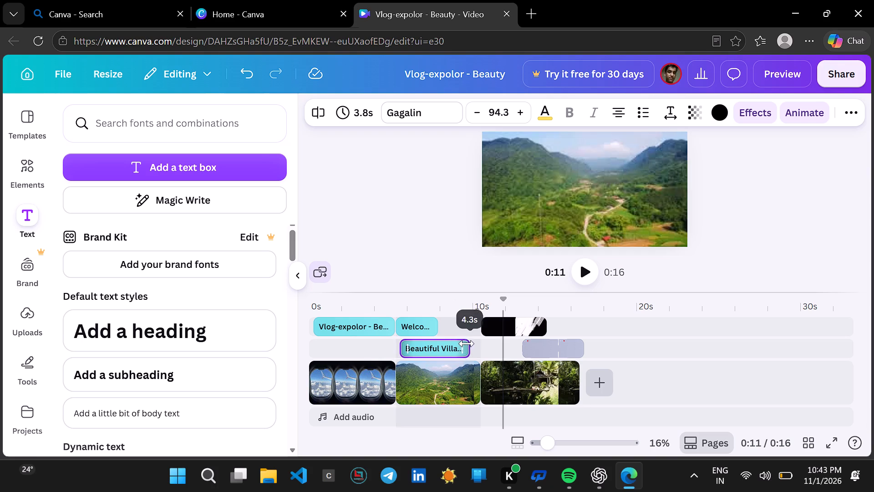
pyautogui.moveTo(467, 343); pyautogui.dragTo(471, 343)
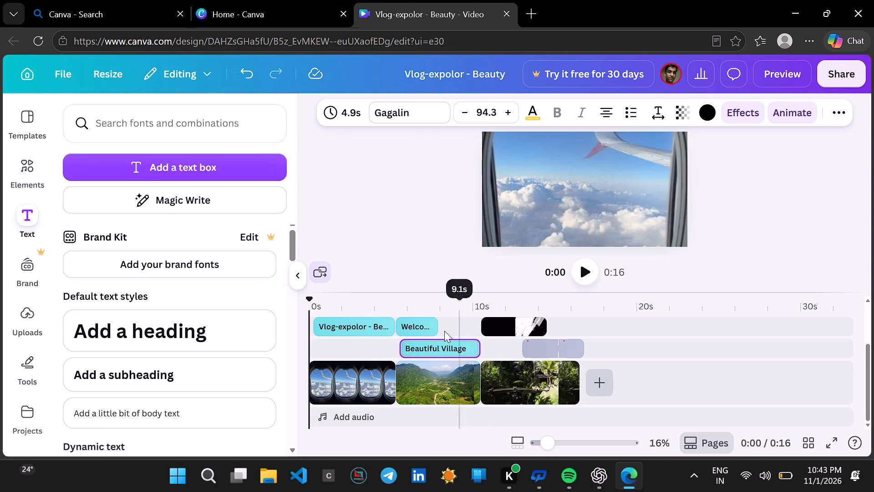
# Move the "Welcome to My Channel" title to the track directly above the airplane-window clip, starting at about 0.6 s.
pyautogui.moveTo(412, 323); pyautogui.dragTo(412, 330)
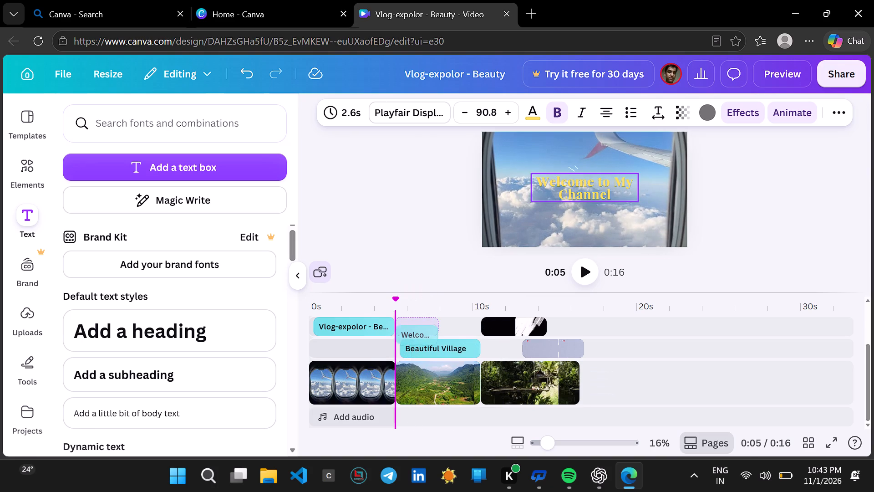
pyautogui.moveTo(412, 330); pyautogui.dragTo(427, 318)
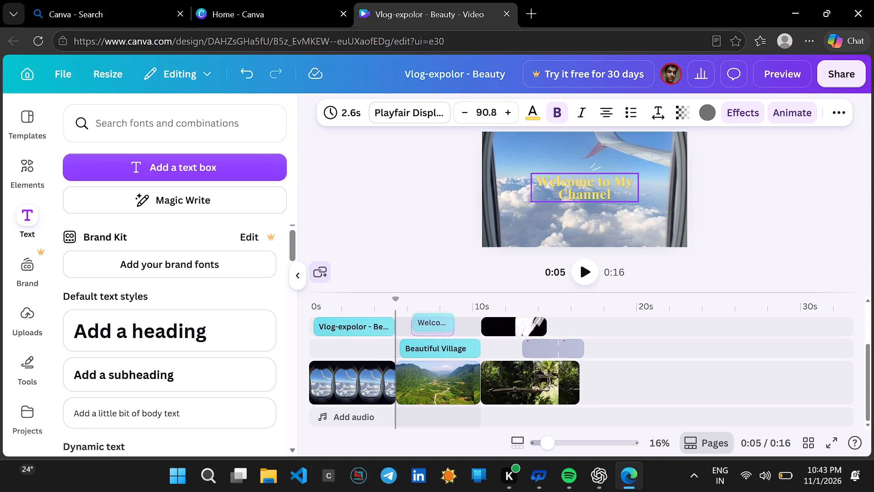
pyautogui.moveTo(427, 318); pyautogui.dragTo(351, 348)
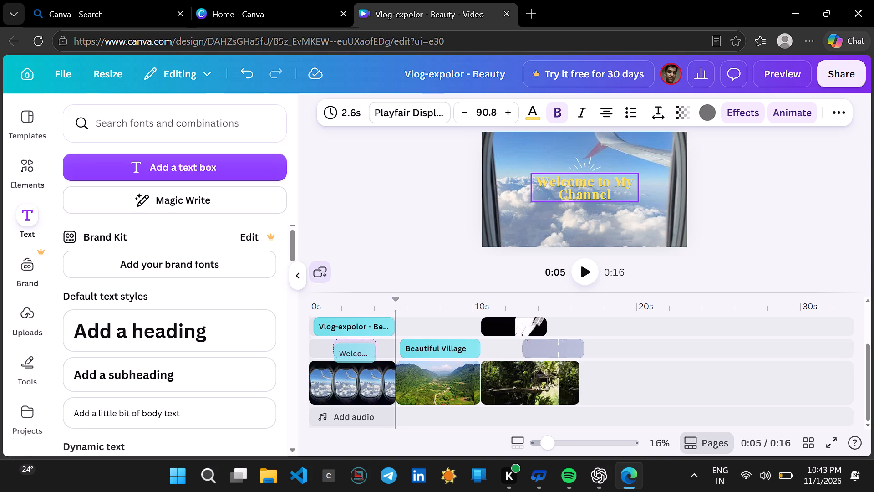
pyautogui.moveTo(351, 348); pyautogui.dragTo(336, 346)
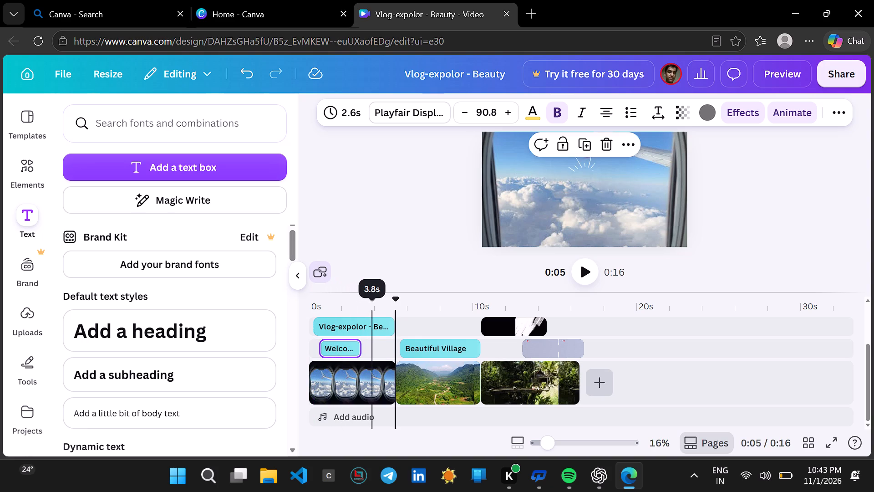
# Move the "Vlog-expolor - Beauty" title along its track over the valley clip, starting at about 4.8 s.
pyautogui.click(372, 312)
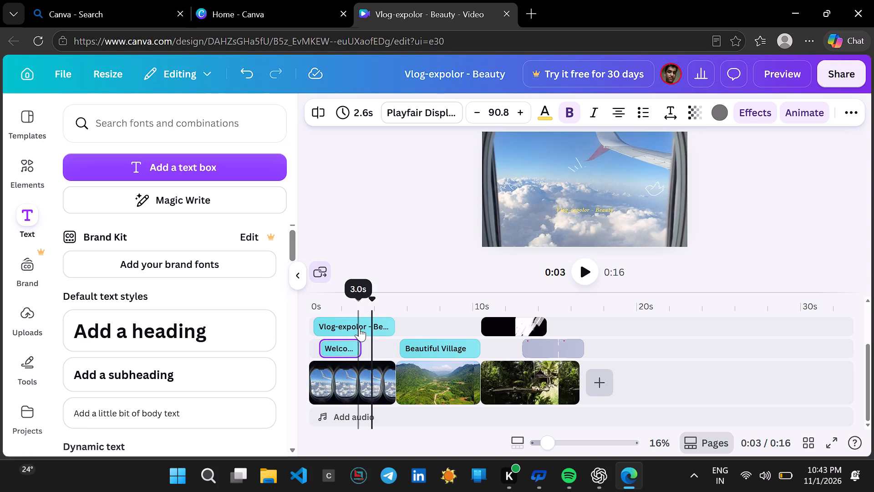
pyautogui.moveTo(360, 328); pyautogui.dragTo(419, 345)
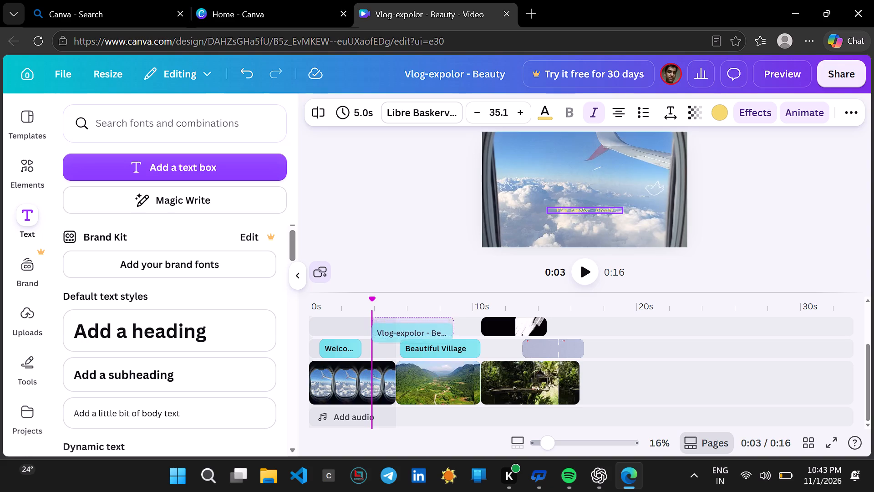
pyautogui.moveTo(419, 345); pyautogui.dragTo(446, 359)
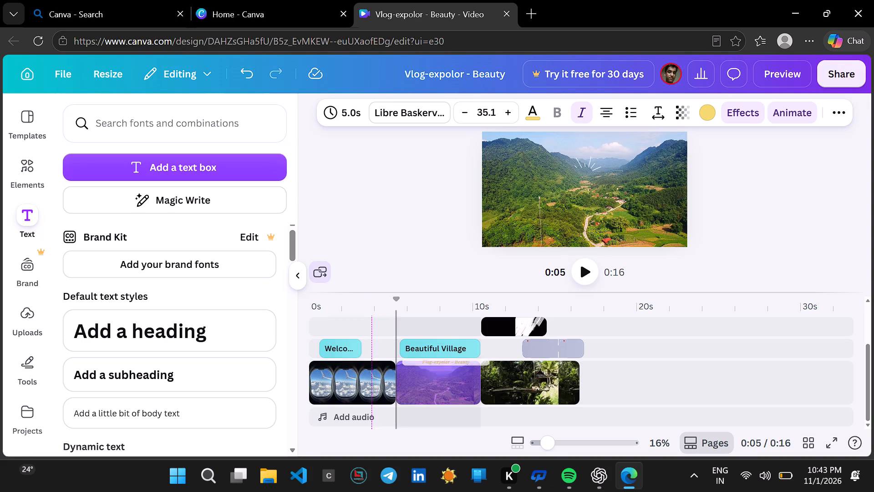
pyautogui.moveTo(446, 359); pyautogui.dragTo(435, 341)
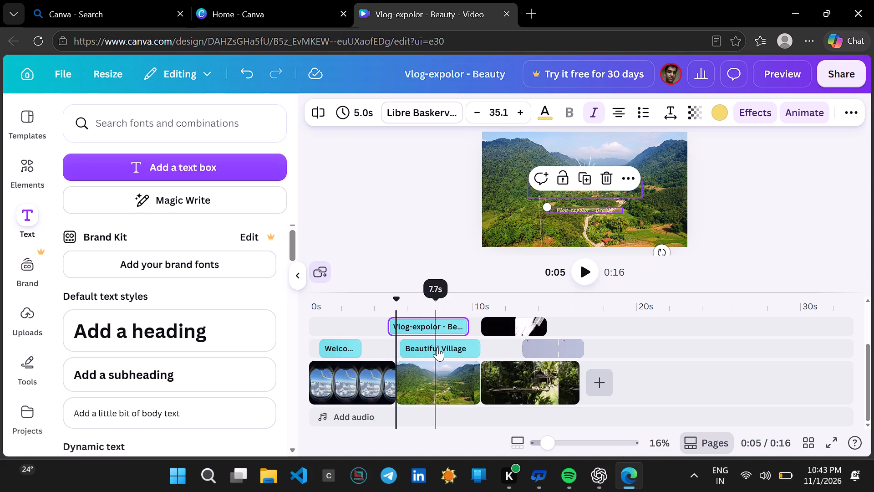
# Move the "Beautiful Village" title over the forest clip, starting level with that clip at about 10.4 s.
pyautogui.moveTo(437, 347); pyautogui.dragTo(520, 354)
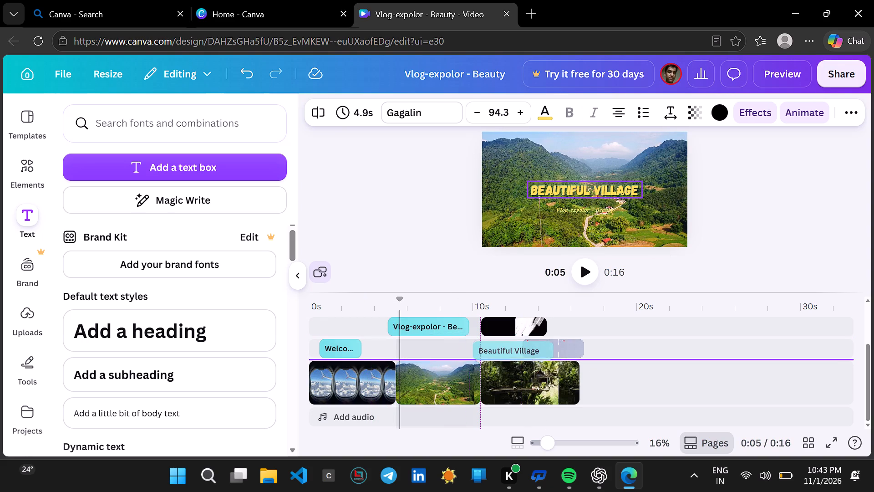
pyautogui.moveTo(520, 354); pyautogui.dragTo(520, 347)
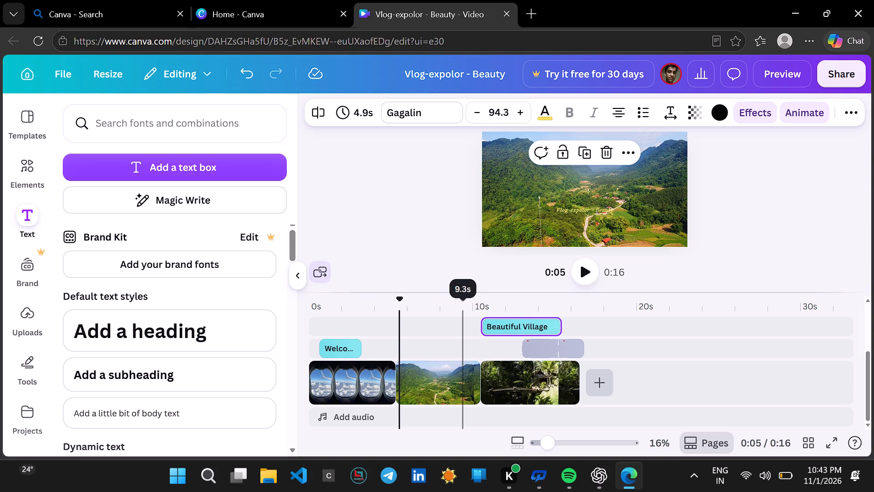
# Play the video from the beginning into the valley clip to check the new title timing.
pyautogui.scroll(1, 463, 309)
pyautogui.scroll(-1, 460, 295)
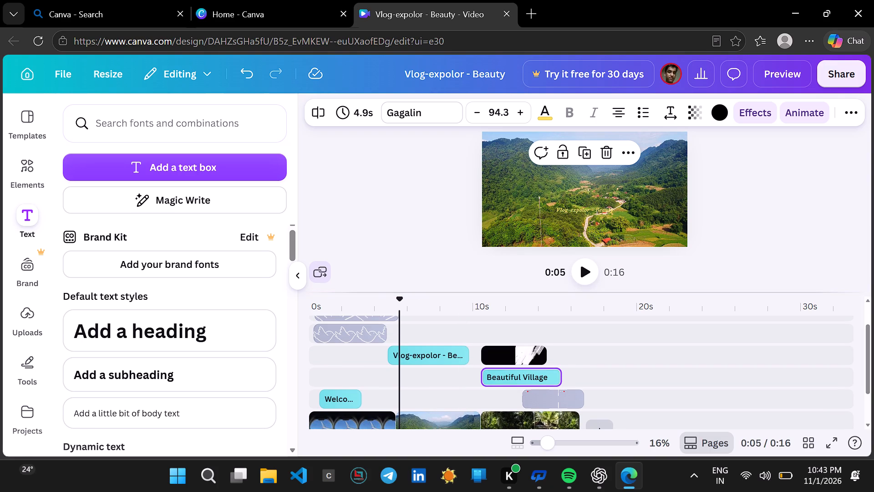
pyautogui.moveTo(400, 302); pyautogui.dragTo(306, 302)
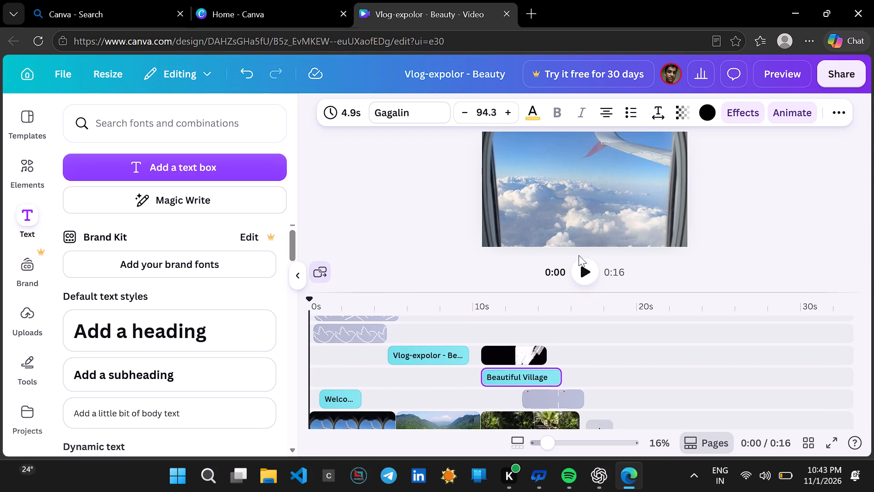
pyautogui.click(579, 265)
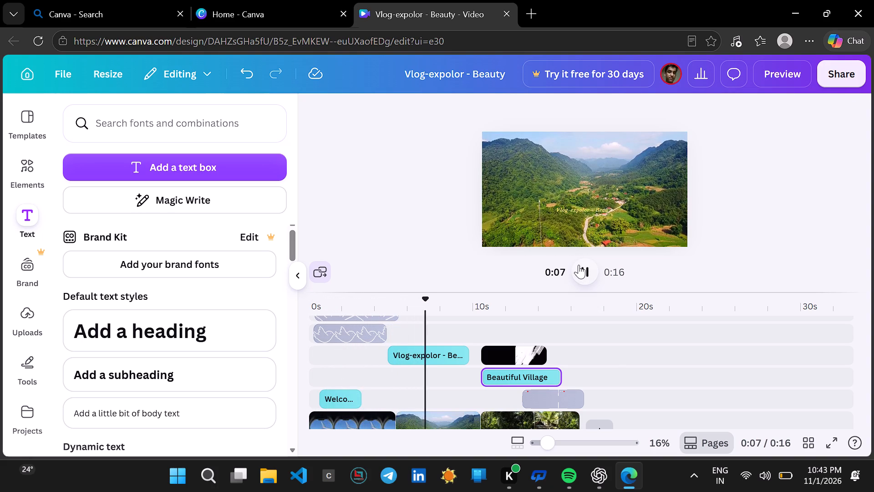
pyautogui.click(579, 265)
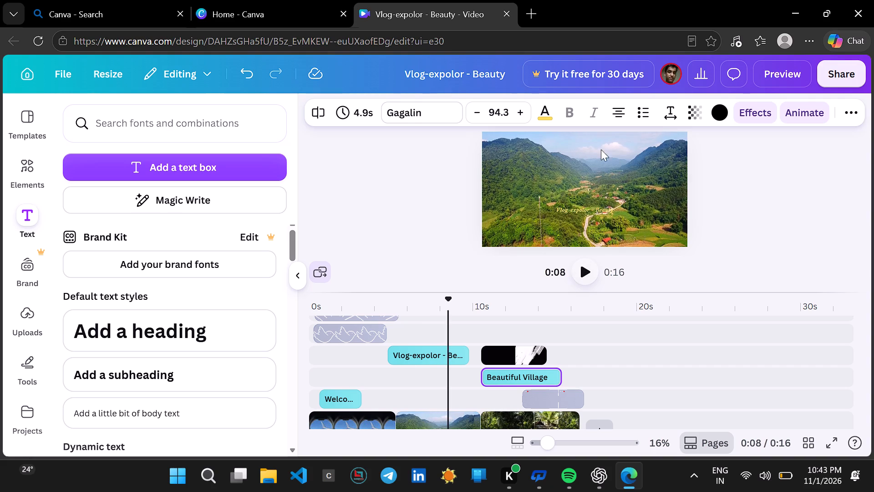
# Enlarge the "Vlog-expolor - Beauty" title text to size 47.6 and widen its text box.
pyautogui.click(594, 209)
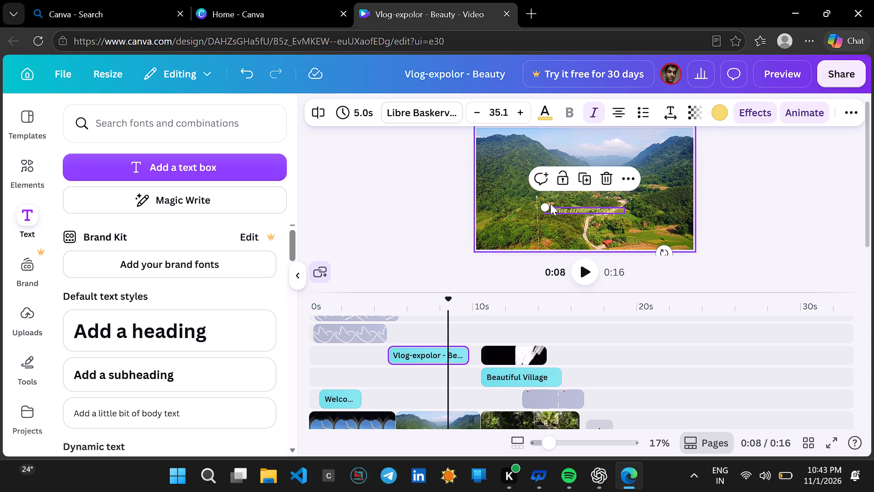
pyautogui.moveTo(546, 206); pyautogui.dragTo(522, 154)
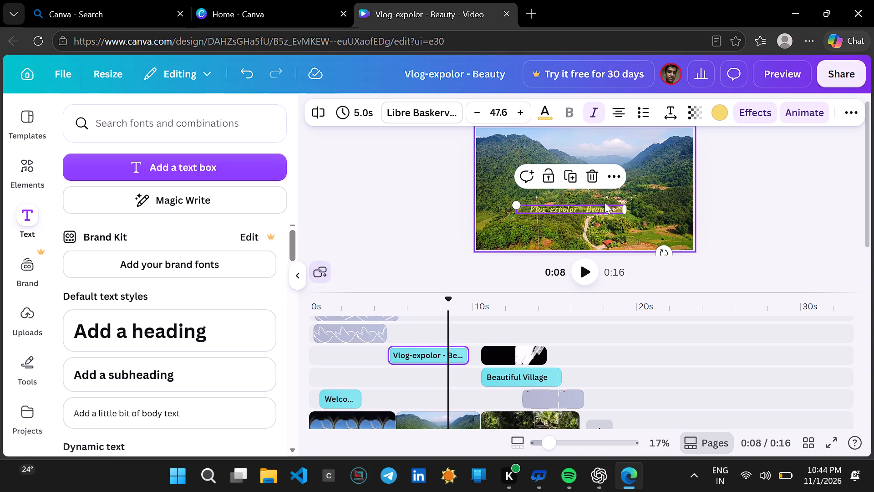
pyautogui.moveTo(631, 206); pyautogui.dragTo(652, 208)
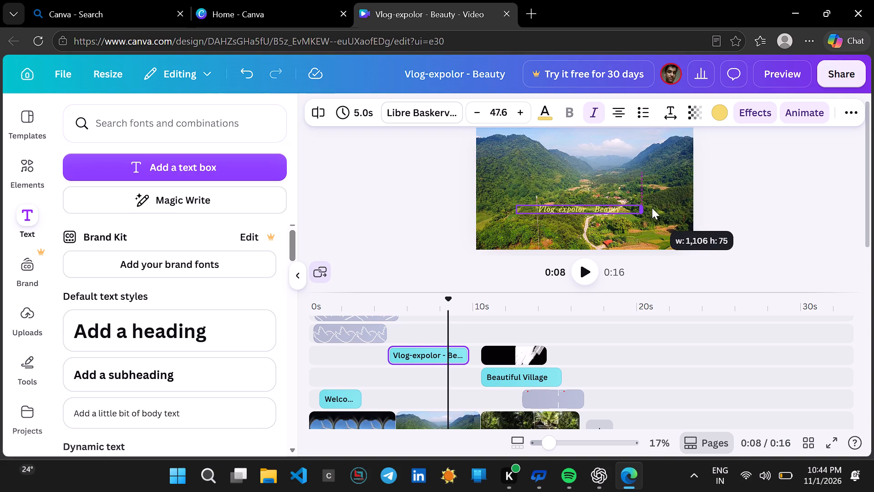
pyautogui.moveTo(652, 208); pyautogui.dragTo(667, 210)
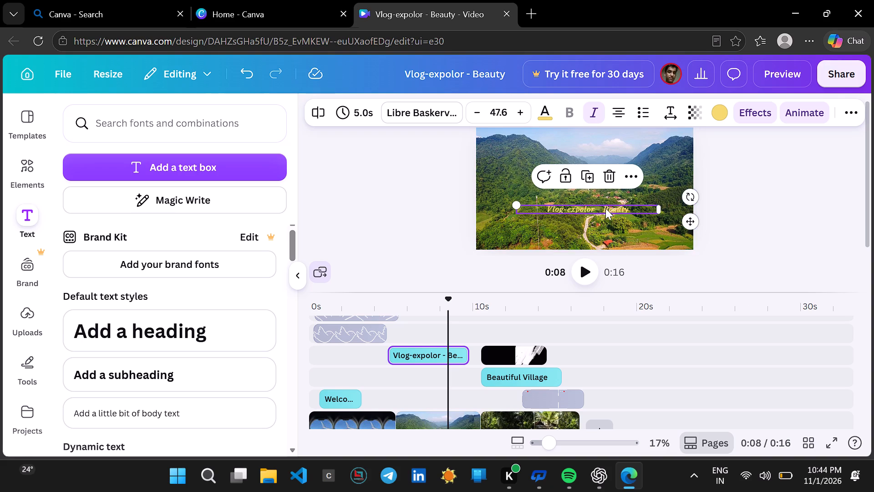
# Move the "Vlog-expolor - Beauty" title up the frame, just below the hills in the valley clip.
pyautogui.moveTo(687, 219); pyautogui.dragTo(687, 194)
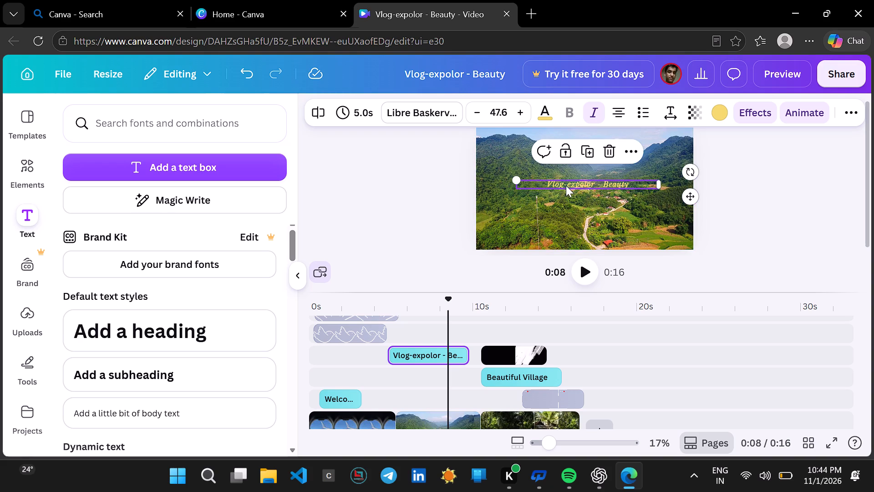
pyautogui.moveTo(566, 185); pyautogui.dragTo(567, 199)
pyautogui.moveTo(567, 199); pyautogui.dragTo(565, 180)
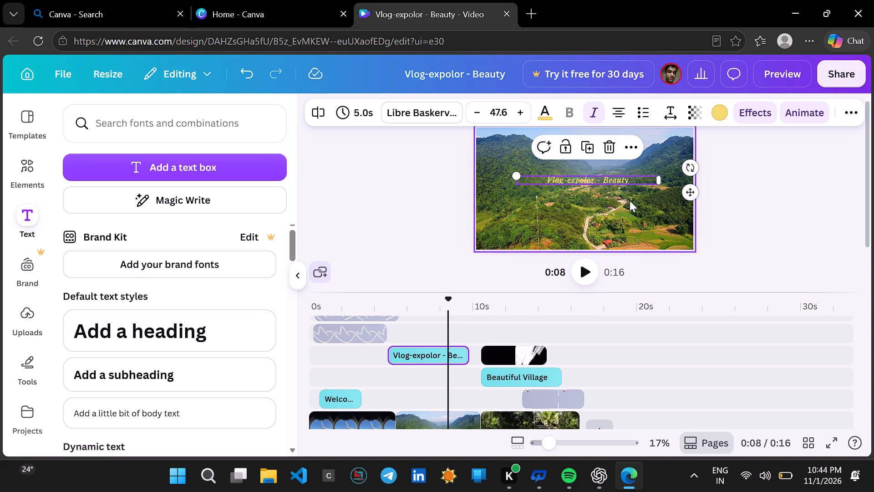
# Clear all the text from the "Vlog-expolor - Beauty" title over the valley clip.
pyautogui.click(629, 179)
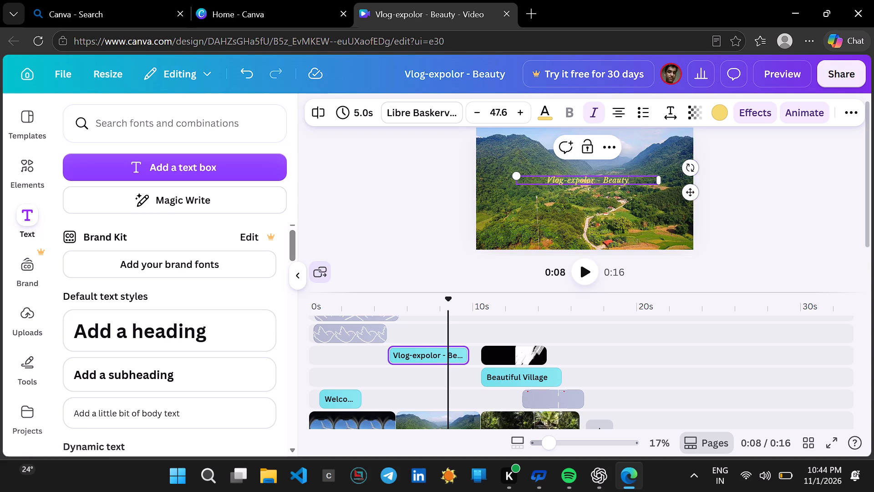
pyautogui.press('BackSpace')
pyautogui.press('BackSpace')
pyautogui.press('BackSpace')
pyautogui.press('BackSpace')
pyautogui.press('BackSpace')
pyautogui.press('BackSpace')
pyautogui.press('BackSpace')
pyautogui.press('BackSpace')
pyautogui.press('BackSpace')
pyautogui.press('BackSpace')
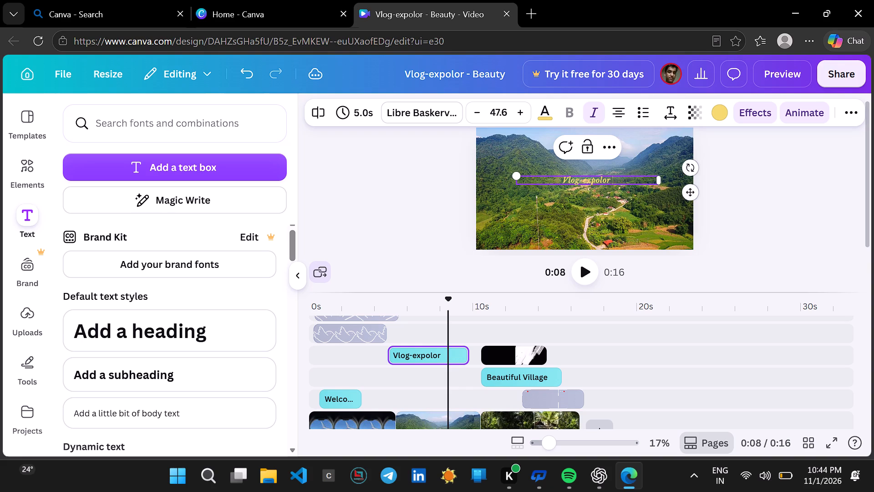
pyautogui.press('BackSpace')
pyautogui.press('BackSpace')
pyautogui.press('BackSpace')
pyautogui.press('BackSpace')
pyautogui.press('BackSpace')
pyautogui.press('BackSpace')
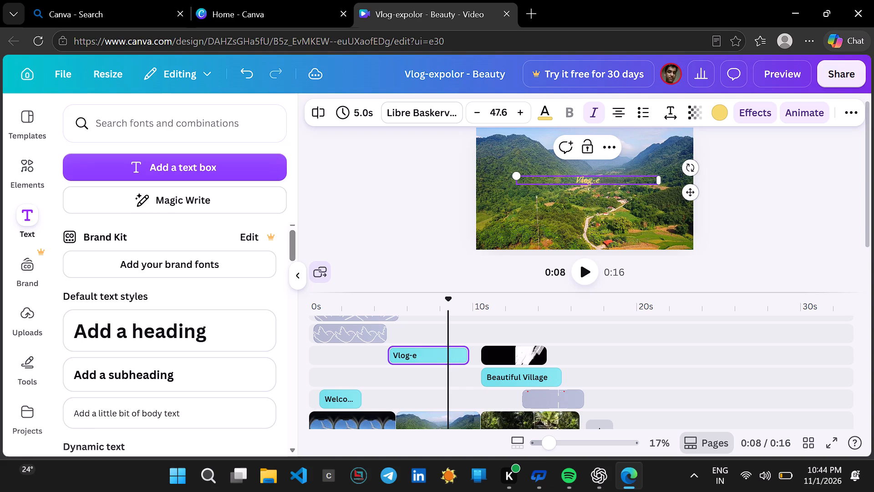
pyautogui.press('BackSpace')
pyautogui.press('BackSpace')
pyautogui.press('BackSpace')
pyautogui.press('BackSpace')
pyautogui.press('BackSpace')
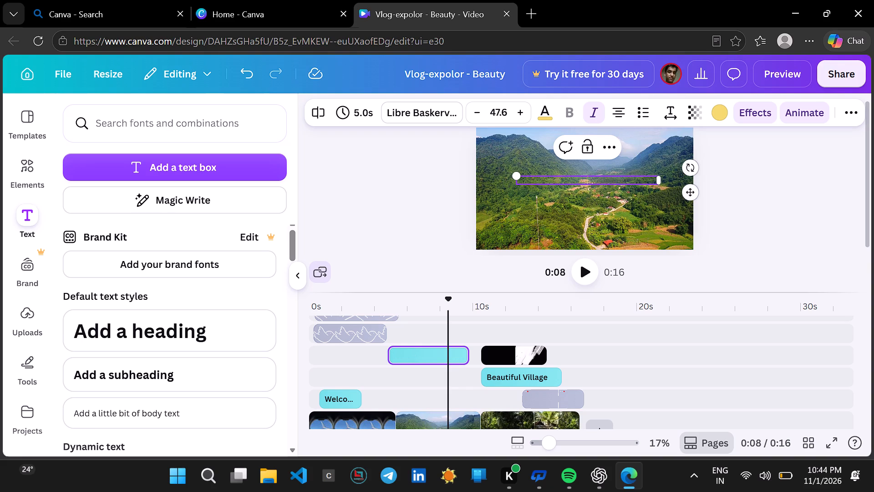
pyautogui.press('v')
pyautogui.press('BackSpace')
# Add a heading text over the valley clip and change its wording to "vlog of the village".
pyautogui.click(188, 327)
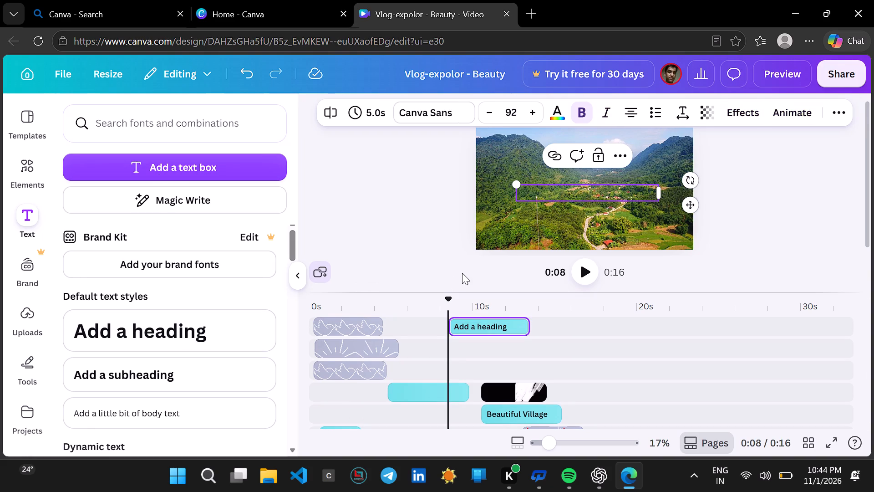
pyautogui.press('v')
pyautogui.write('lo')
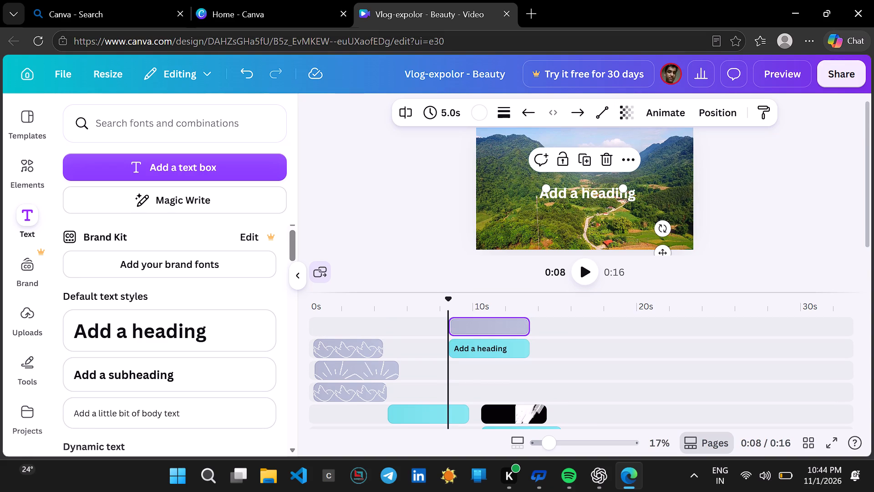
pyautogui.press('space')
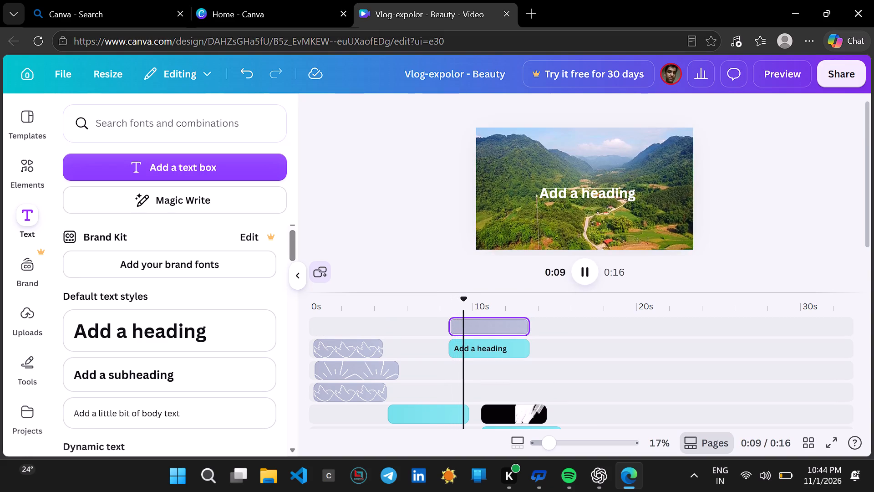
pyautogui.press('space')
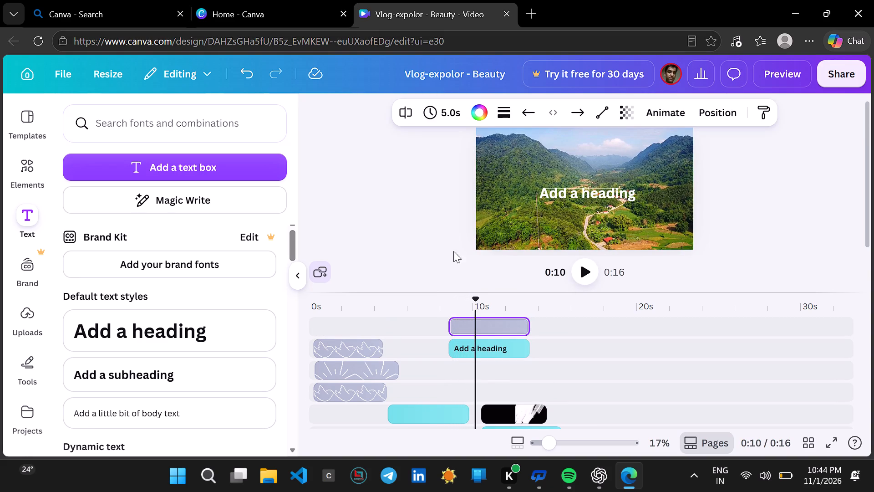
pyautogui.click(560, 193)
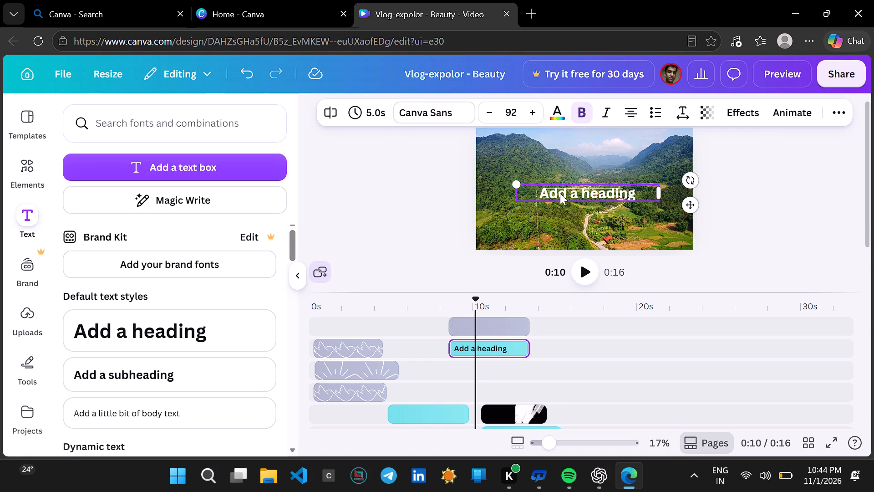
pyautogui.write('vv')
pyautogui.click(560, 193)
pyautogui.press('v')
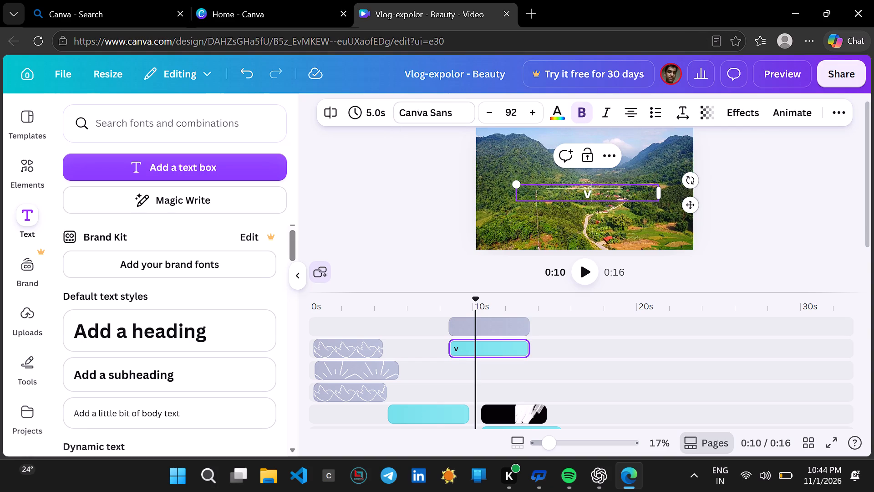
pyautogui.write('lo')
pyautogui.press('g')
pyautogui.press('space')
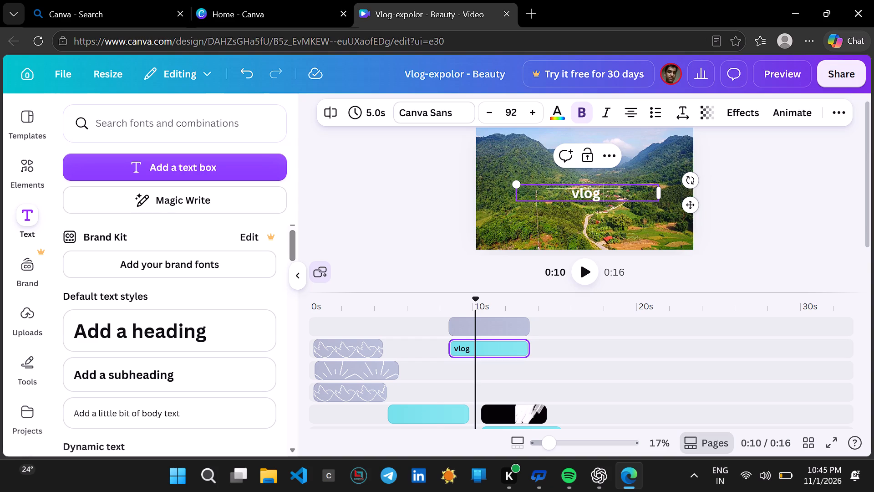
pyautogui.press('o')
pyautogui.write('f the vi')
pyautogui.write('llage')
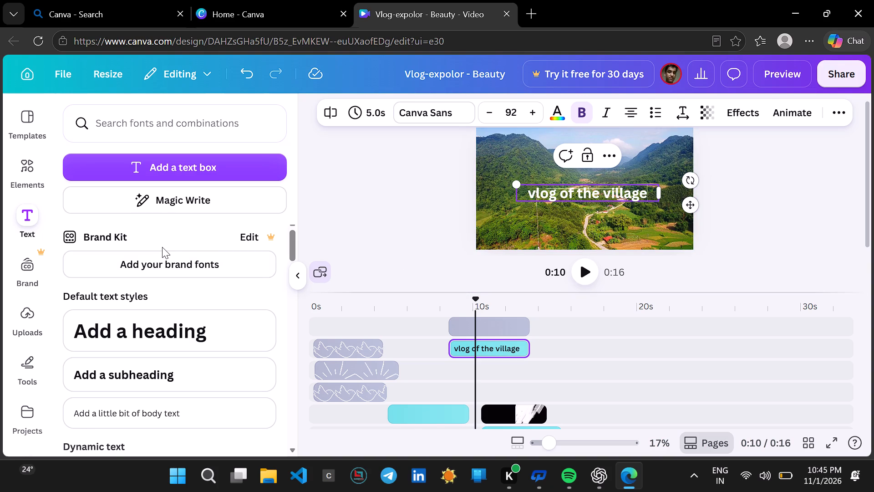
# Find the gold "Golden Hour" font combination and add it to the video at about 10 s.
pyautogui.scroll(-2, 162, 247)
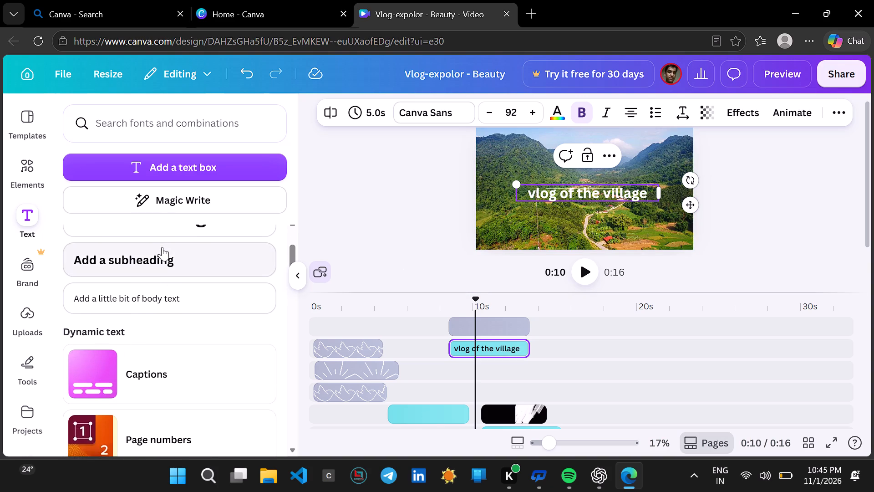
pyautogui.scroll(-6, 162, 247)
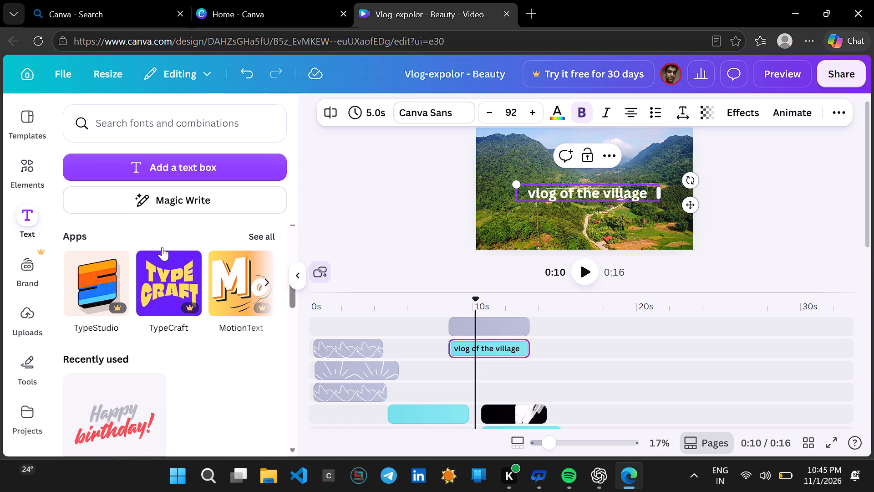
pyautogui.scroll(-4, 162, 247)
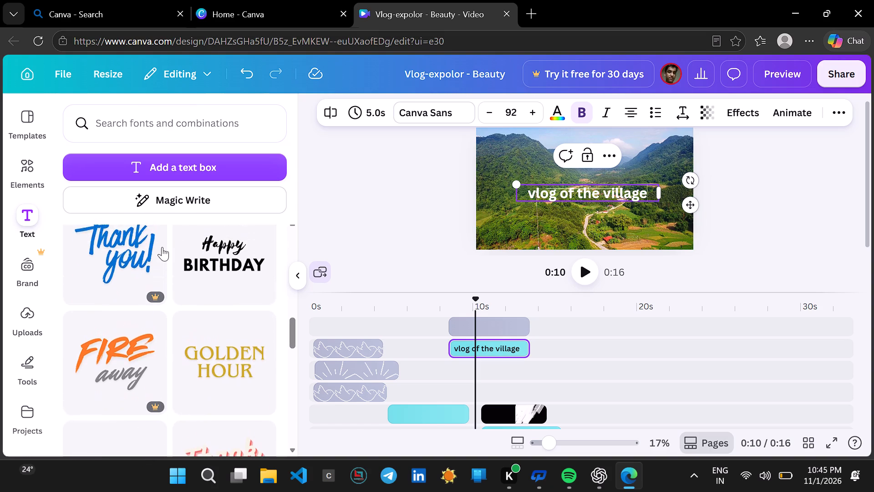
pyautogui.scroll(-2, 162, 247)
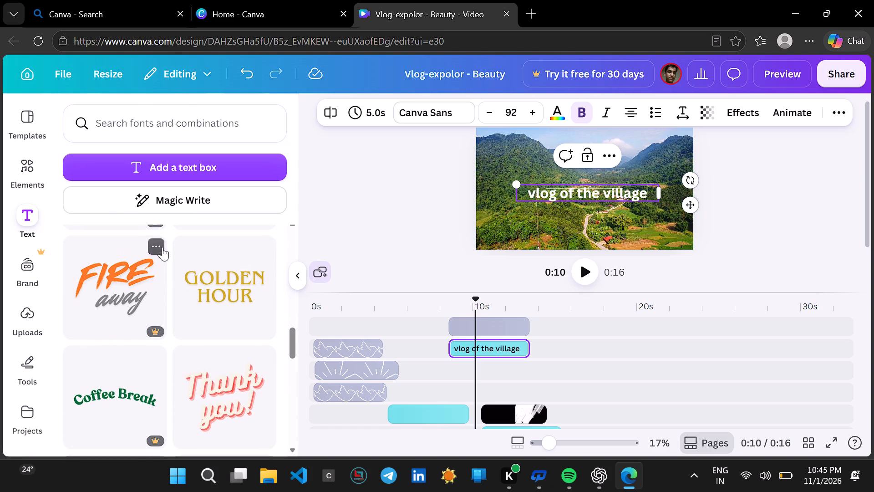
pyautogui.scroll(-2, 162, 247)
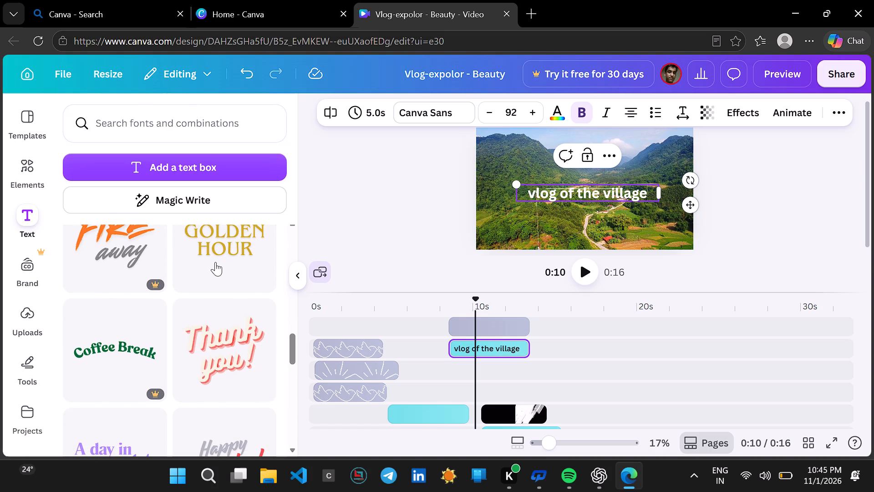
pyautogui.click(215, 261)
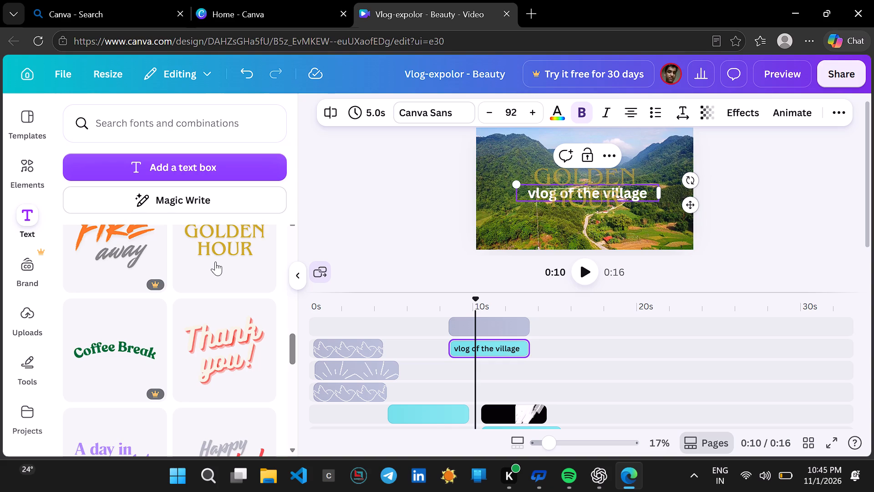
pyautogui.moveTo(215, 261); pyautogui.dragTo(455, 203)
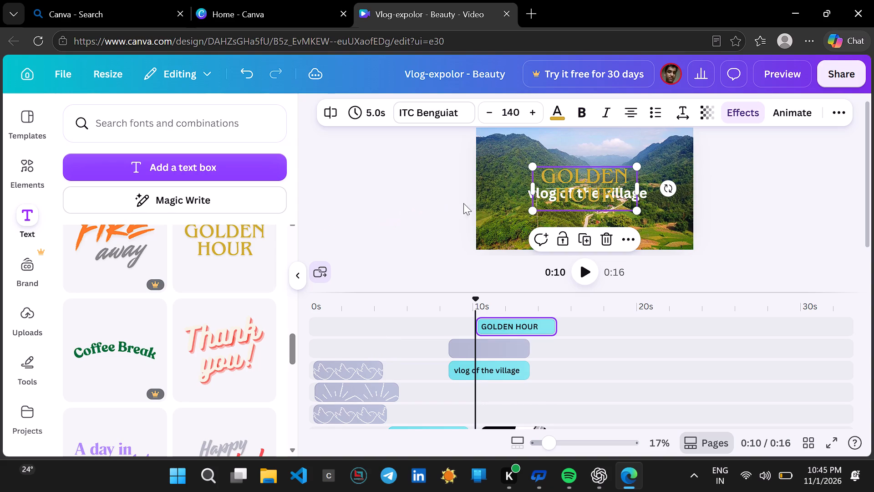
pyautogui.click(457, 204)
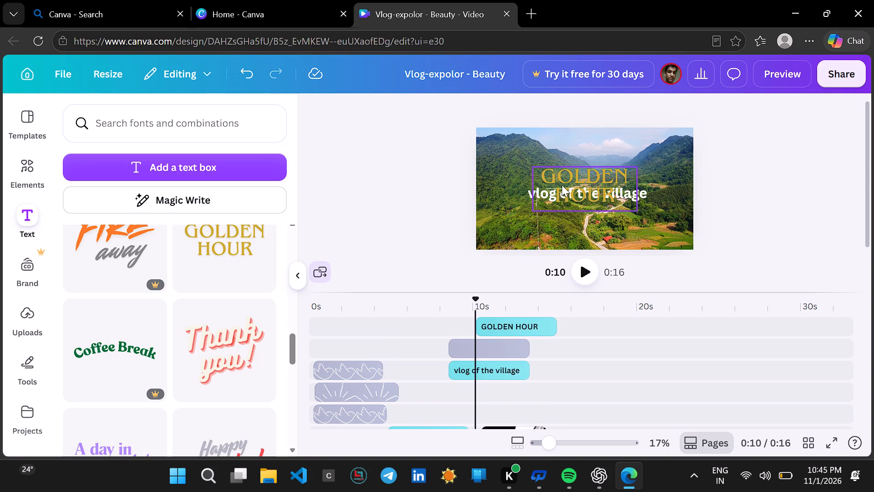
# Move the "Golden Hour" title to the top of the frame, above the "vlog of the village" heading.
pyautogui.click(562, 185)
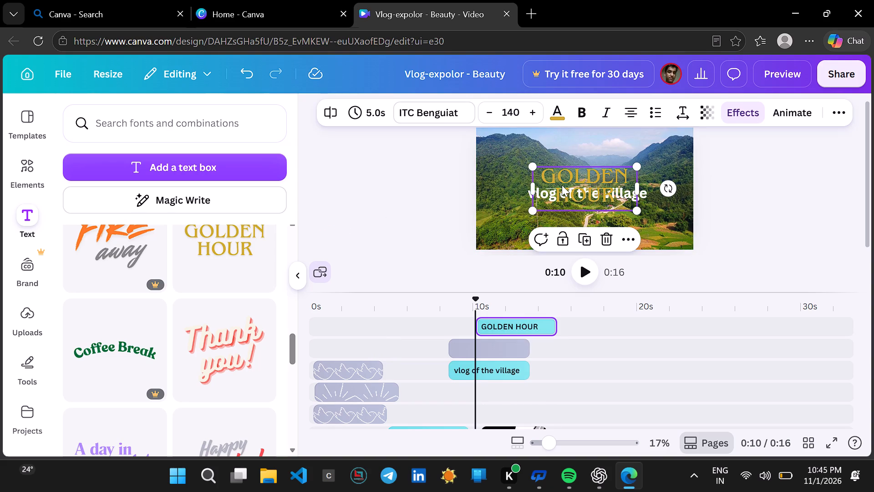
pyautogui.moveTo(562, 185); pyautogui.dragTo(595, 175)
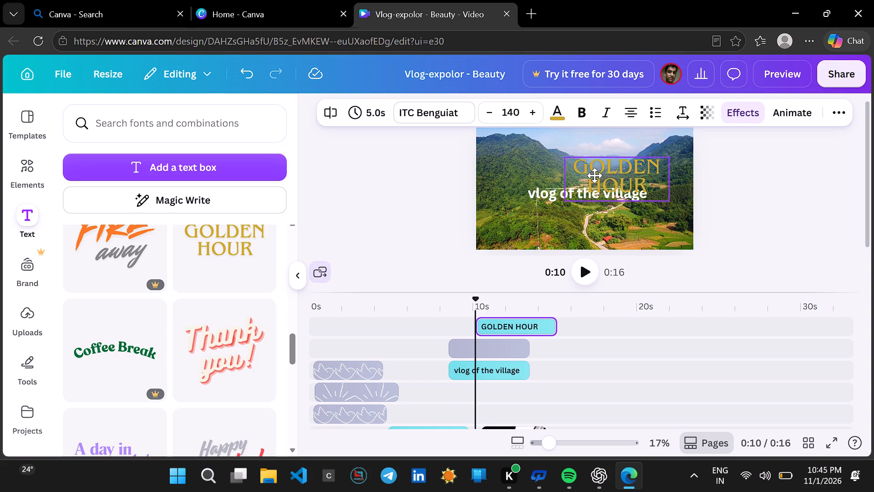
pyautogui.moveTo(595, 175); pyautogui.dragTo(558, 149)
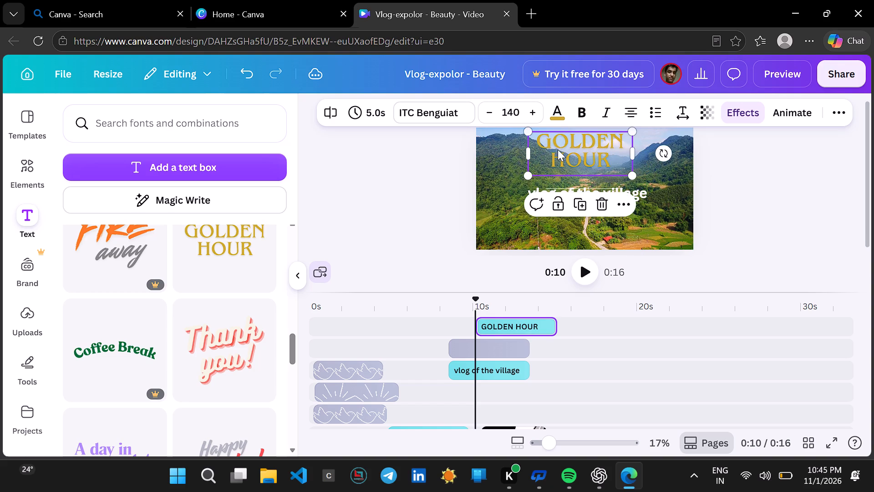
pyautogui.click(662, 208)
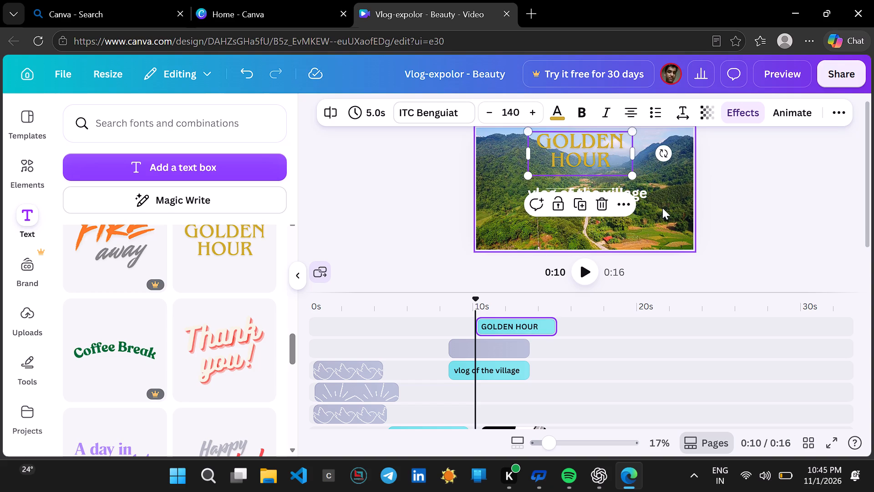
# Replace the second word of the gold "GOLDEN HOUR" title with "sec".
pyautogui.click(595, 155)
pyautogui.tripleClick(593, 157)
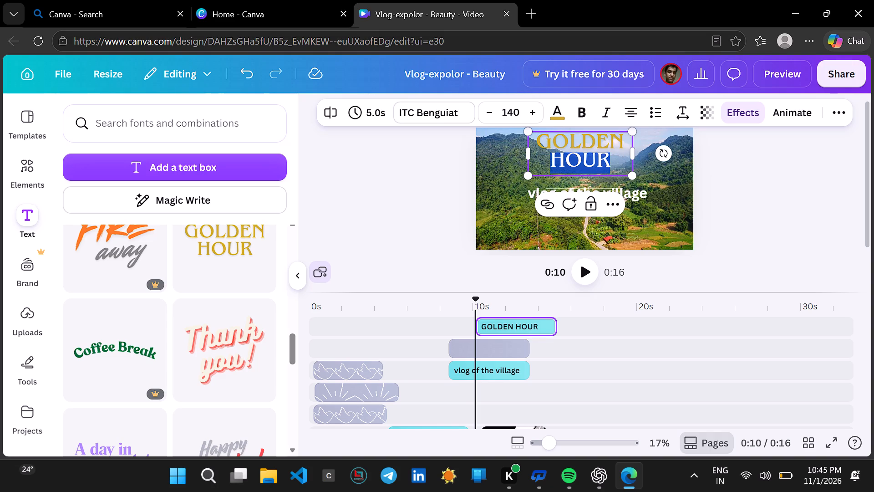
pyautogui.press('BackSpace')
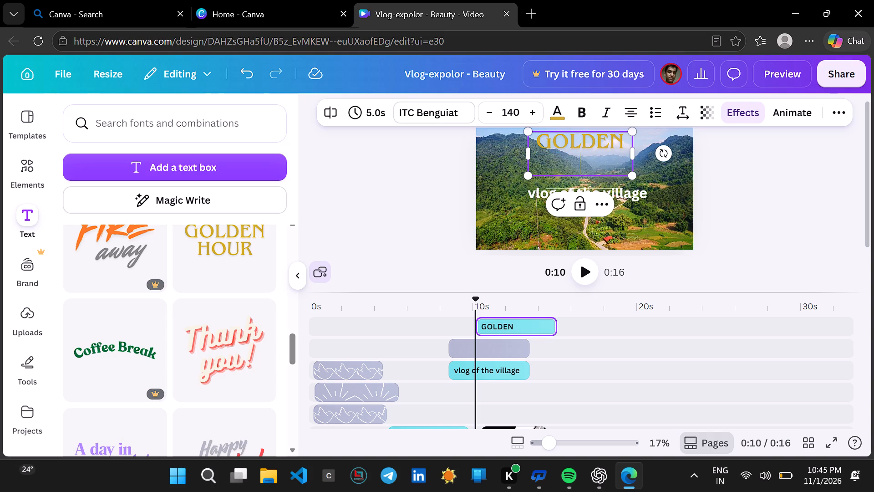
pyautogui.press('m')
pyautogui.write('ena')
pyautogui.press('t')
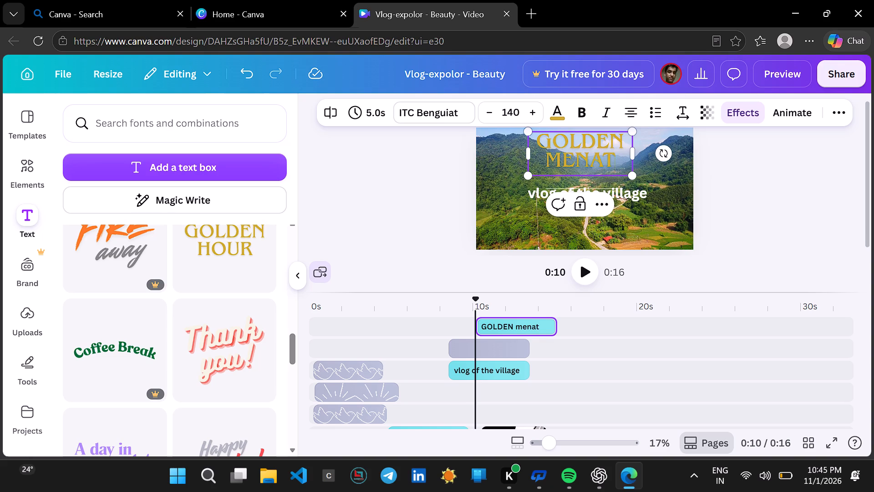
pyautogui.press('e')
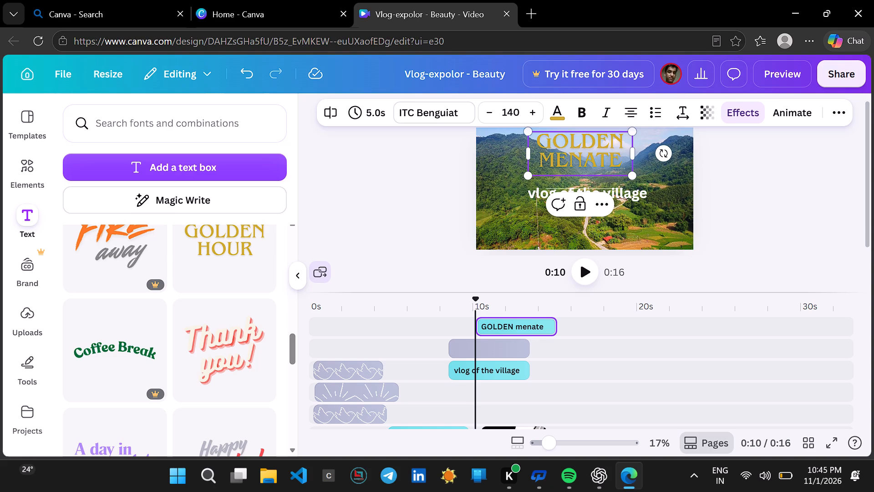
pyautogui.press('BackSpace')
pyautogui.press('BackSpace')
pyautogui.press('BackSpace')
pyautogui.press('BackSpace')
pyautogui.press('BackSpace')
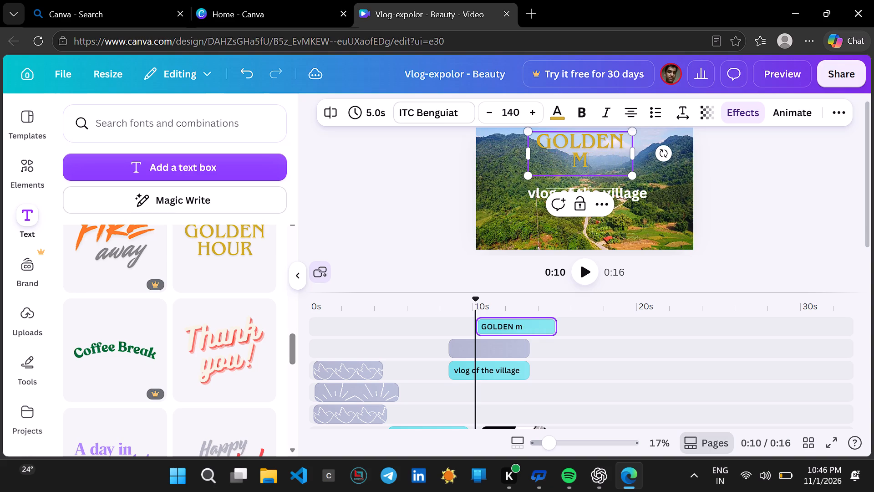
pyautogui.press('BackSpace')
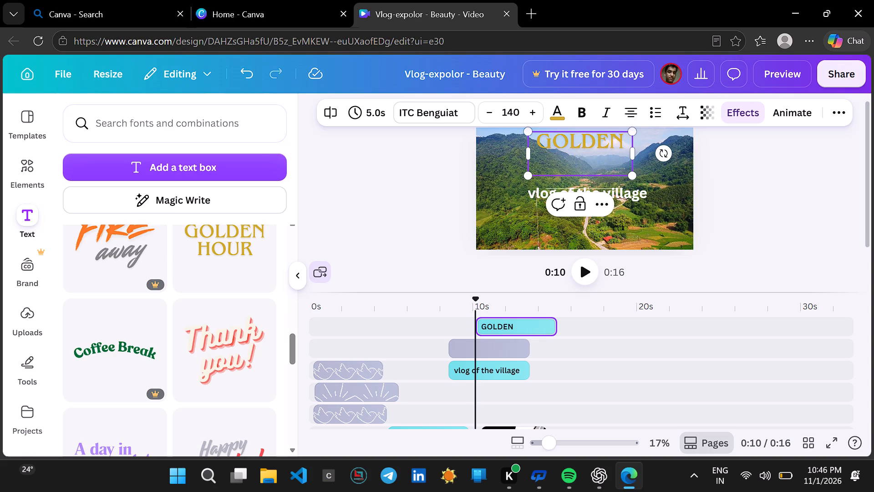
pyautogui.write('sec')
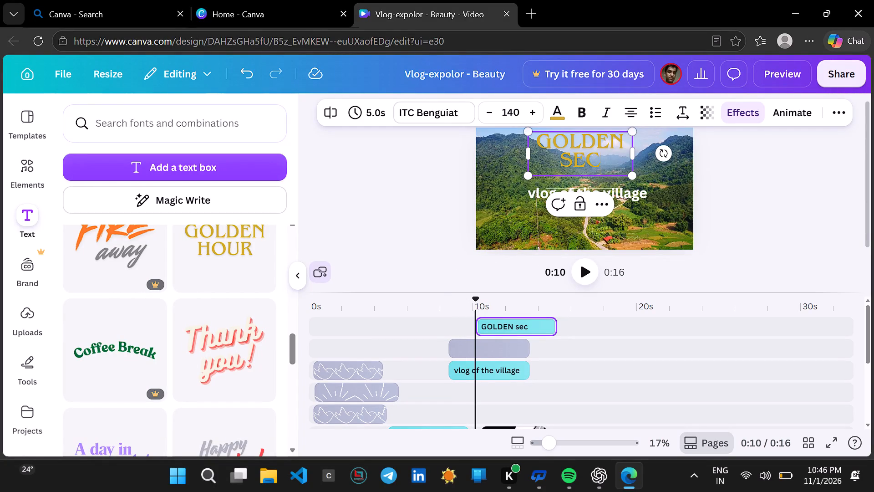
# Play the video from the start through to about 15 s to check the titles and transition.
pyautogui.moveTo(473, 301); pyautogui.dragTo(294, 297)
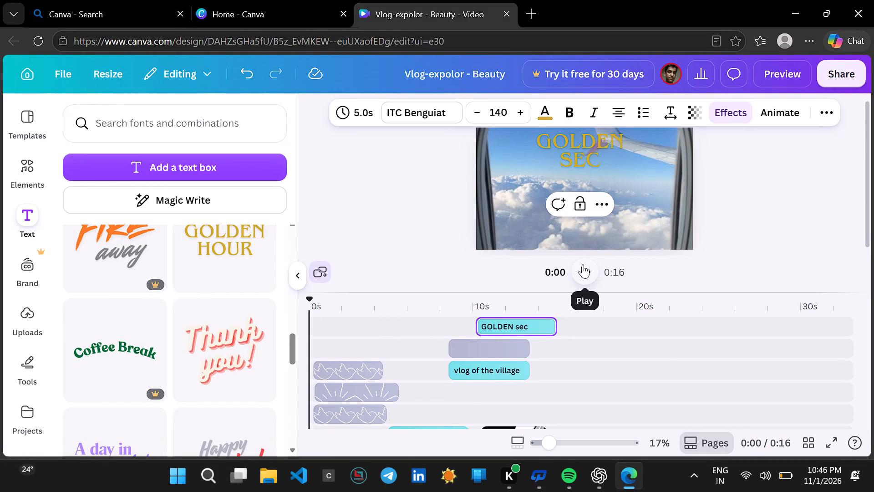
pyautogui.click(583, 264)
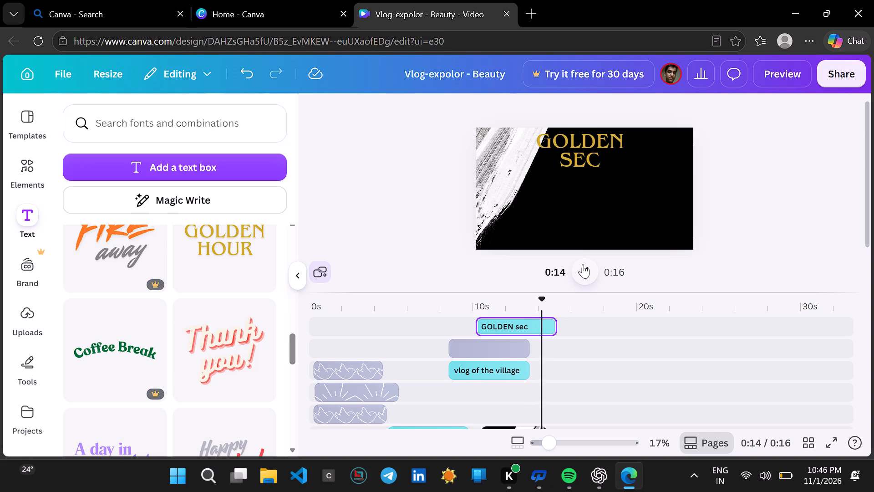
pyautogui.click(583, 264)
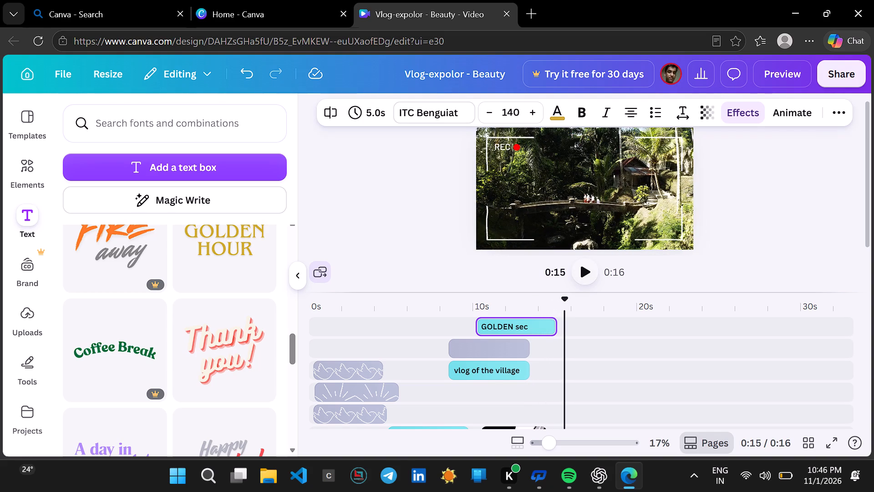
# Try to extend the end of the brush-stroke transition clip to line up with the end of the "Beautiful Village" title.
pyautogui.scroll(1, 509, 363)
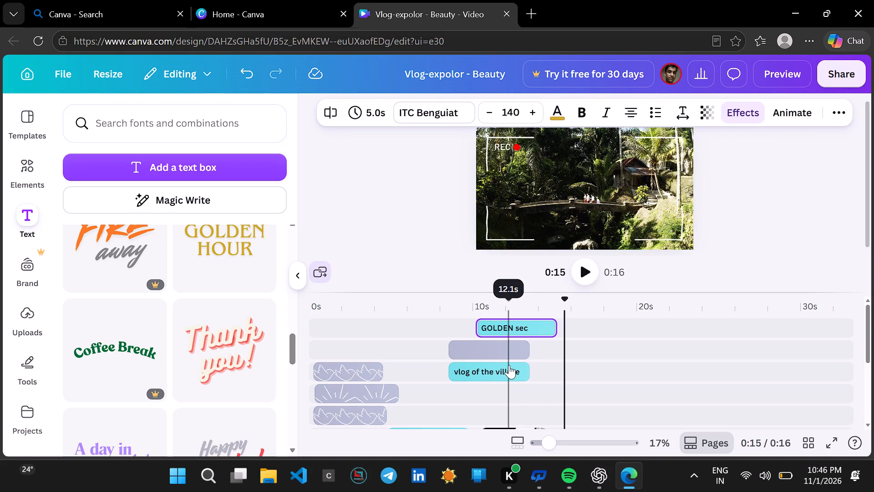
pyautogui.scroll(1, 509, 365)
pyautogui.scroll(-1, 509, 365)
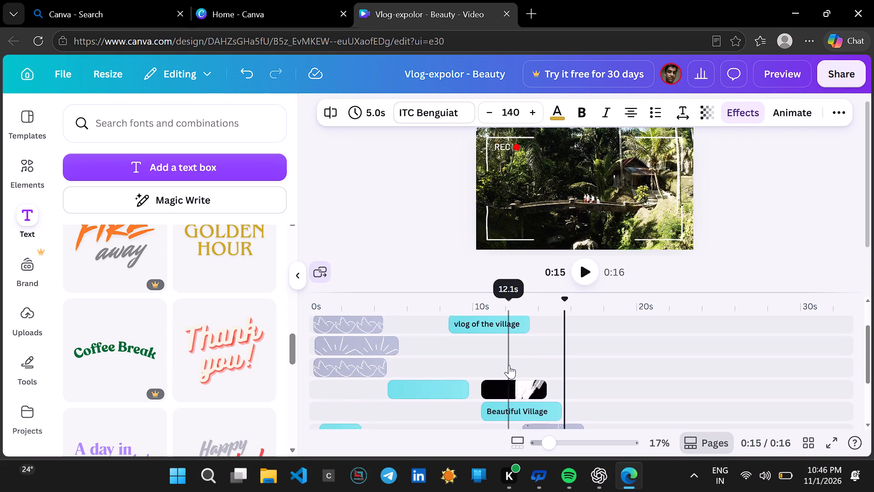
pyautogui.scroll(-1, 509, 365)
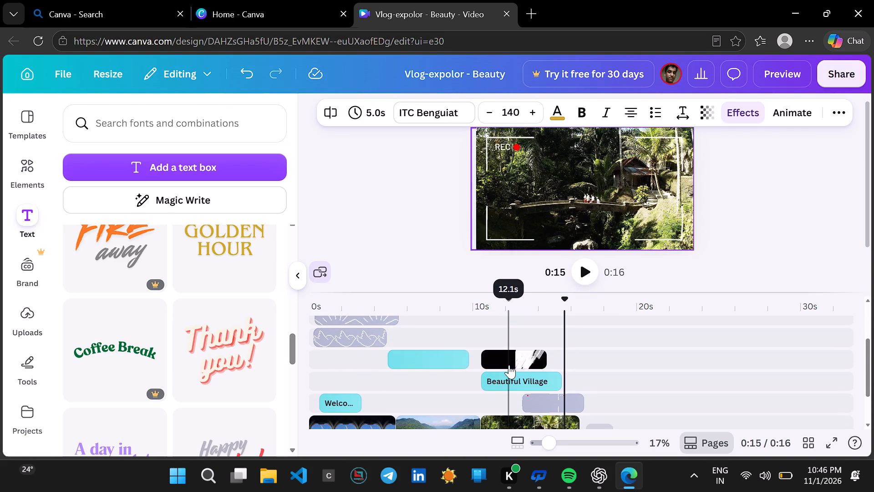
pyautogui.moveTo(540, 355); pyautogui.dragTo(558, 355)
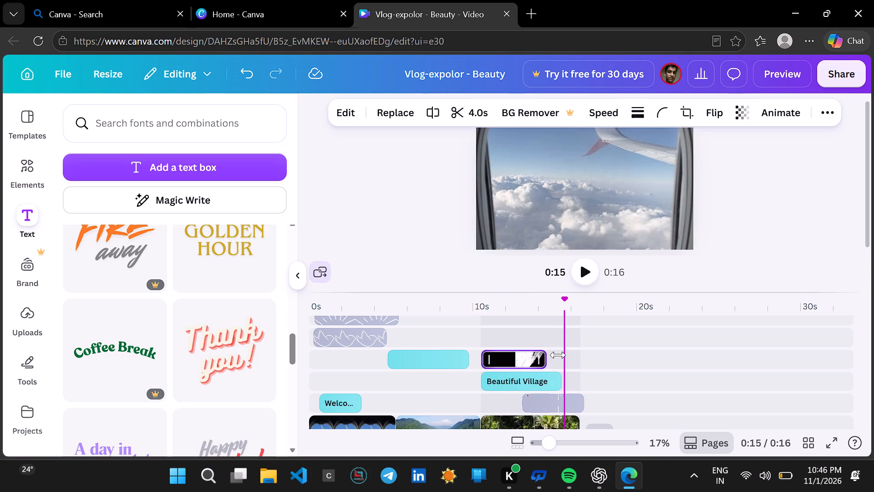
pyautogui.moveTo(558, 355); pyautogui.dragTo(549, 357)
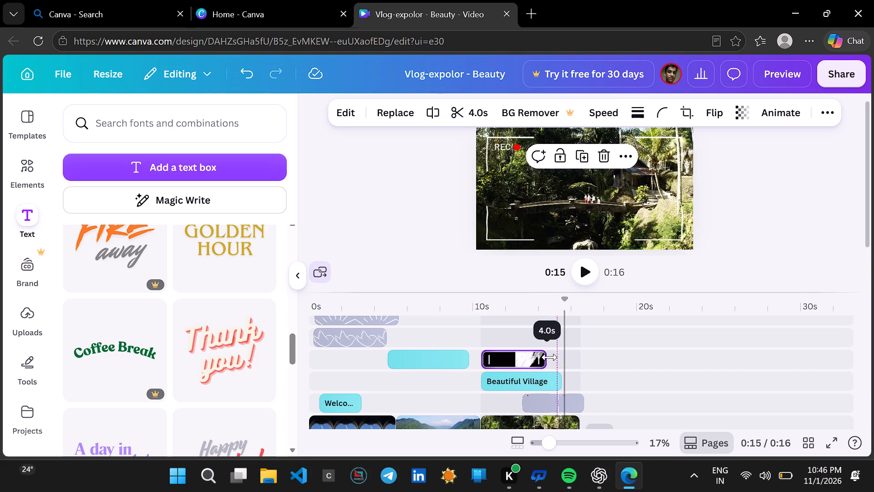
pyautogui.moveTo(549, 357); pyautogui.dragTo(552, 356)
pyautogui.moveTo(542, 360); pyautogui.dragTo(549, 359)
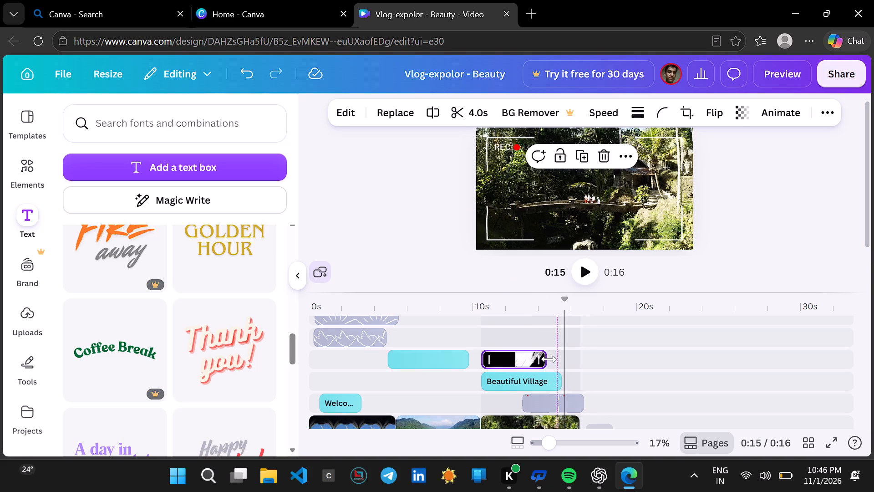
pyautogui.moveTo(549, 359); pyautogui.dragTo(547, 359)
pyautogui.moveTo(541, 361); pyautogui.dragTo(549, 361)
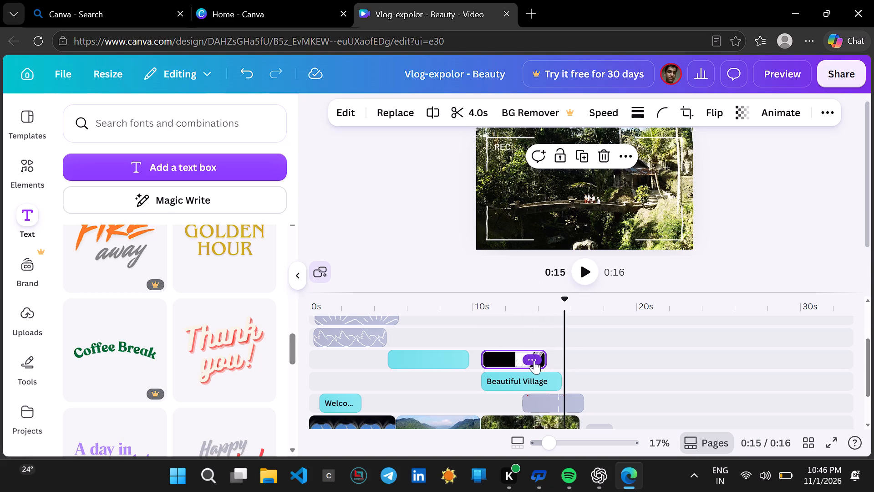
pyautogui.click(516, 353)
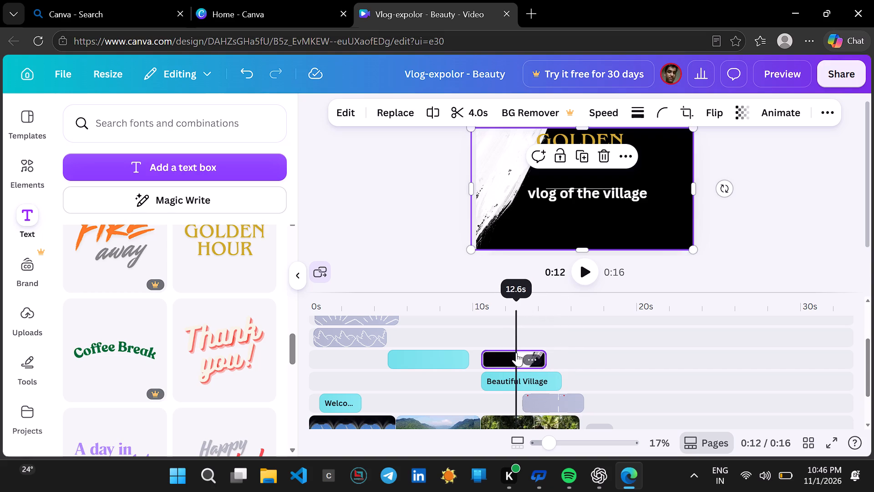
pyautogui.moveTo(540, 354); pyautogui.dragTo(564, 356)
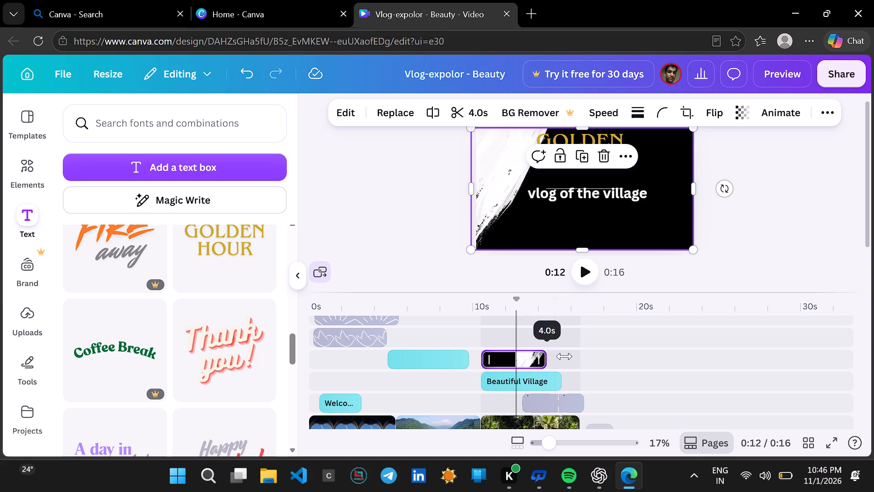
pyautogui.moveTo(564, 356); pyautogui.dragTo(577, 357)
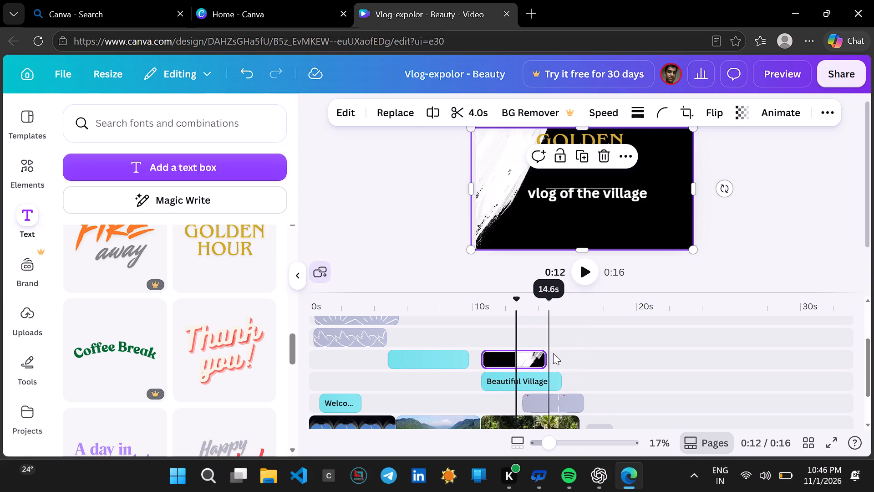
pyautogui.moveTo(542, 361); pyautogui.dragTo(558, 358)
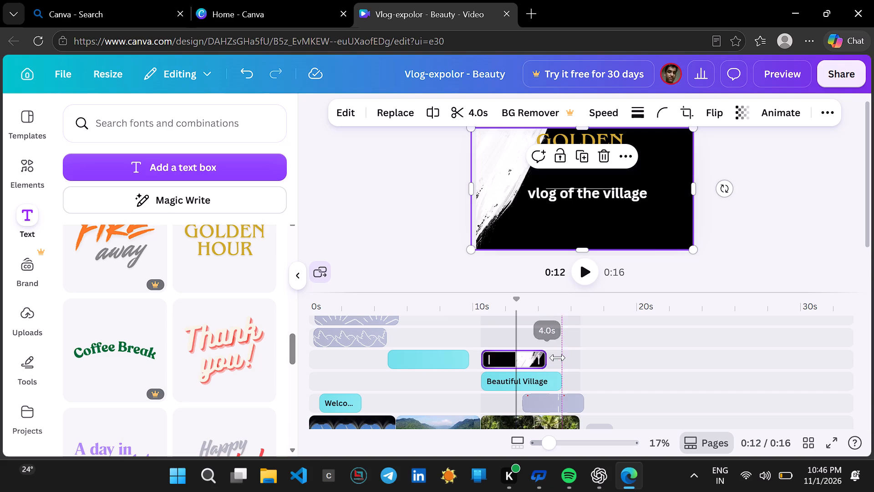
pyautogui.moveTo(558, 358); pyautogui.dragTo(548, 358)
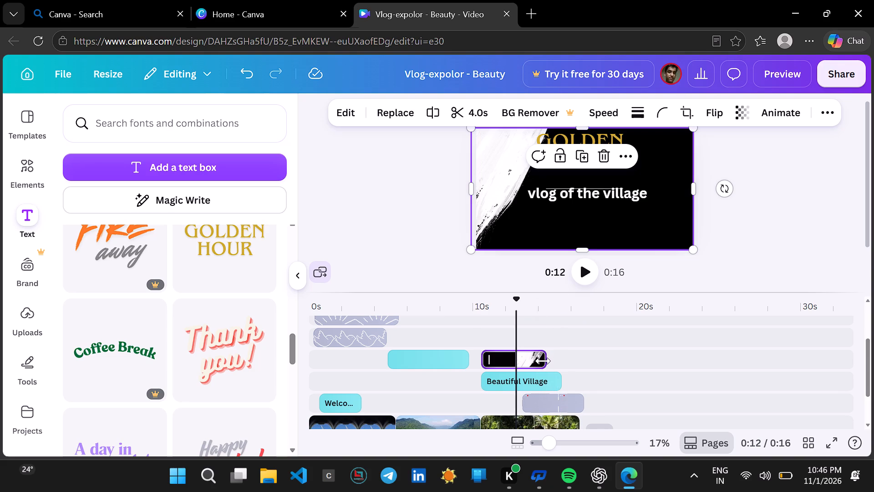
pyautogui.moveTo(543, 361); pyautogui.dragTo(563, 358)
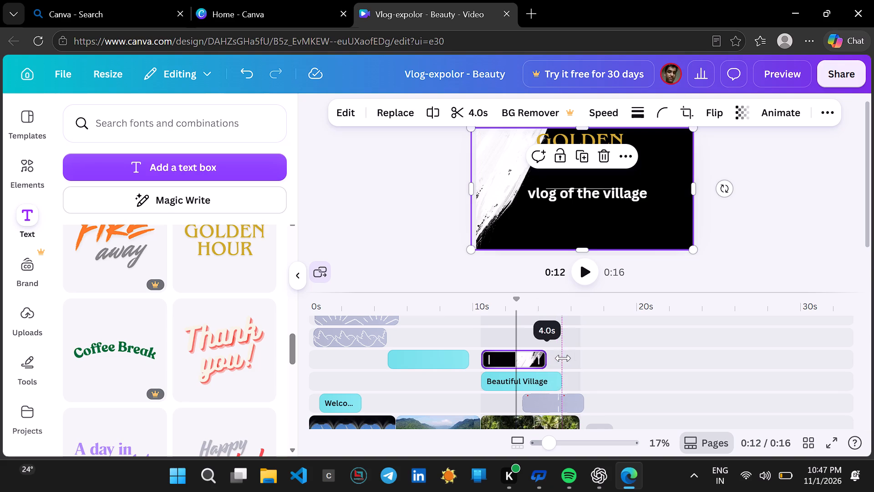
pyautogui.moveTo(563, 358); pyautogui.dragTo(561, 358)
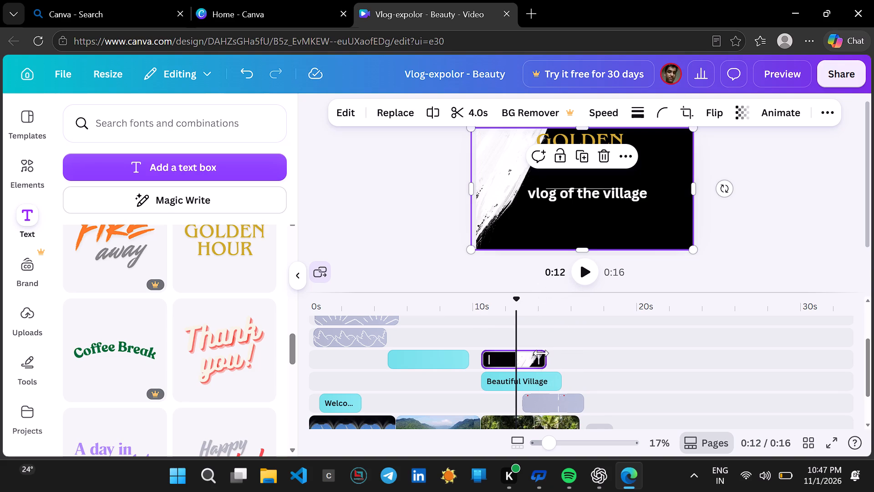
# Step through the brush-stroke transition in small increments from about 12 s to 15 s.
pyautogui.press('Right')
pyautogui.press('Right')
pyautogui.press('Right')
pyautogui.press('Right')
pyautogui.press('Right')
pyautogui.press('Right')
pyautogui.press('Right')
pyautogui.press('Right')
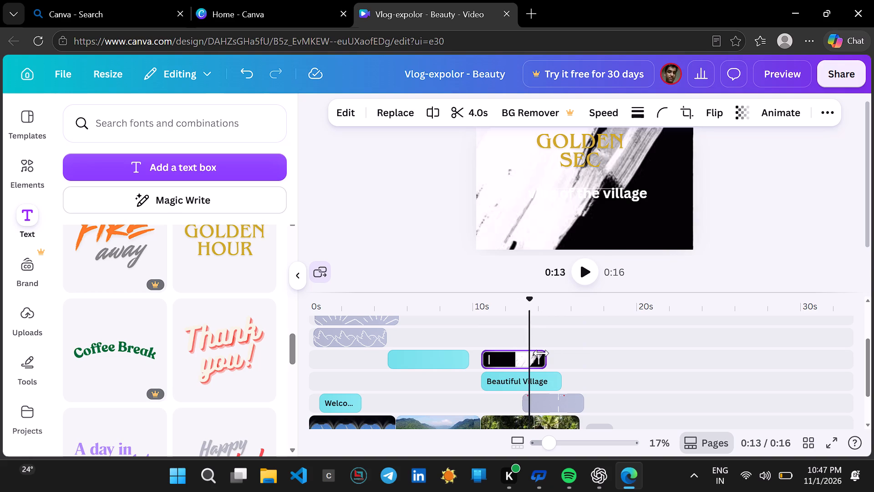
pyautogui.press('Right')
pyautogui.press('Right')
pyautogui.press('Right')
pyautogui.press('Right')
pyautogui.press('Right')
pyautogui.press('Right')
pyautogui.press('Right')
pyautogui.press('Right')
pyautogui.press('Right')
pyautogui.press('Right')
pyautogui.press('Right')
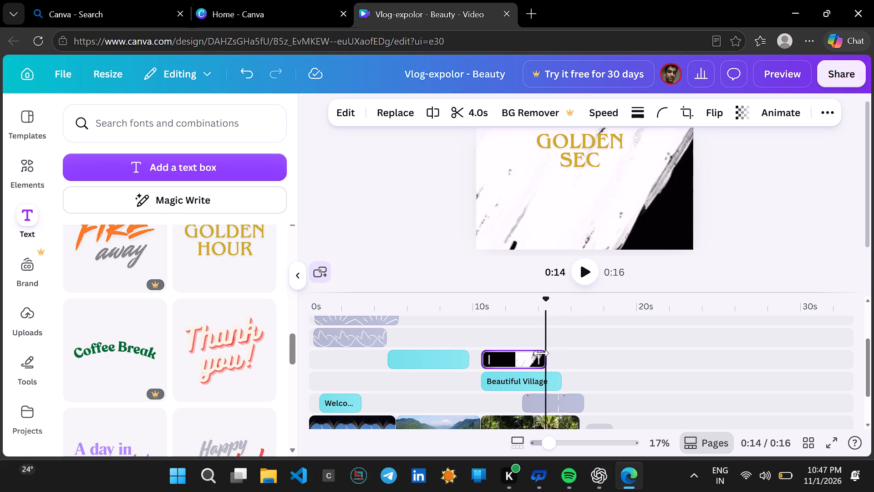
pyautogui.press('Right')
pyautogui.press('Right')
pyautogui.press('Right')
pyautogui.press('Right')
pyautogui.press('Right')
pyautogui.press('Right')
pyautogui.press('Right')
pyautogui.press('Right')
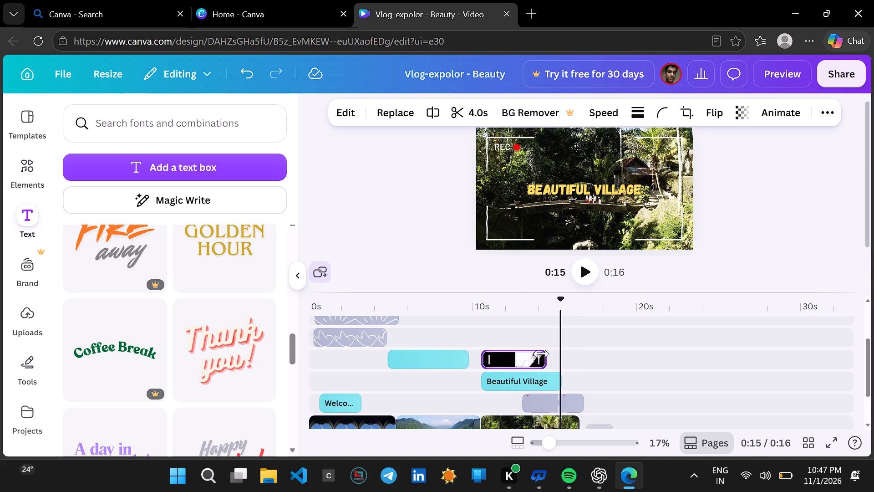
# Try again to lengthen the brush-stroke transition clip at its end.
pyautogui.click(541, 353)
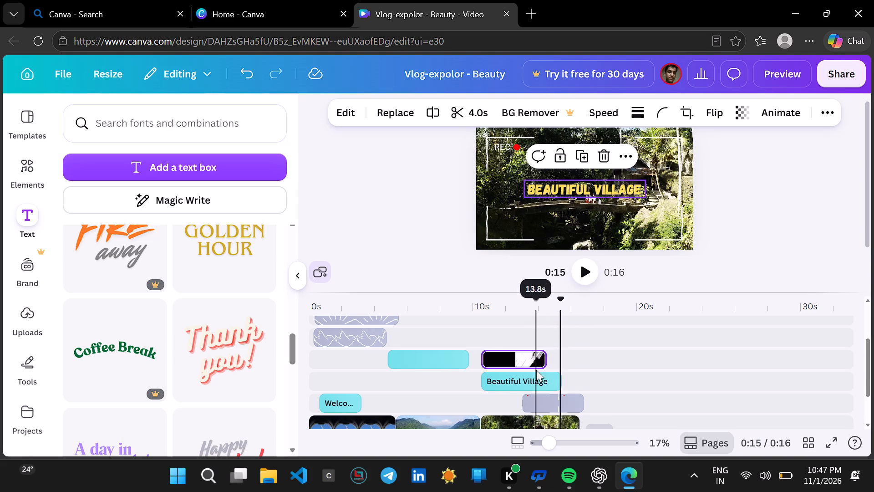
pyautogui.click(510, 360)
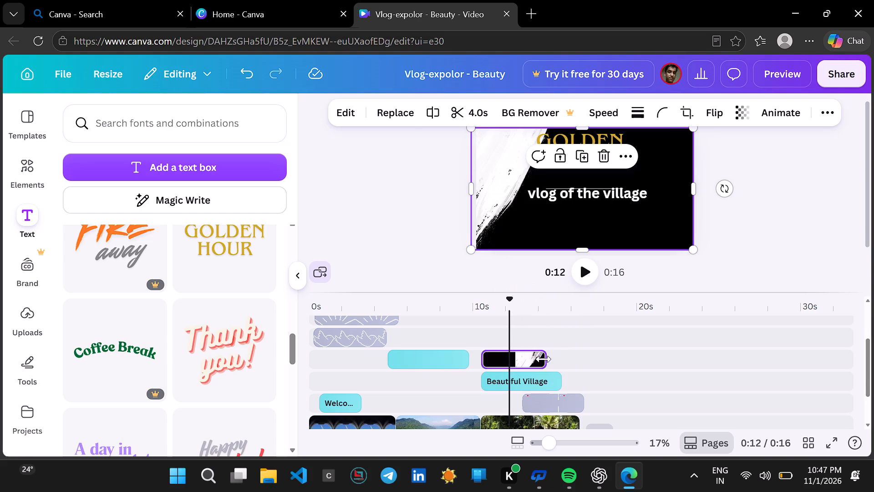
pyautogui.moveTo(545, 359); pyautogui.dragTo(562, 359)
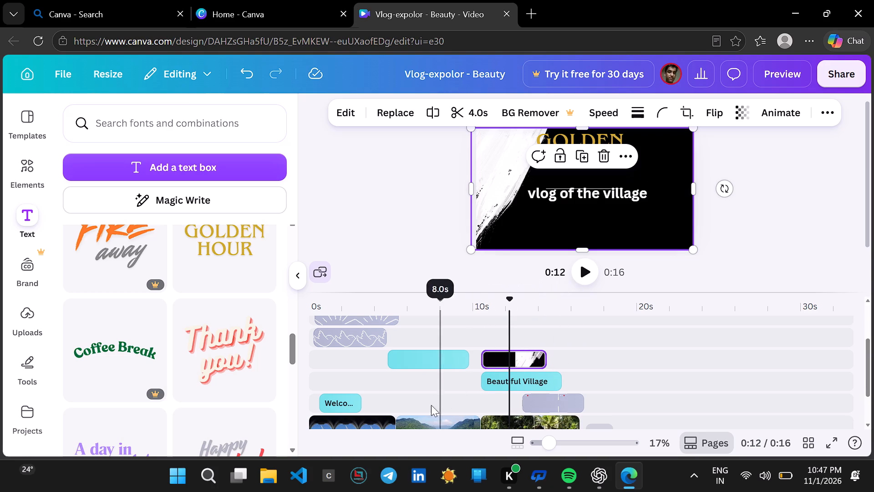
# Lengthen the "Welcome to My Channel" title to 3.4 s and place it near the start of the airplane-window clip.
pyautogui.moveTo(350, 401); pyautogui.dragTo(360, 400)
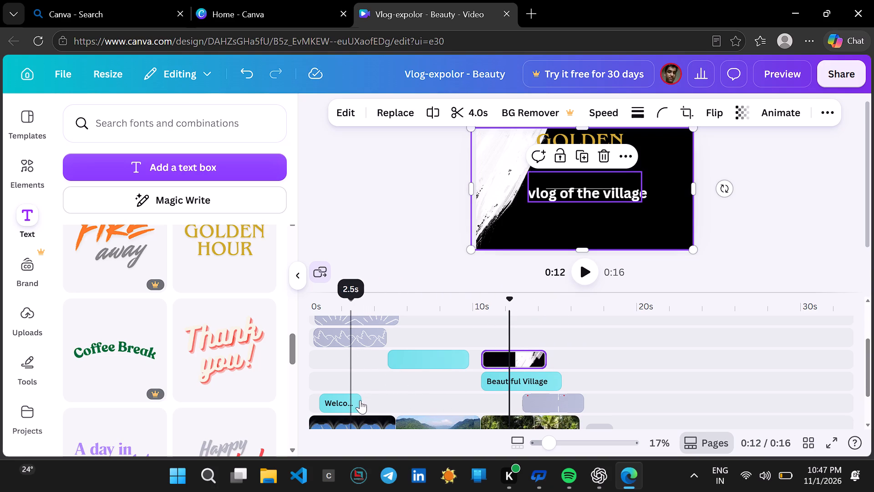
pyautogui.moveTo(360, 400); pyautogui.dragTo(372, 398)
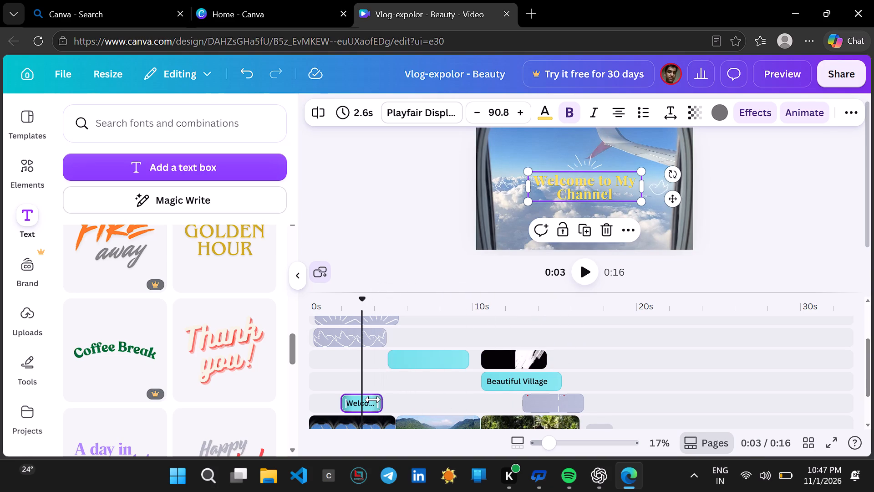
pyautogui.moveTo(374, 398); pyautogui.dragTo(357, 398)
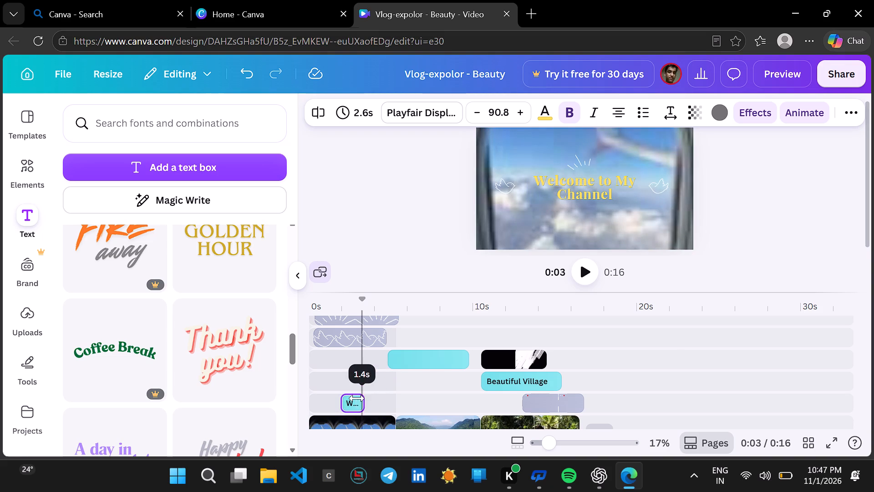
pyautogui.moveTo(357, 398); pyautogui.dragTo(383, 396)
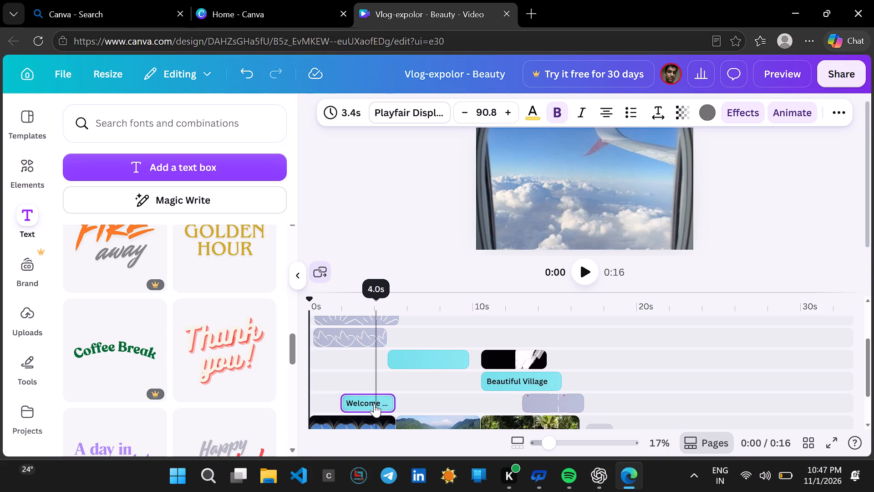
pyautogui.moveTo(374, 404); pyautogui.dragTo(347, 404)
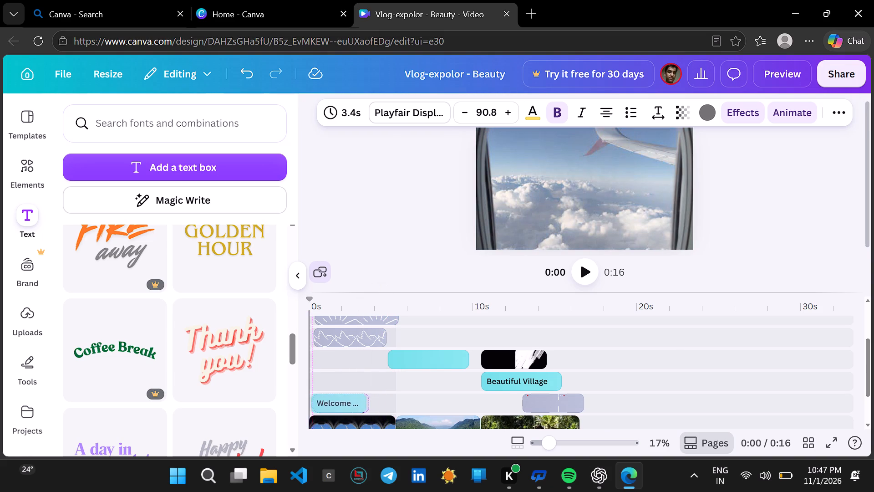
pyautogui.moveTo(347, 404); pyautogui.dragTo(350, 407)
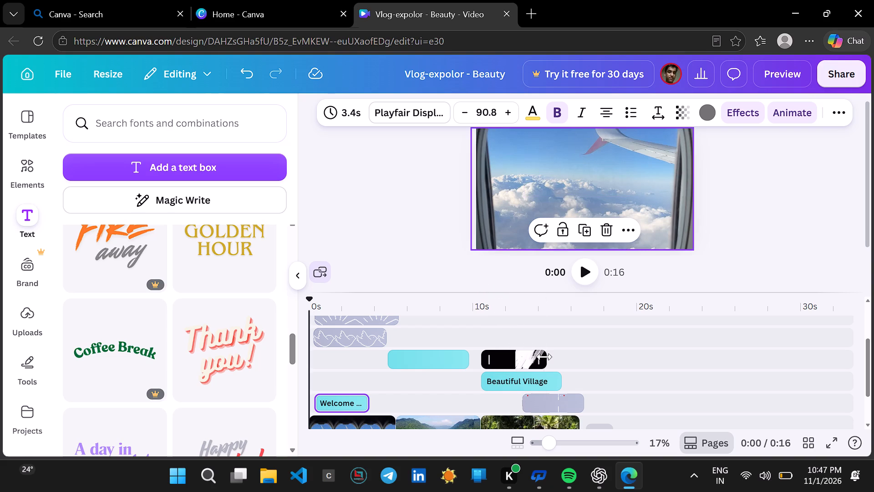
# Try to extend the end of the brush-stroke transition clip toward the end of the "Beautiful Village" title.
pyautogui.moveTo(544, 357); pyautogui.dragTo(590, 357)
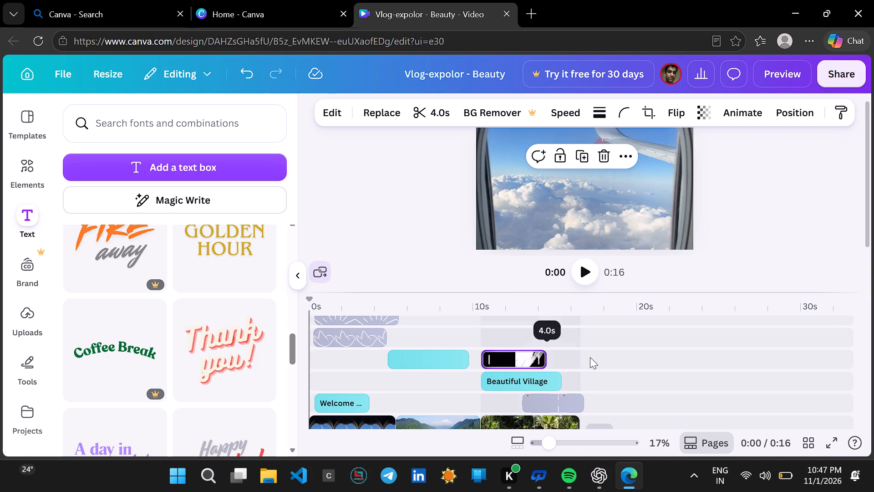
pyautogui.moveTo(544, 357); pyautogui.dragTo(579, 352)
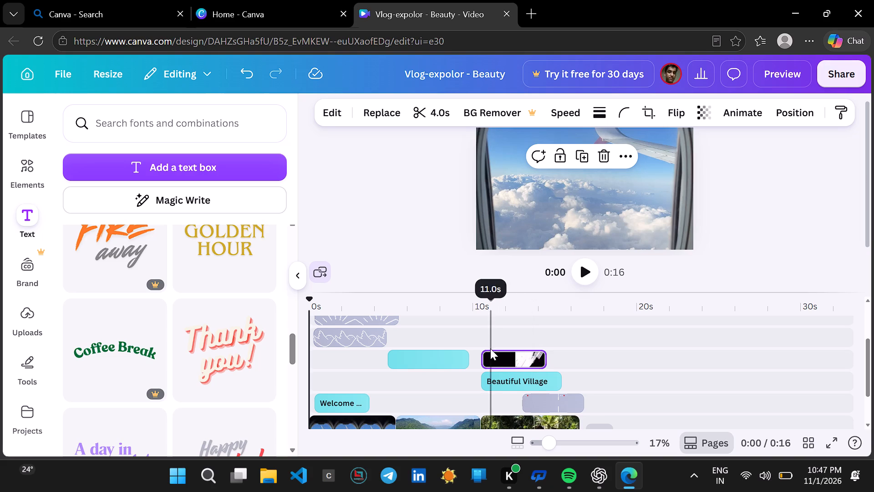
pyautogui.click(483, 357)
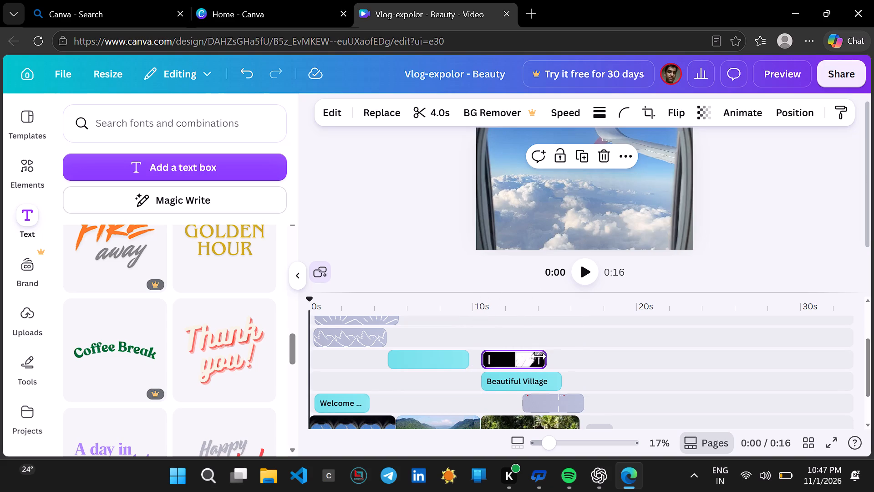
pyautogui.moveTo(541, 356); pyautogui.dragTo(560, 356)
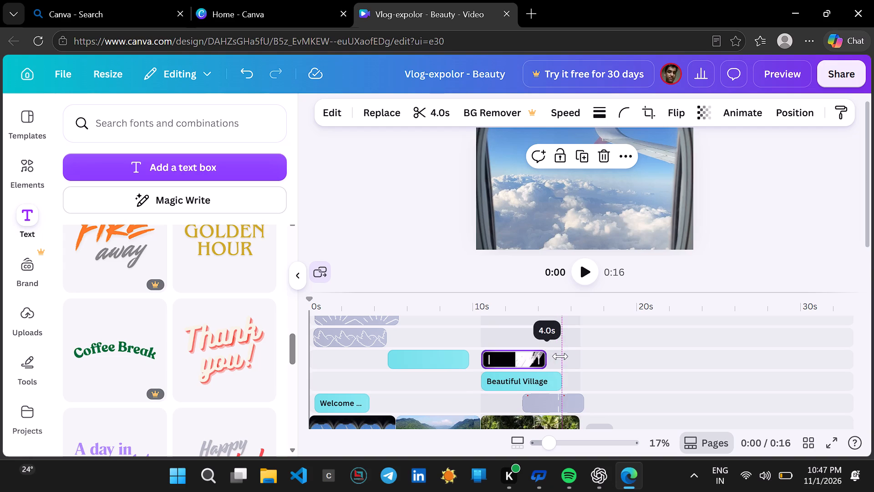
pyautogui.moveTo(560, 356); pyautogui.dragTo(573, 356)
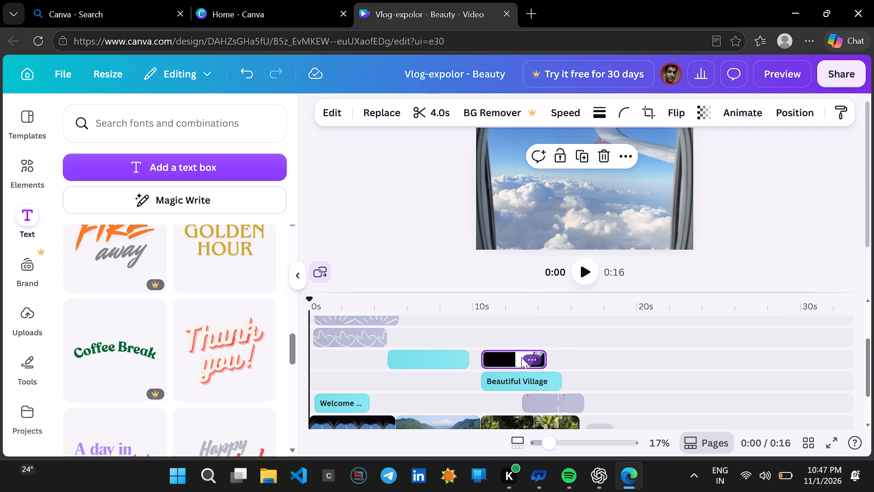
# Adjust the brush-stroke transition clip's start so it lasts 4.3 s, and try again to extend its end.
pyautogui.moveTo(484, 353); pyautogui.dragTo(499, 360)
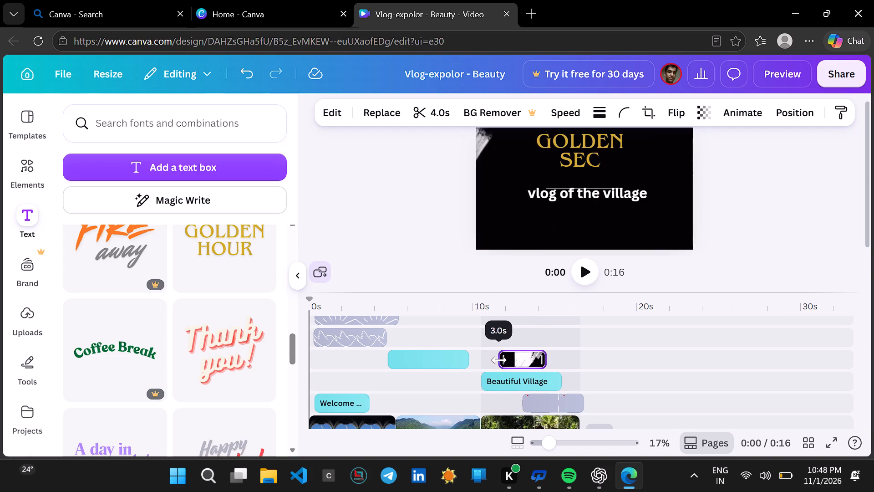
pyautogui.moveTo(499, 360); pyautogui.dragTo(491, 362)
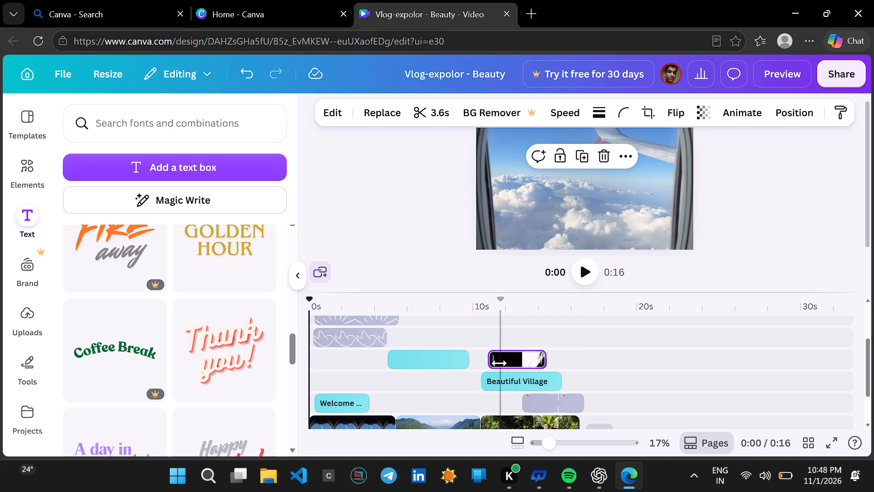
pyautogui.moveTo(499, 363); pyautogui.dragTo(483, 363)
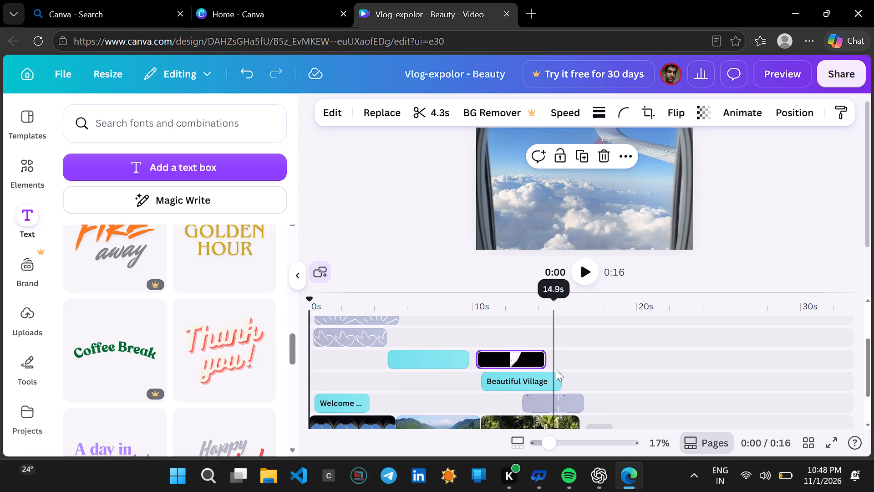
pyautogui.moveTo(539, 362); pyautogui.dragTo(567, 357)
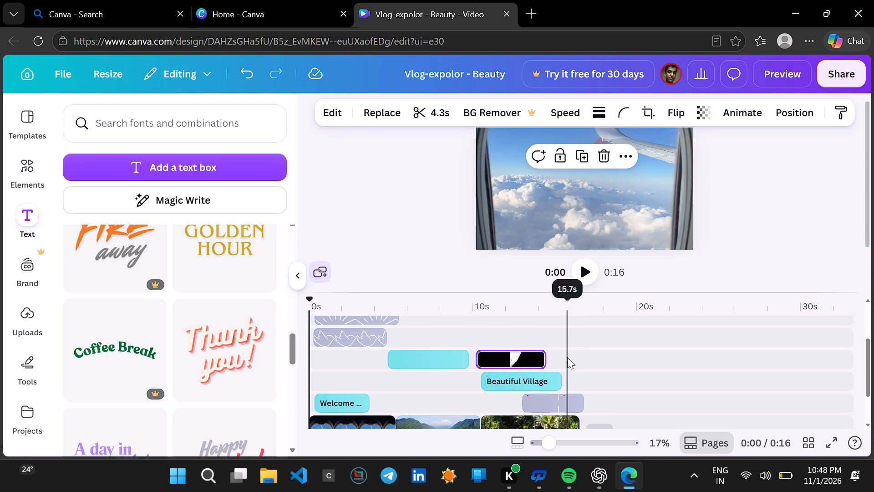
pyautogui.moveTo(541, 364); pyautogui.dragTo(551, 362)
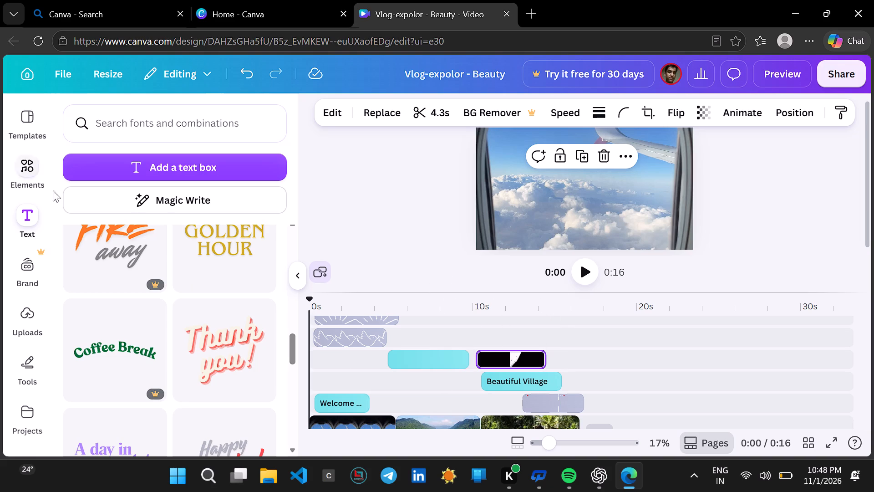
# Insert a fresh copy of the 5.0 s black-and-white brush-stroke video from the "video transition effects" results.
pyautogui.click(31, 179)
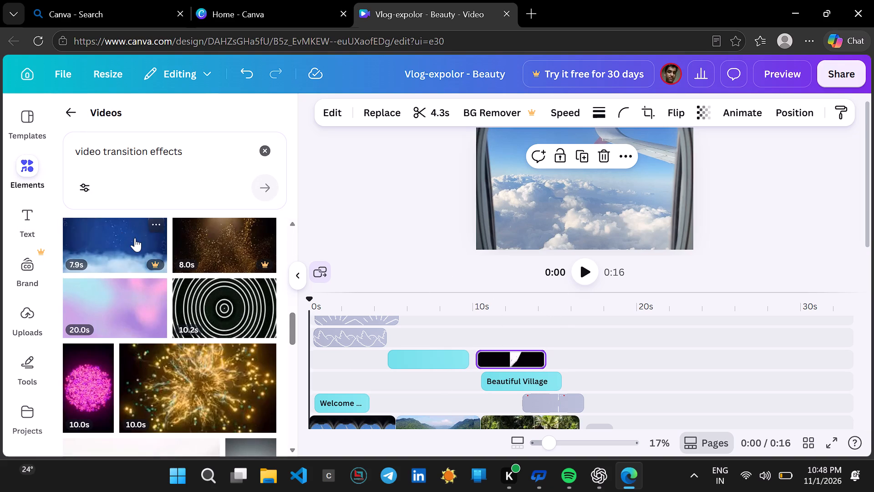
pyautogui.scroll(3, 135, 238)
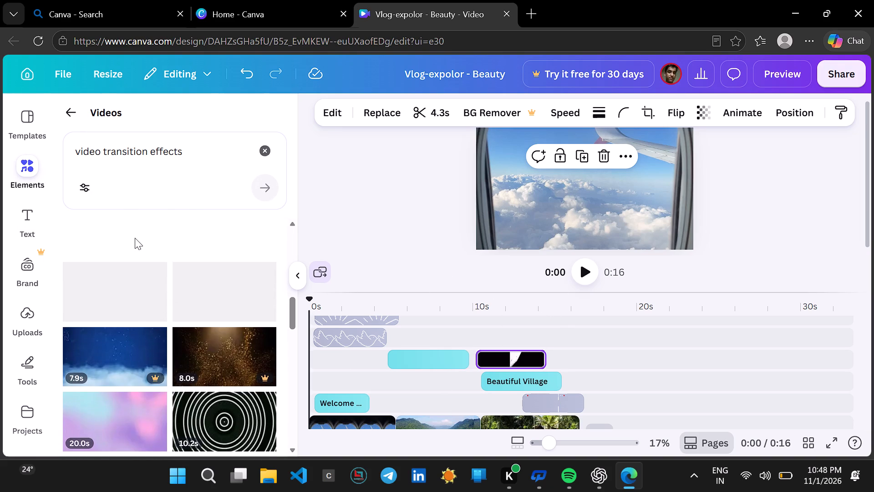
pyautogui.scroll(8, 135, 238)
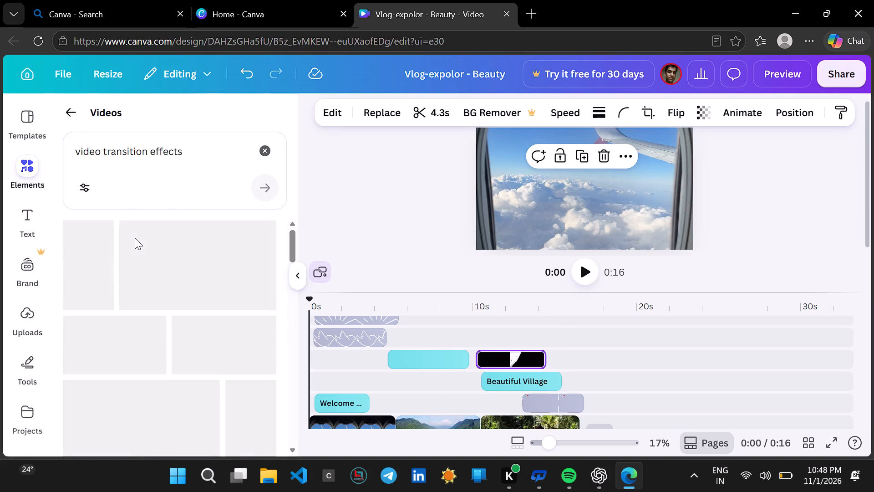
pyautogui.scroll(3, 135, 238)
pyautogui.scroll(-1, 141, 320)
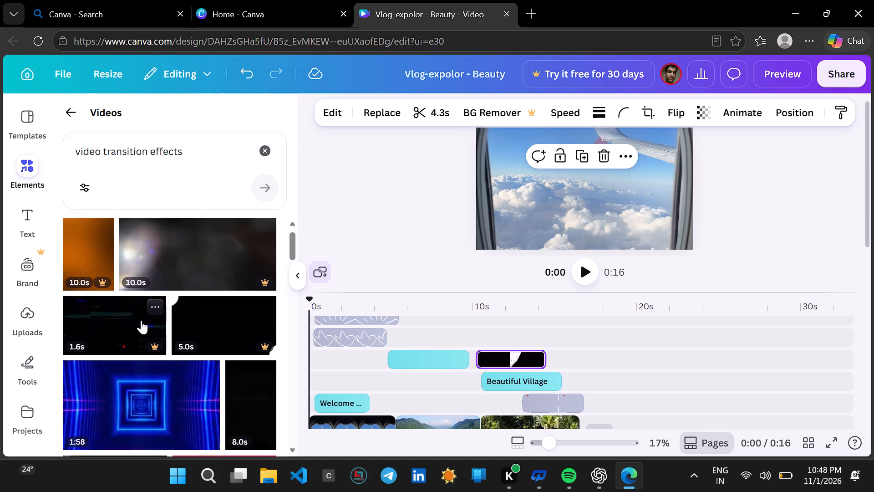
pyautogui.scroll(-3, 141, 320)
pyautogui.click(129, 284)
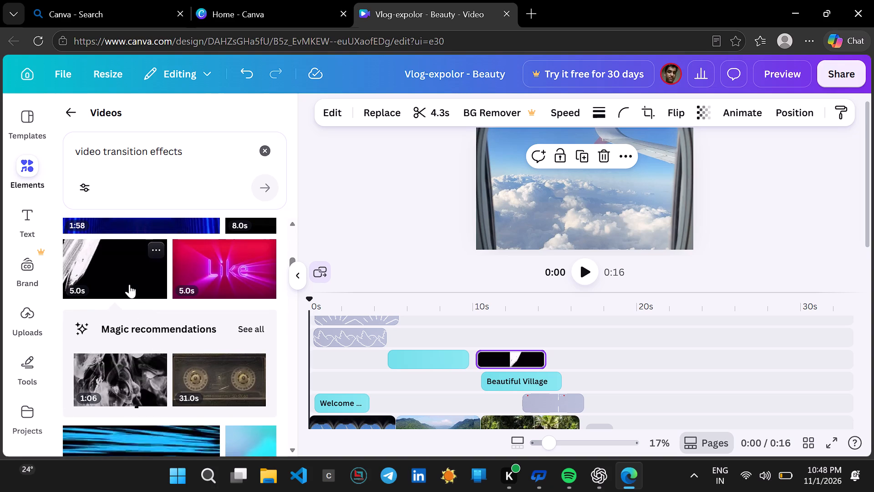
pyautogui.moveTo(129, 284); pyautogui.dragTo(215, 309)
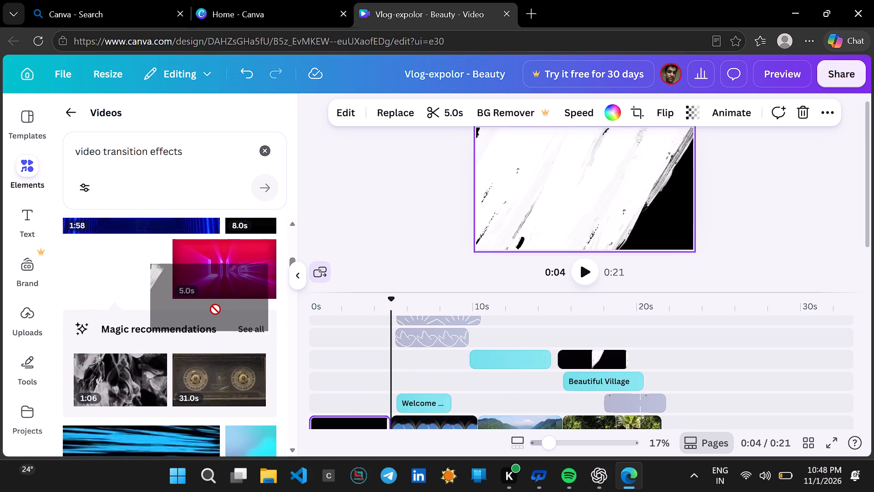
pyautogui.moveTo(215, 309); pyautogui.dragTo(142, 280)
# Move the new 5.0 s brush-stroke clip from the main video track onto an overlay track, starting at about 12 s.
pyautogui.scroll(-1, 402, 433)
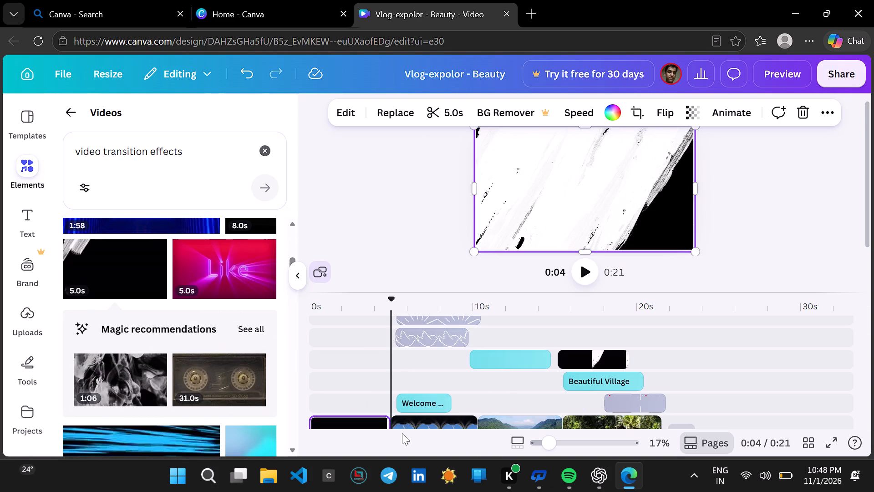
pyautogui.scroll(-2, 402, 433)
pyautogui.scroll(-1, 400, 363)
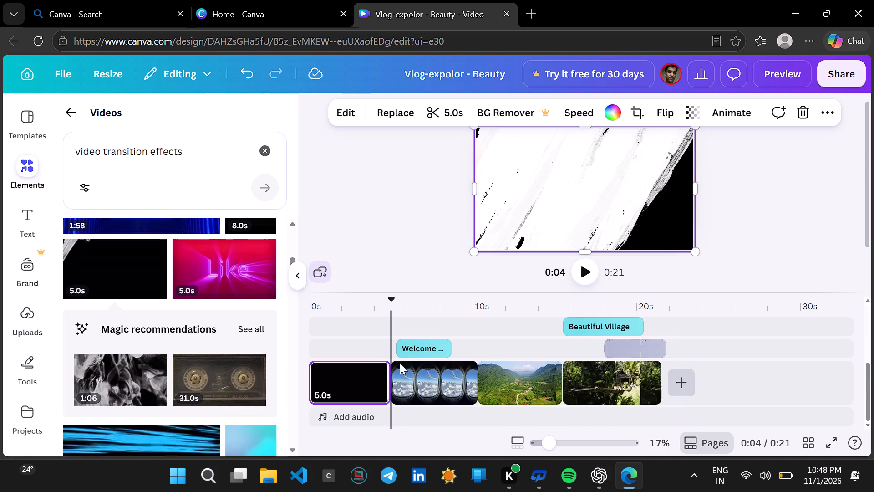
pyautogui.scroll(-1, 400, 363)
pyautogui.moveTo(366, 391); pyautogui.dragTo(517, 359)
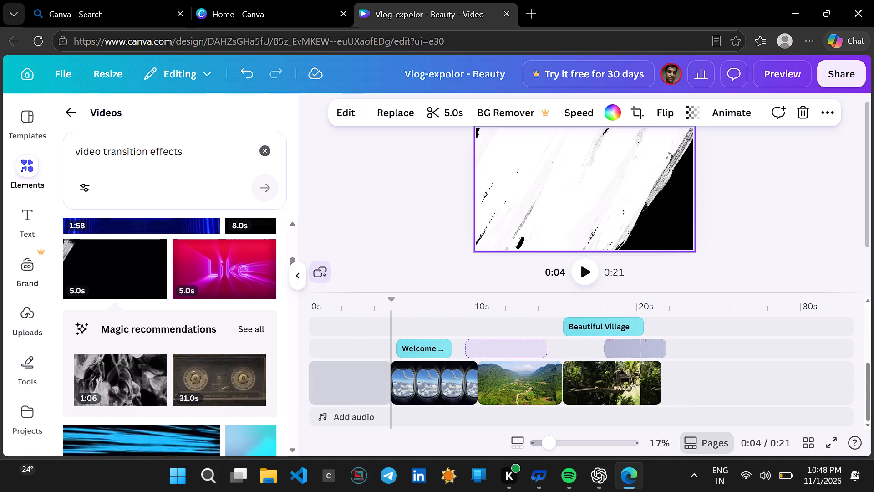
pyautogui.moveTo(517, 359); pyautogui.dragTo(536, 318)
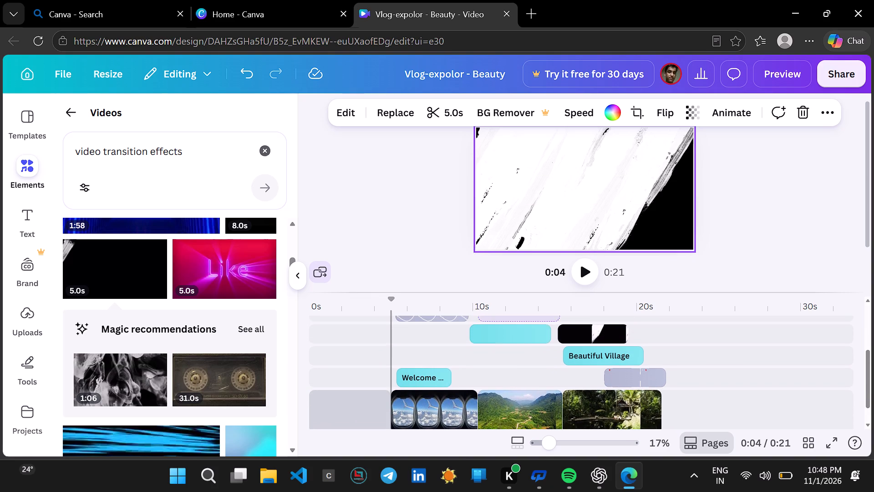
pyautogui.moveTo(536, 318); pyautogui.dragTo(564, 338)
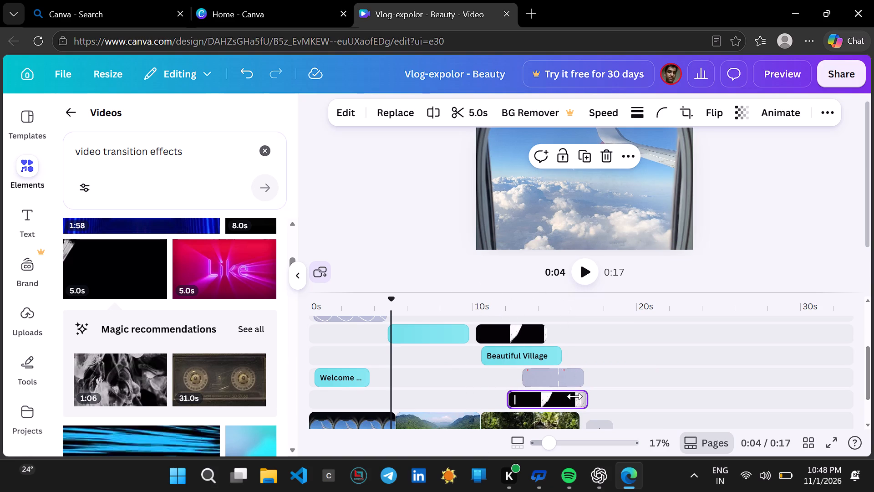
# Delete the old 4.3 s brush-stroke transition clip above the "Beautiful Village" title.
pyautogui.click(527, 333)
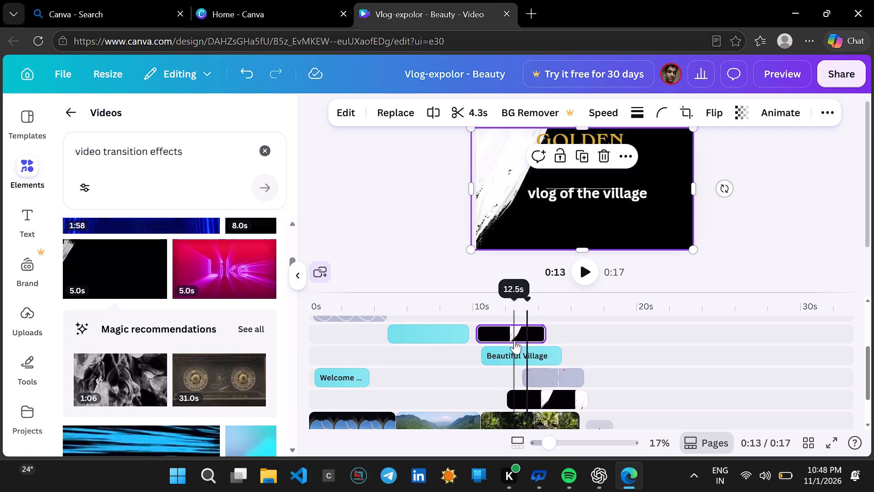
pyautogui.click(513, 330)
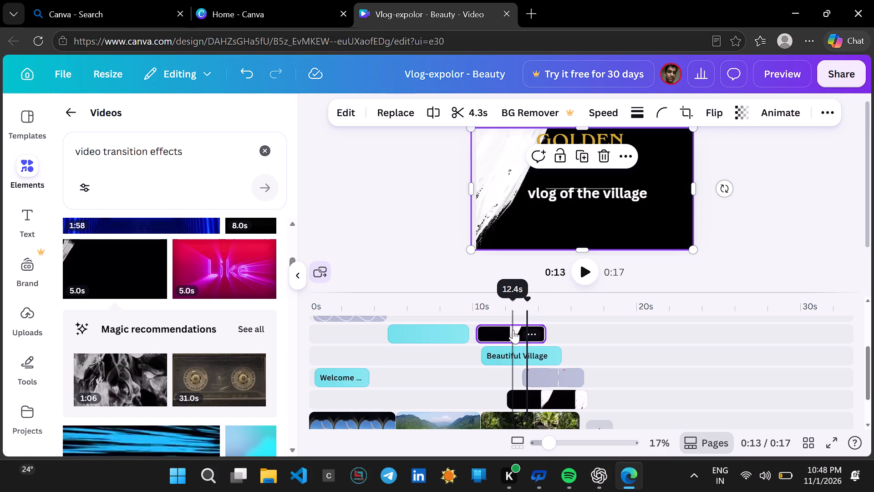
pyautogui.click(539, 333)
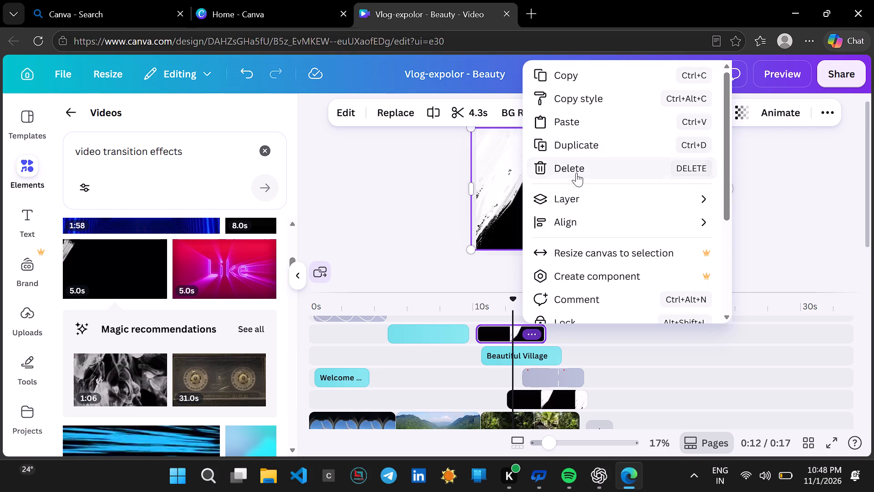
pyautogui.click(576, 173)
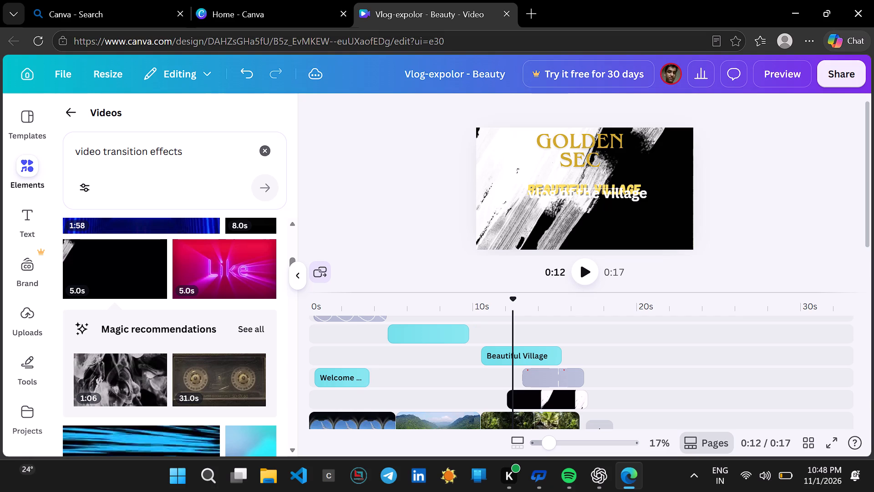
# Move the new brush-stroke clip to the freed track above the "Beautiful Village" title, starting at about 10 s.
pyautogui.moveTo(545, 400); pyautogui.dragTo(510, 339)
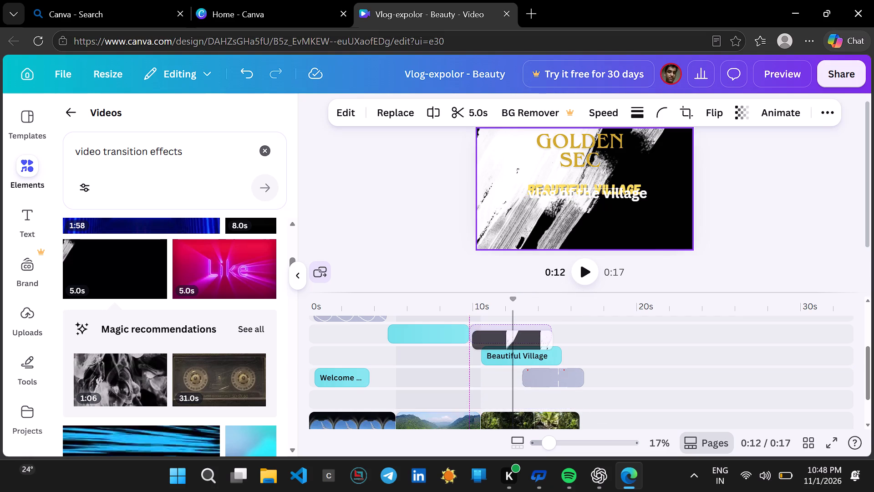
pyautogui.moveTo(510, 339); pyautogui.dragTo(512, 336)
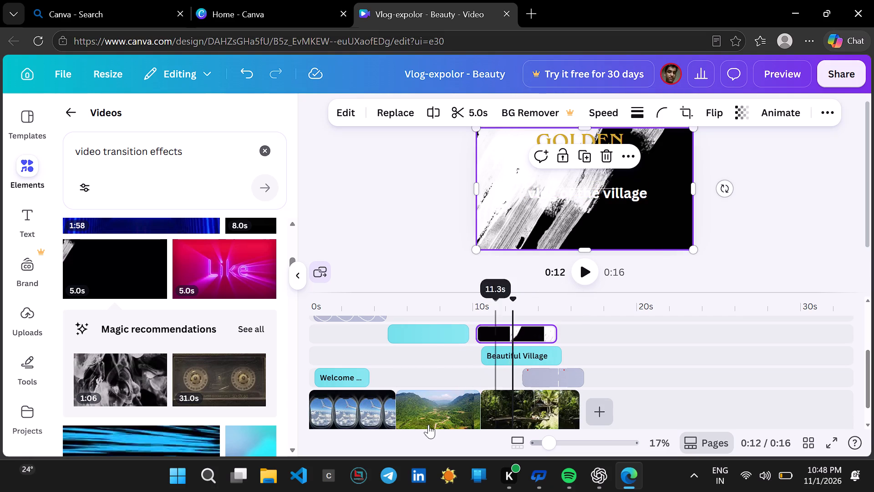
# Play the video from the start through about 12 s to check the new brush-stroke transition.
pyautogui.click(308, 377)
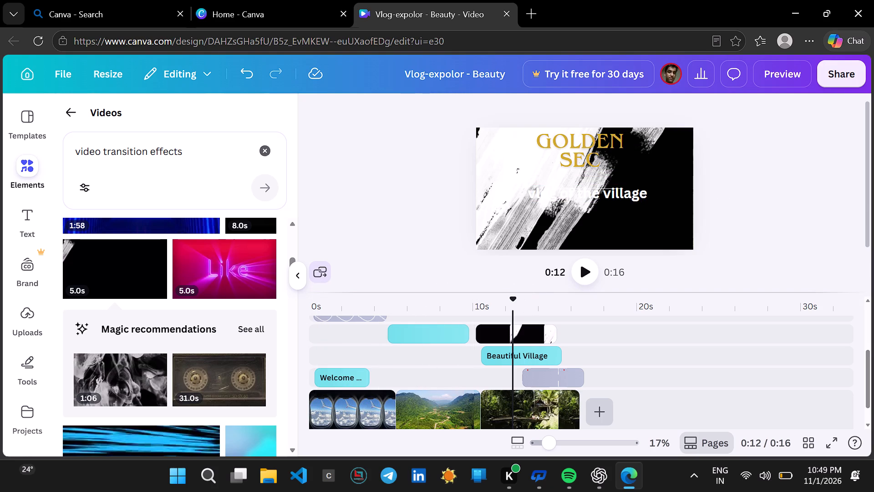
pyautogui.moveTo(514, 301); pyautogui.dragTo(312, 296)
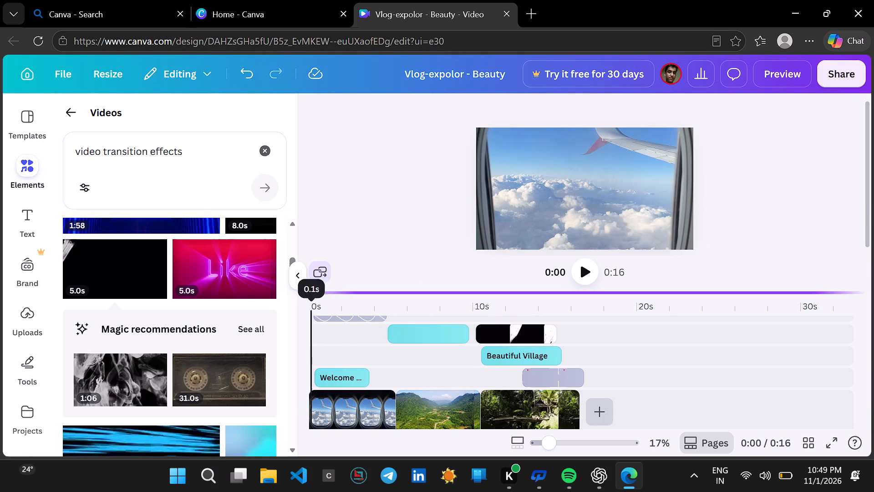
pyautogui.click(587, 273)
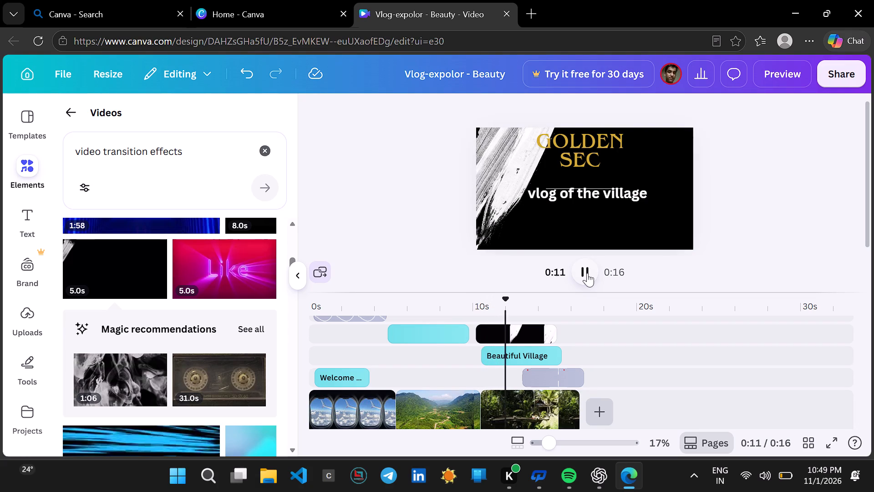
pyautogui.click(587, 273)
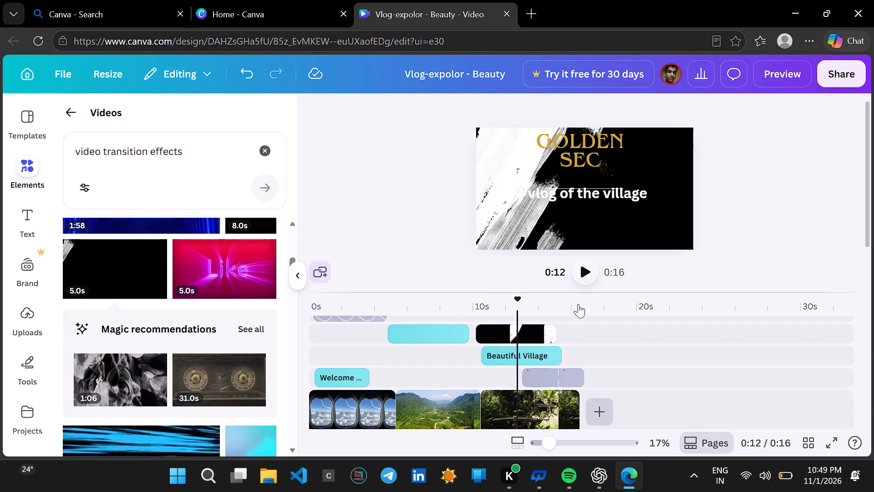
# Move the "vlog of the village" title to the sunburst graphic's track, starting at about 5.5 s over the valley clip.
pyautogui.scroll(1, 485, 356)
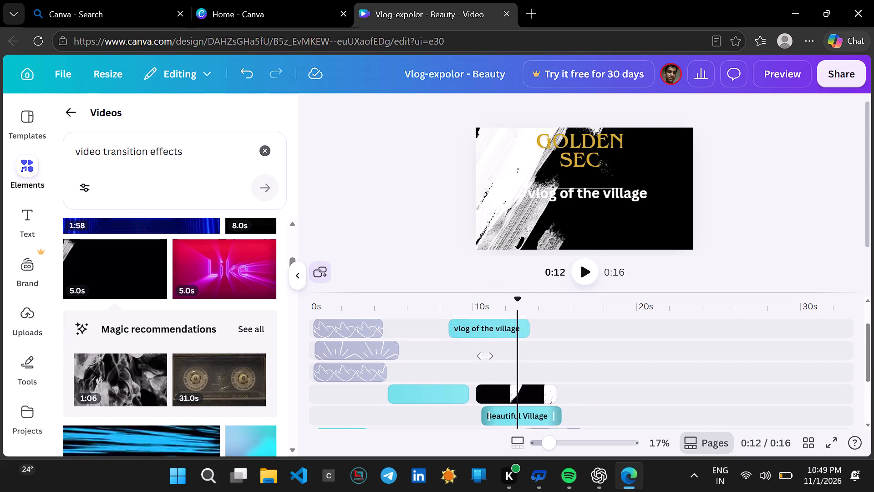
pyautogui.scroll(1, 485, 356)
pyautogui.moveTo(485, 356); pyautogui.dragTo(447, 368)
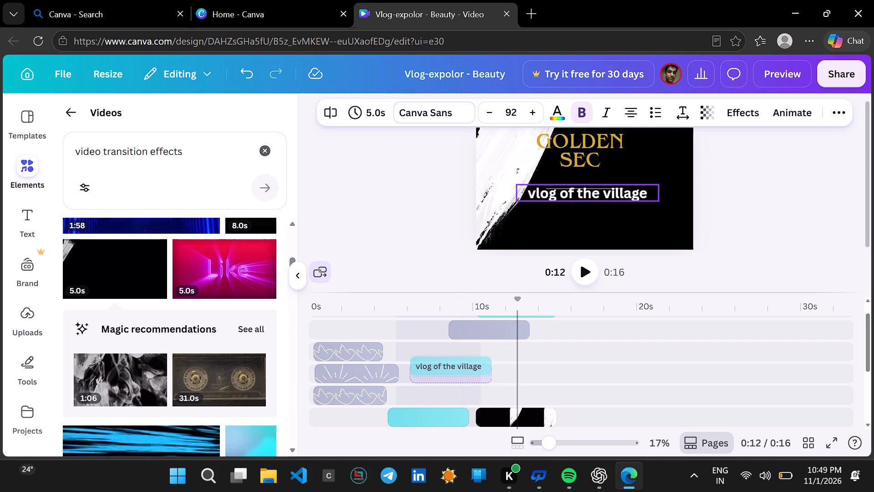
pyautogui.moveTo(447, 368); pyautogui.dragTo(442, 374)
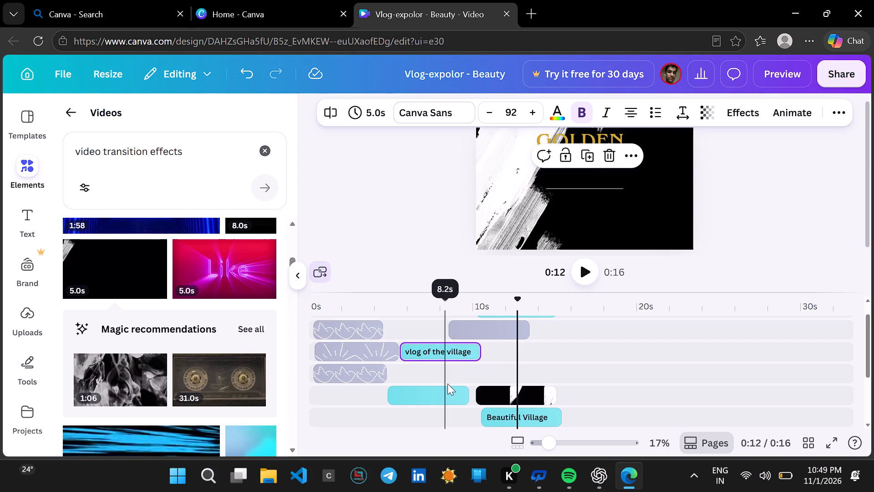
# Play the brush-stroke section and rewind through the valley clip to check the timing of the "vlog of the village" title.
pyautogui.scroll(-1, 417, 405)
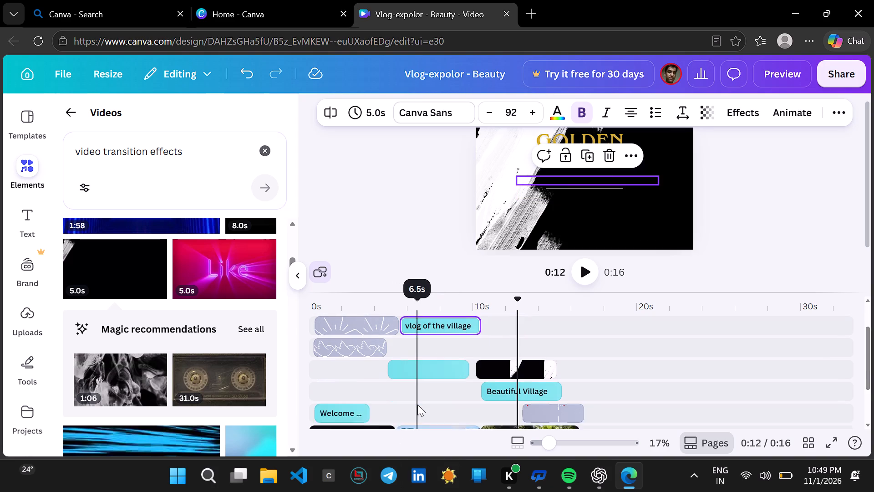
pyautogui.scroll(-1, 417, 405)
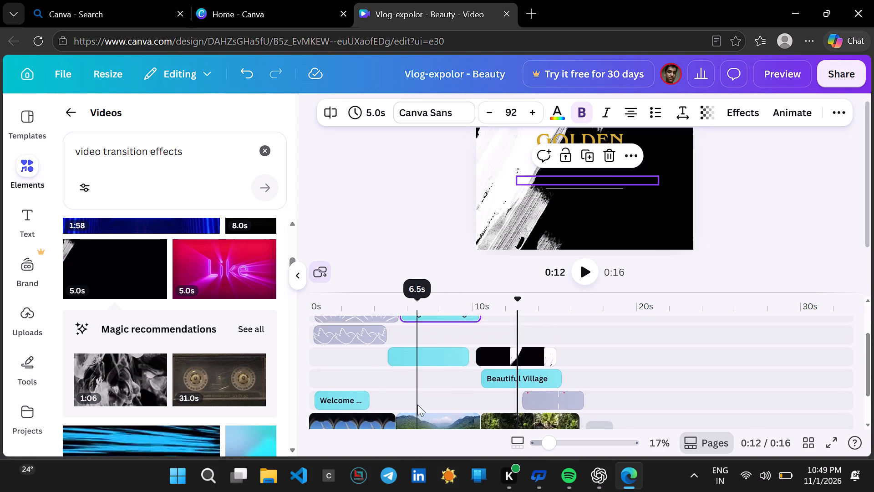
pyautogui.scroll(-1, 417, 405)
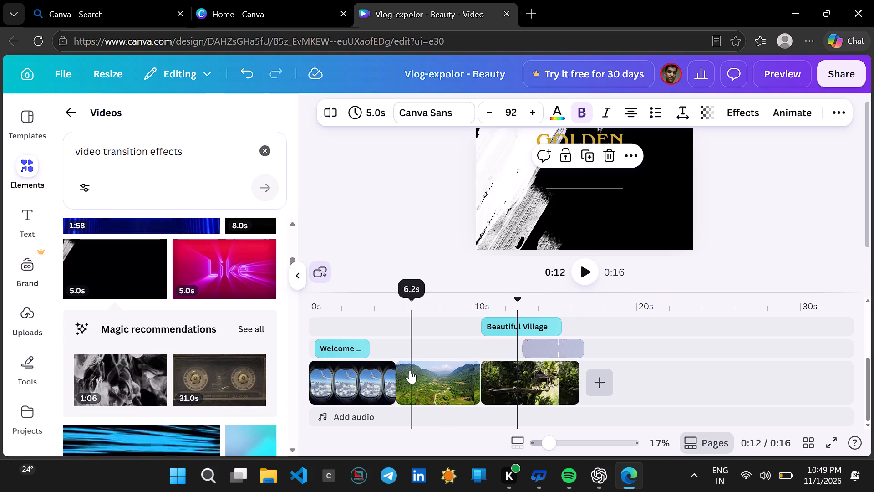
pyautogui.press('space')
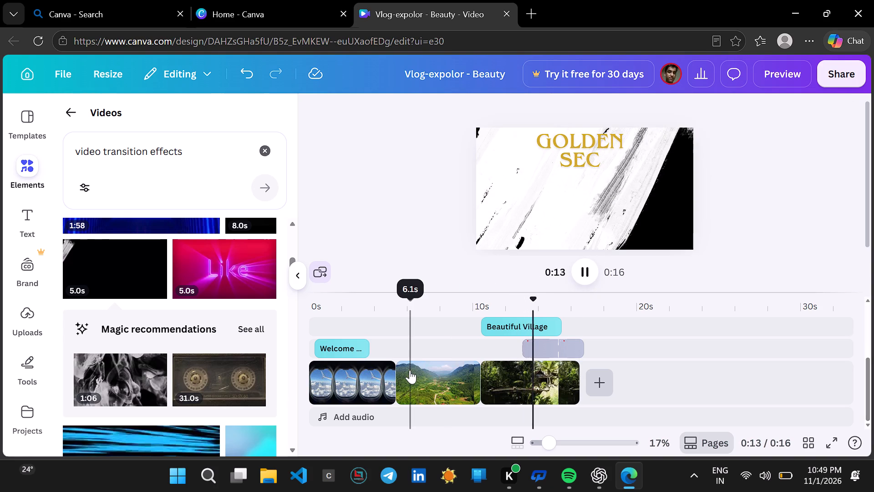
pyautogui.press('Left')
pyautogui.press('Left')
pyautogui.press('Left')
pyautogui.press('Left')
pyautogui.press('Left')
pyautogui.press('Left')
pyautogui.press('Left')
pyautogui.press('Left')
pyautogui.press('Left')
pyautogui.press('Left')
pyautogui.press('Left')
pyautogui.press('Left')
pyautogui.press('Left')
pyautogui.press('Left')
pyautogui.press('Left')
pyautogui.press('Left')
pyautogui.press('Left')
pyautogui.press('Left')
pyautogui.press('Left')
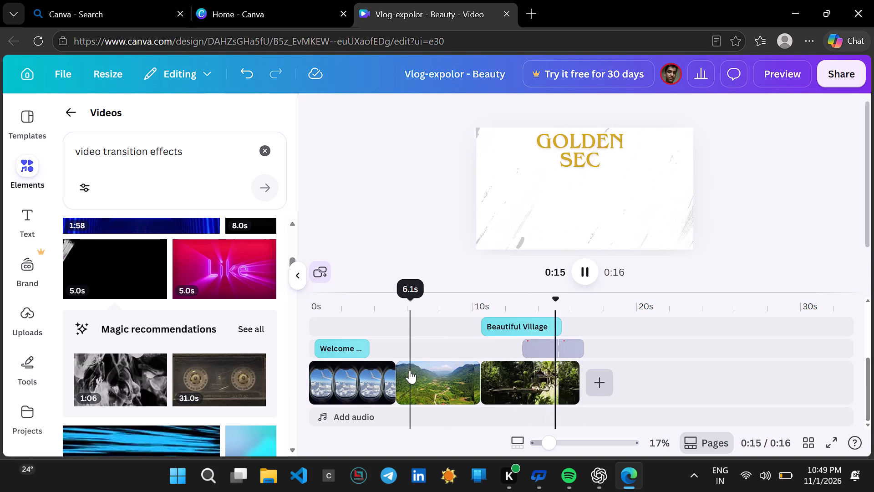
pyautogui.press('Left')
pyautogui.press('Left')
pyautogui.press('Left')
pyautogui.press('Left')
pyautogui.press('Left')
pyautogui.press('Left')
pyautogui.press('Left')
pyautogui.press('Left')
pyautogui.press('Left')
pyautogui.press('Left')
pyautogui.press('Left')
pyautogui.press('Left')
pyautogui.press('Left')
pyautogui.press('Left')
pyautogui.press('Left')
pyautogui.press('Left')
pyautogui.press('Left')
pyautogui.press('Left')
pyautogui.press('Left')
pyautogui.press('Left')
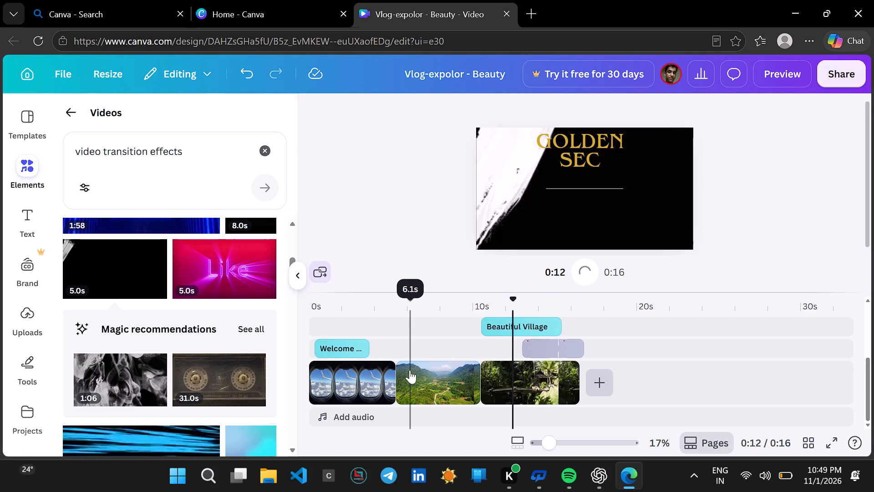
pyautogui.press('Left')
pyautogui.press('Left')
pyautogui.press('Left')
pyautogui.press('Left')
pyautogui.press('Left')
pyautogui.press('Left')
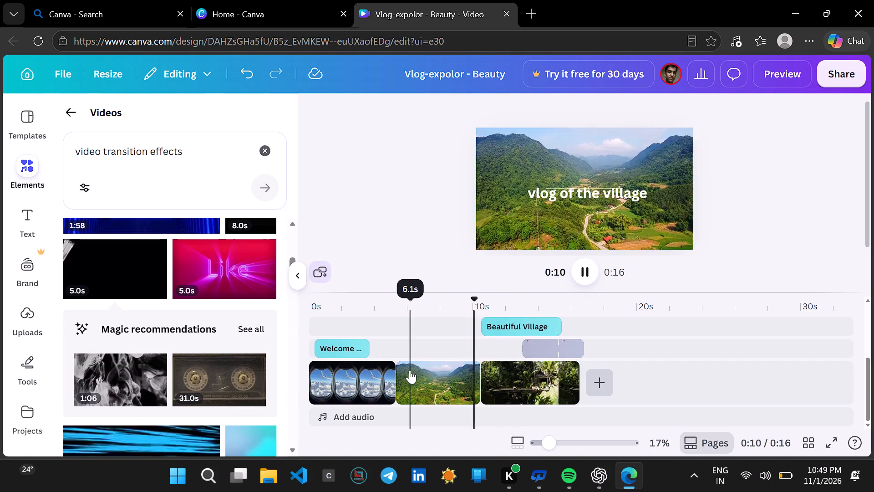
pyautogui.press('Left')
pyautogui.press('Left')
pyautogui.press('Left')
pyautogui.press('Left')
pyautogui.press('Left')
pyautogui.press('Left')
pyautogui.press('Left')
pyautogui.press('Left')
pyautogui.press('Left')
pyautogui.press('Left')
pyautogui.press('Left')
pyautogui.press('Left')
pyautogui.press('Left')
pyautogui.press('Left')
pyautogui.press('Left')
pyautogui.press('Left')
pyautogui.press('Left')
pyautogui.press('Left')
pyautogui.press('Left')
pyautogui.press('Left')
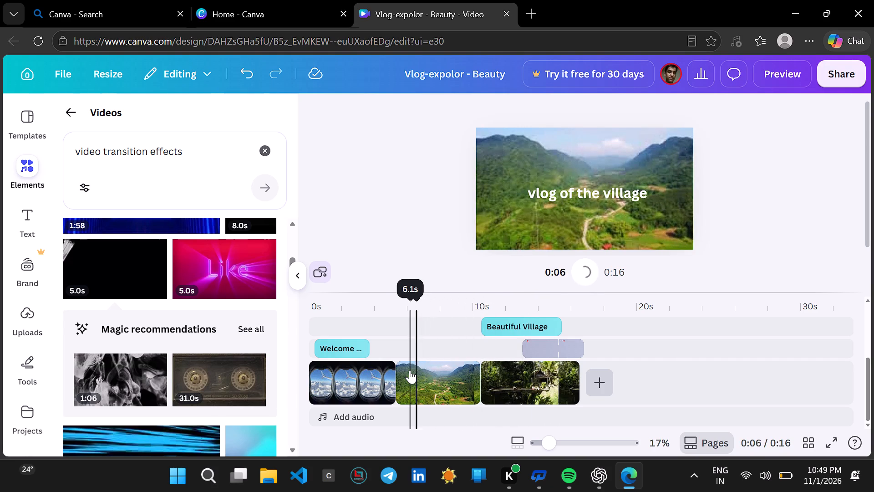
pyautogui.press('Left')
pyautogui.press('Left')
pyautogui.press('Left')
pyautogui.press('Left')
pyautogui.press('Left')
pyautogui.press('Left')
pyautogui.press('Left')
pyautogui.press('Left')
pyautogui.press('Left')
pyautogui.press('Left')
pyautogui.press('Left')
pyautogui.press('Left')
pyautogui.press('Left')
pyautogui.press('Left')
pyautogui.press('Left')
pyautogui.press('Left')
pyautogui.press('Left')
pyautogui.press('Left')
pyautogui.press('Left')
pyautogui.press('Left')
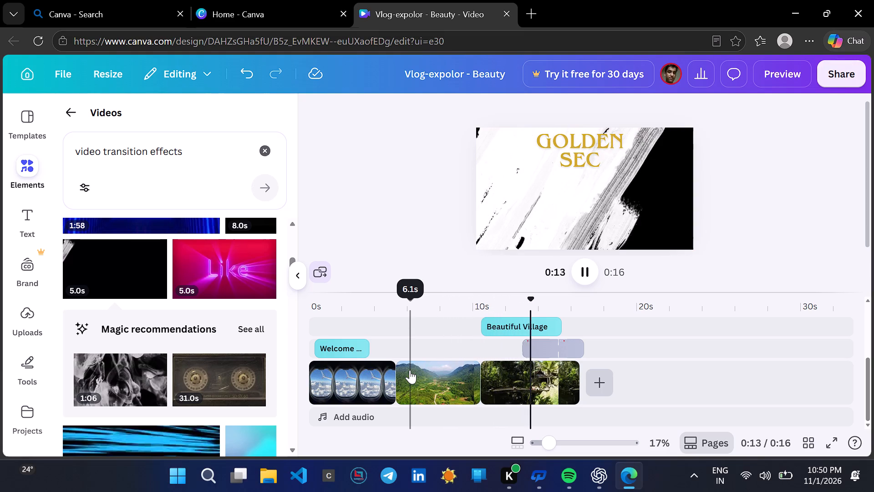
# Review the forest ending, then step through the frames around 9 to 10 s where the brush-stroke transition begins.
pyautogui.press('Down')
pyautogui.press('Down')
pyautogui.press('Down')
pyautogui.press('Down')
pyautogui.press('Down')
pyautogui.press('Down')
pyautogui.press('Down')
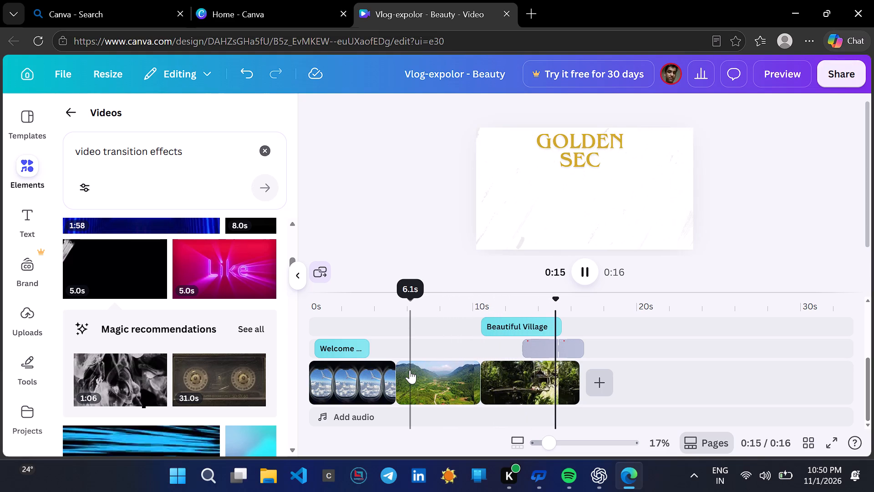
pyautogui.press('Down')
pyautogui.press('Down')
pyautogui.press('Down')
pyautogui.press('Down')
pyautogui.press('Down')
pyautogui.press('Down')
pyautogui.press('Left')
pyautogui.press('Left')
pyautogui.press('Left')
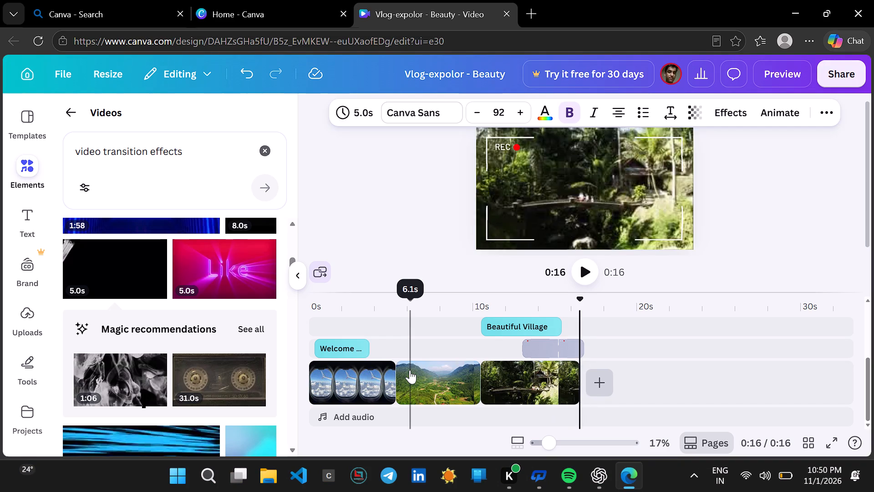
pyautogui.press('Left')
pyautogui.press('Left')
pyautogui.press('Left')
pyautogui.press('Left')
pyautogui.press('Left')
pyautogui.press('Left')
pyautogui.press('Left')
pyautogui.press('Left')
pyautogui.press('Left')
pyautogui.press('Left')
pyautogui.press('Left')
pyautogui.press('Left')
pyautogui.press('Left')
pyautogui.press('Left')
pyautogui.press('Left')
pyautogui.press('Left')
pyautogui.press('Left')
pyautogui.press('Left')
pyautogui.press('Left')
pyautogui.press('Left')
pyautogui.press('Left')
pyautogui.press('Left')
pyautogui.press('Left')
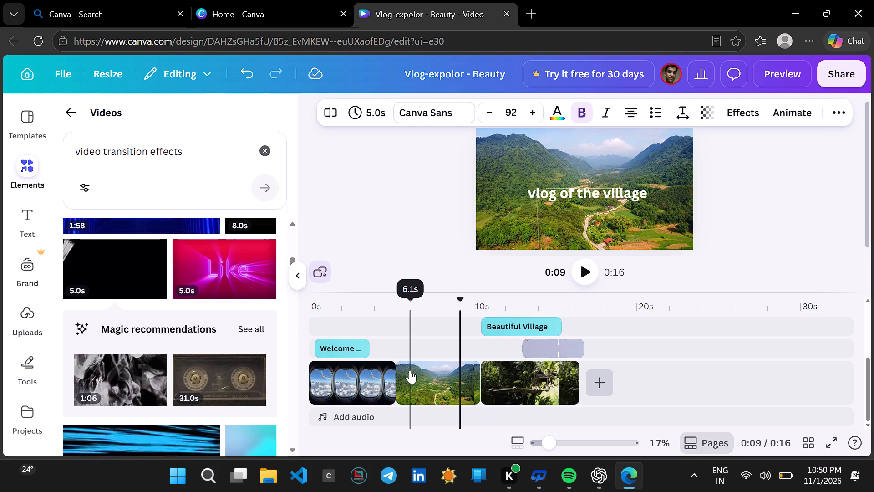
pyautogui.press('Right')
pyautogui.press('Right')
pyautogui.press('Right')
pyautogui.press('Right')
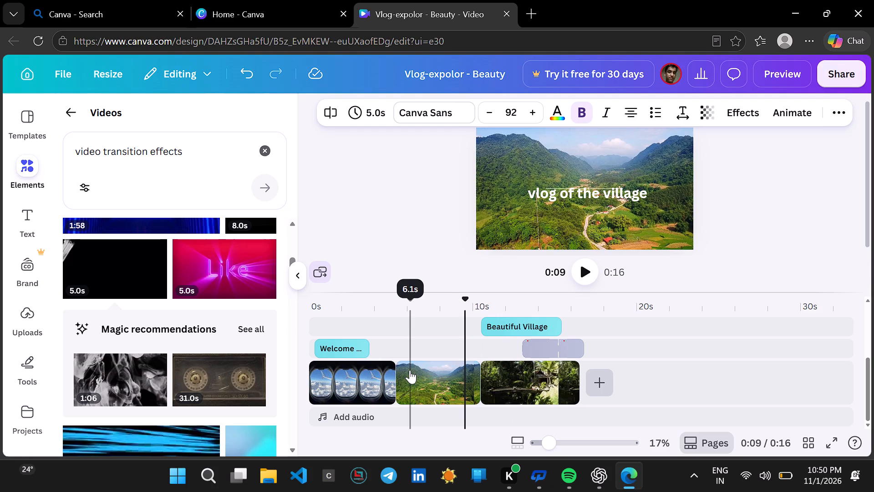
pyautogui.press('Right')
pyautogui.press('Right')
pyautogui.press('Right')
pyautogui.press('Right')
pyautogui.press('Right')
pyautogui.press('Right')
pyautogui.press('Right')
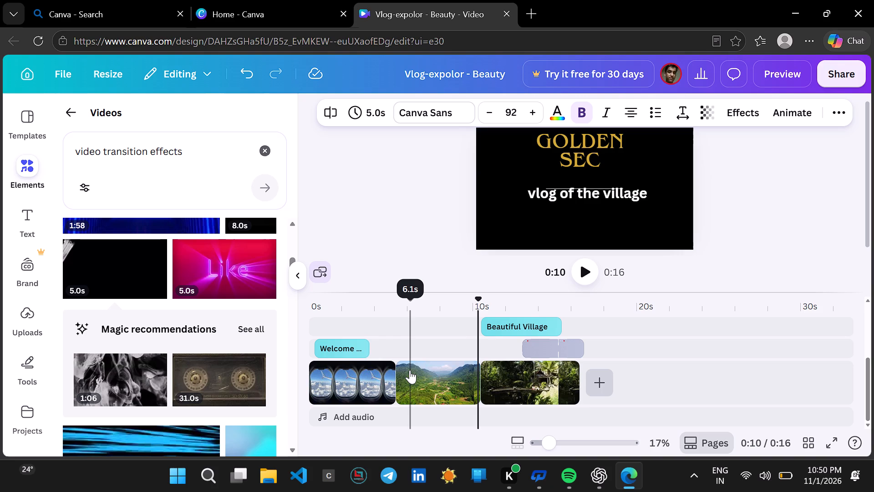
# Delete the empty Libre Baskerville text element over the valley clip, on the same track as the brush-stroke clip.
pyautogui.scroll(-1, 429, 433)
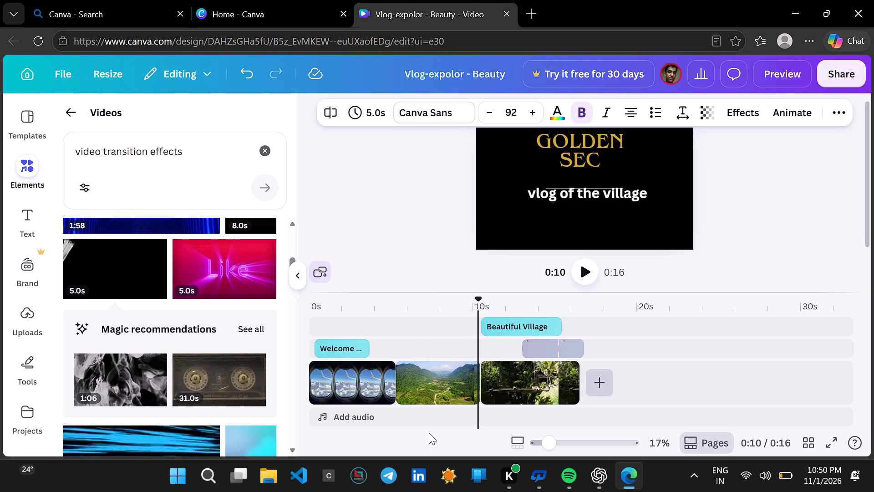
pyautogui.scroll(-1, 429, 433)
pyautogui.scroll(1, 496, 374)
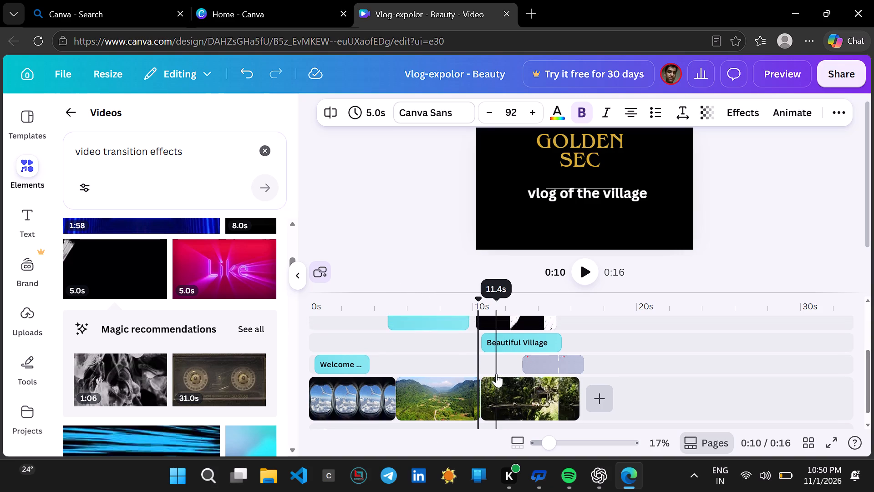
pyautogui.scroll(1, 496, 374)
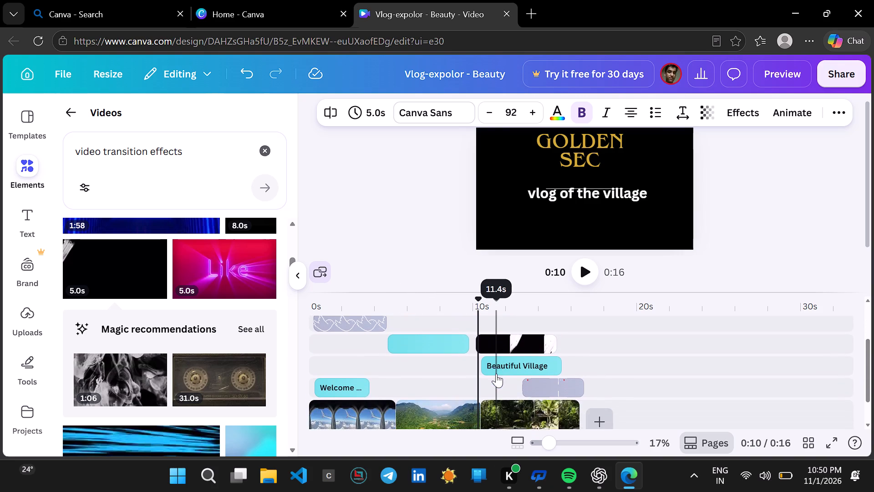
pyautogui.scroll(1, 496, 374)
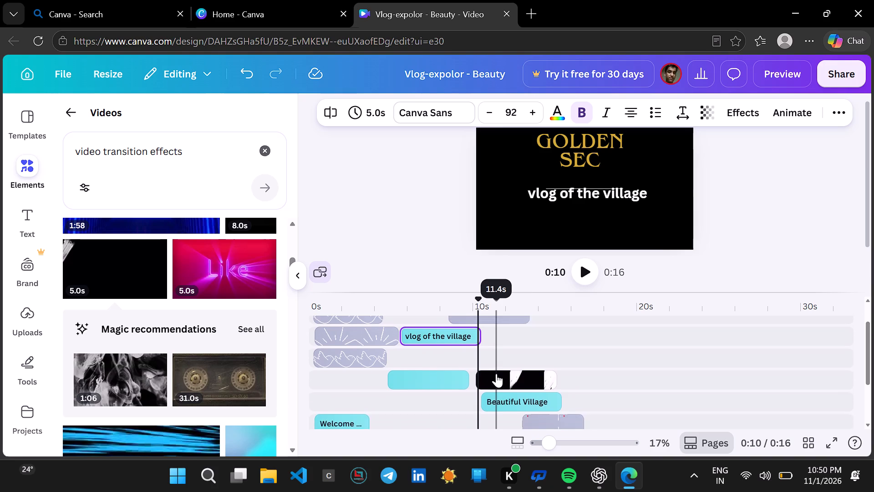
pyautogui.scroll(1, 496, 374)
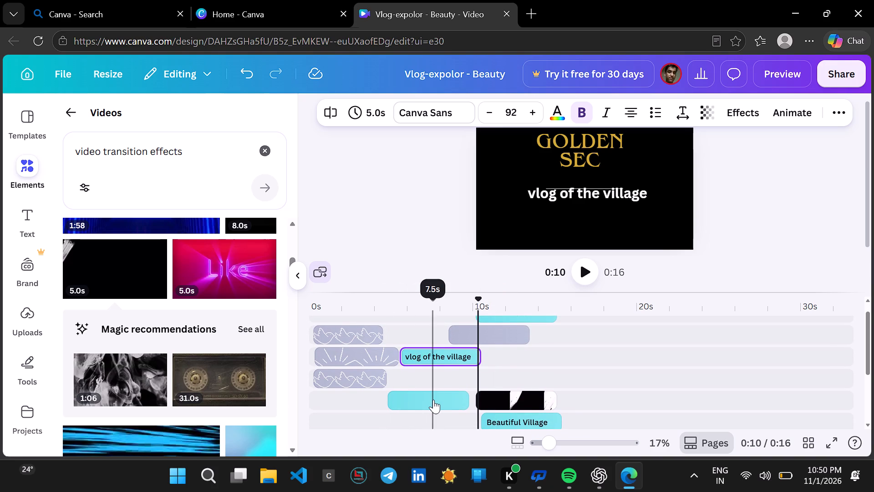
pyautogui.click(432, 400)
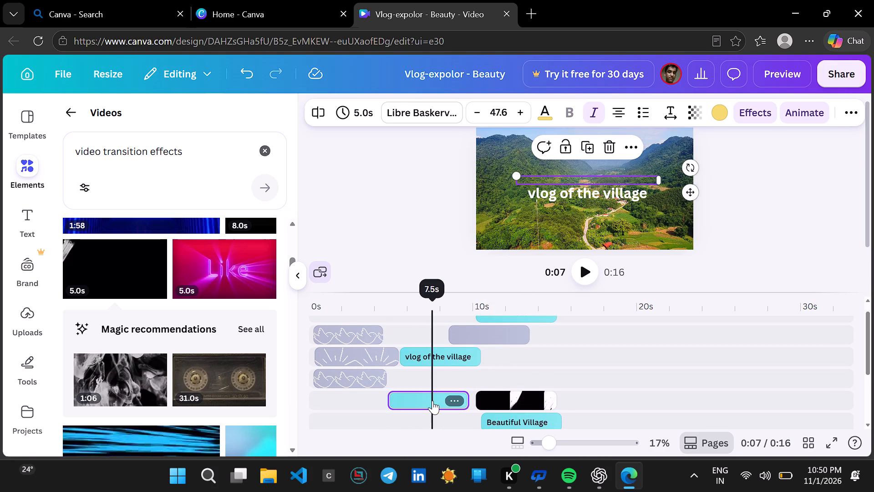
pyautogui.click(450, 399)
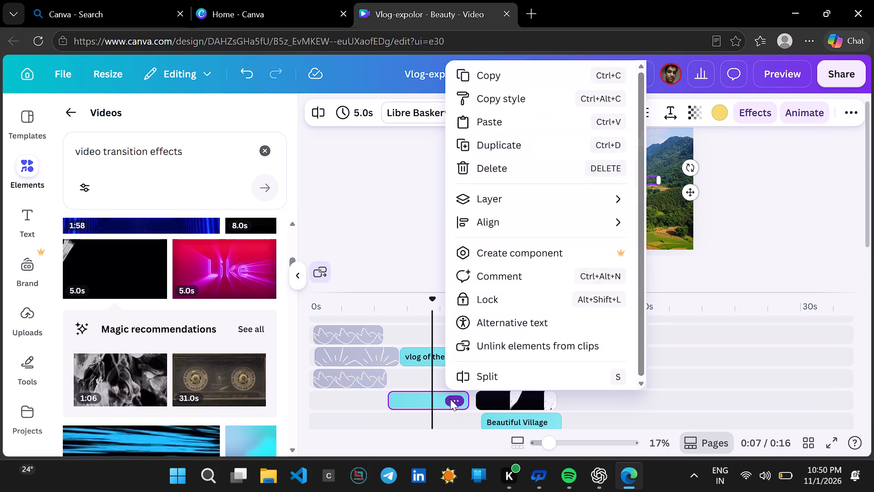
pyautogui.click(517, 176)
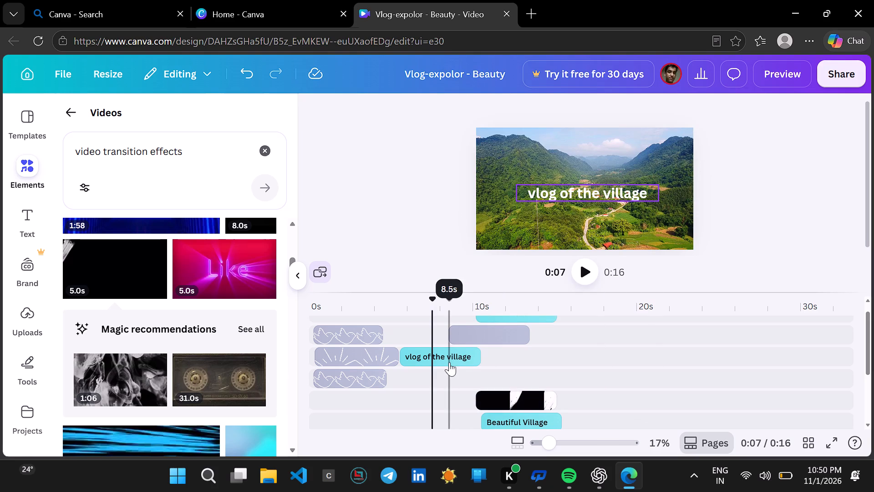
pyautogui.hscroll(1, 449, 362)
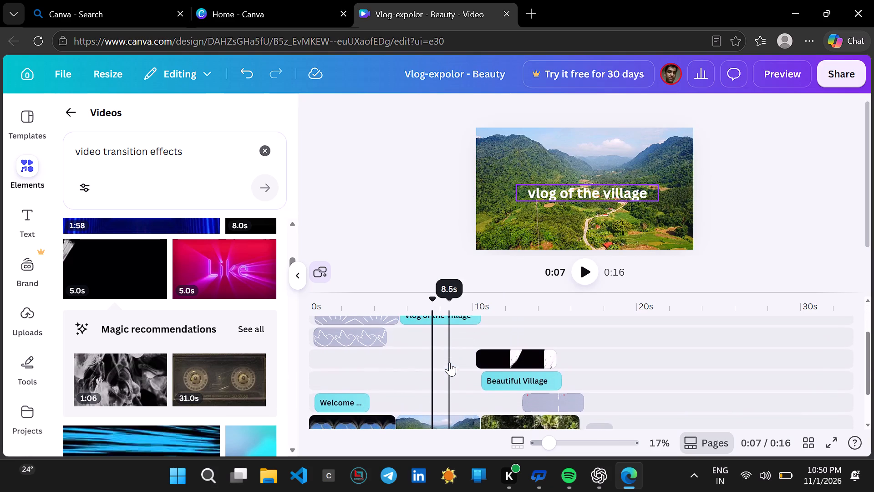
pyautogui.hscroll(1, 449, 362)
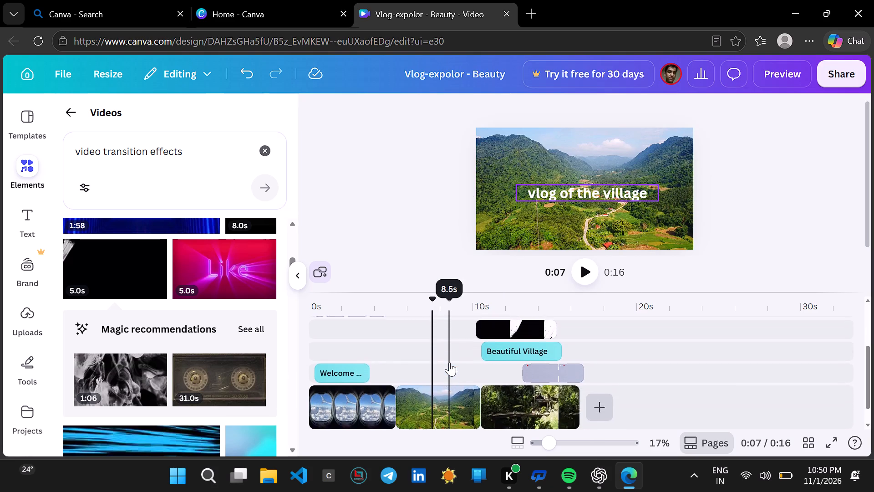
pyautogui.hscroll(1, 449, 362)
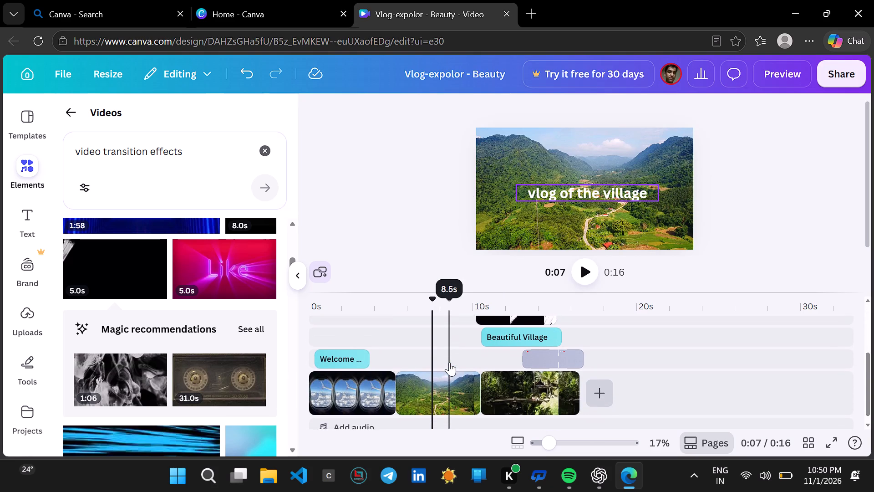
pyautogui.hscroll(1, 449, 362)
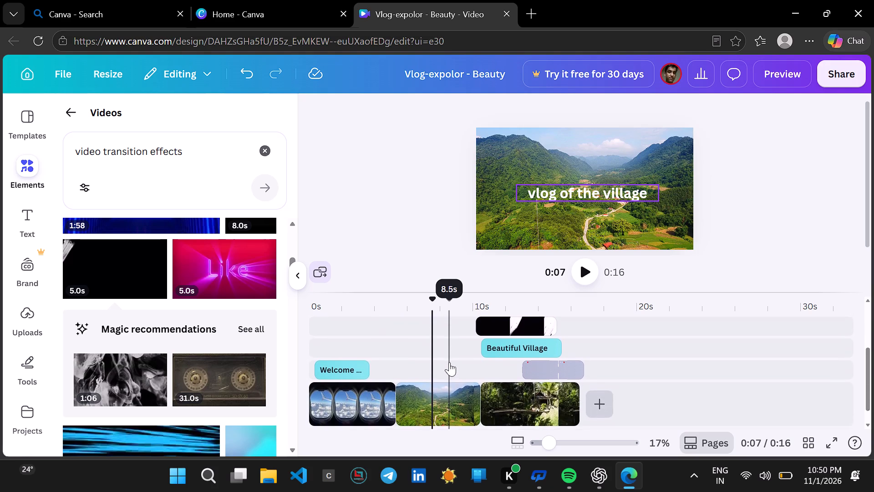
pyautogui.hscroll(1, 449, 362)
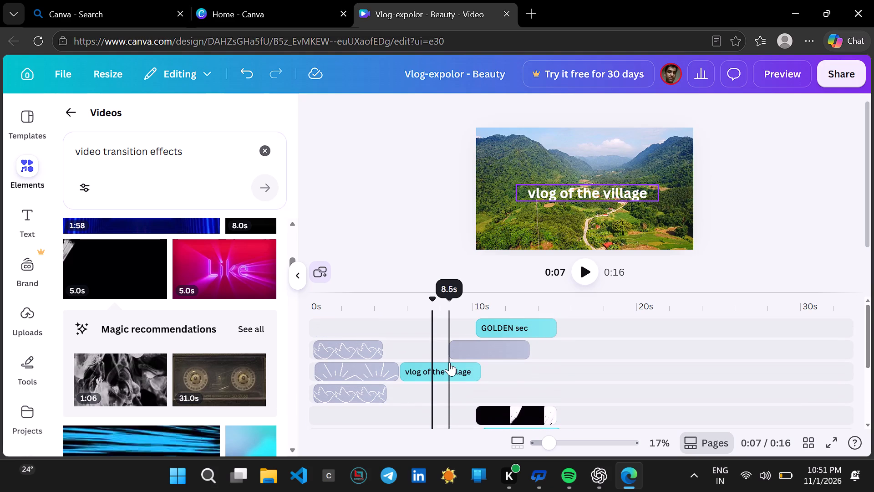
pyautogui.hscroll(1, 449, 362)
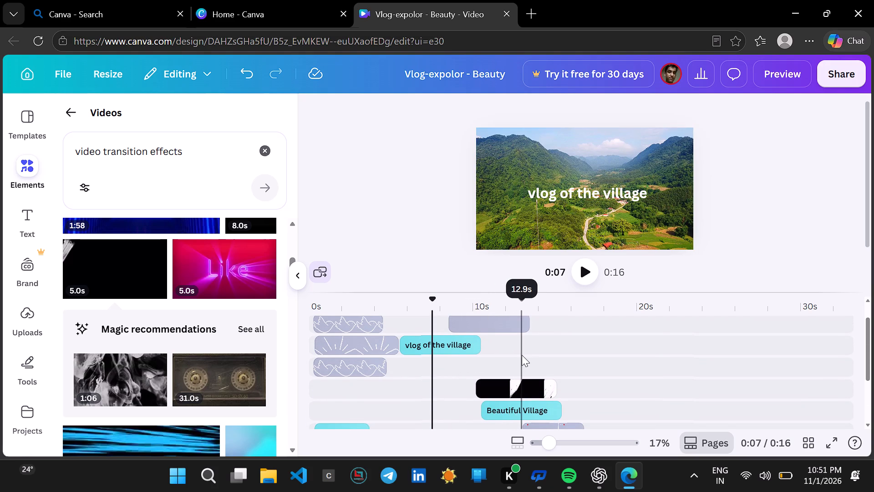
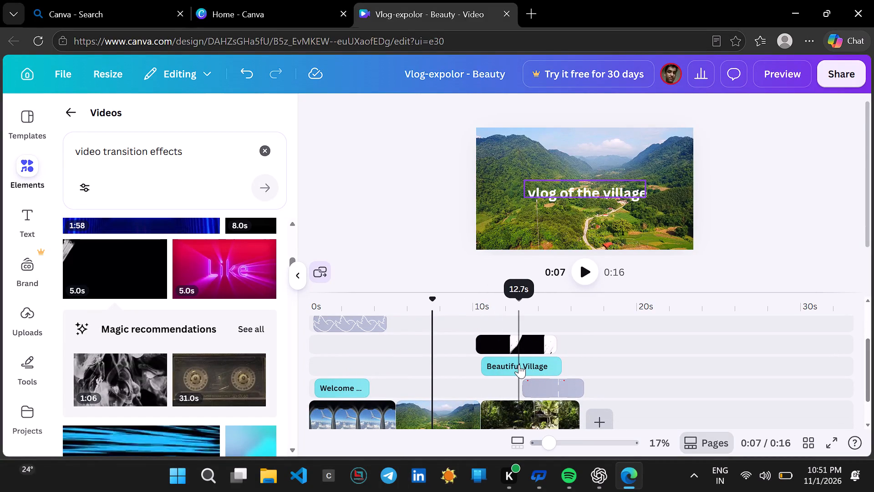
# Move the "Beautiful Village" title later on its track, starting at about 13.5 s.
pyautogui.click(519, 364)
pyautogui.moveTo(528, 366); pyautogui.dragTo(583, 372)
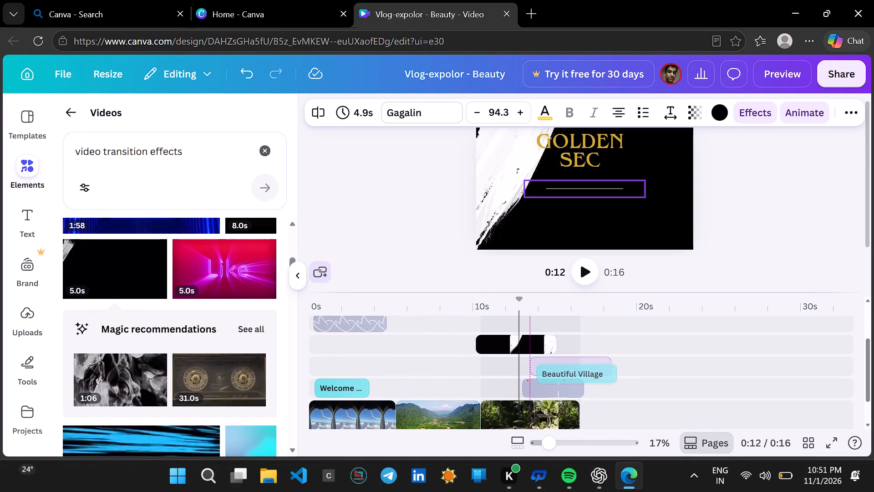
# Move the forest clip off the main track onto its own track beneath the "Beautiful Village" title, starting at about 11.7 s.
pyautogui.moveTo(549, 403); pyautogui.dragTo(570, 391)
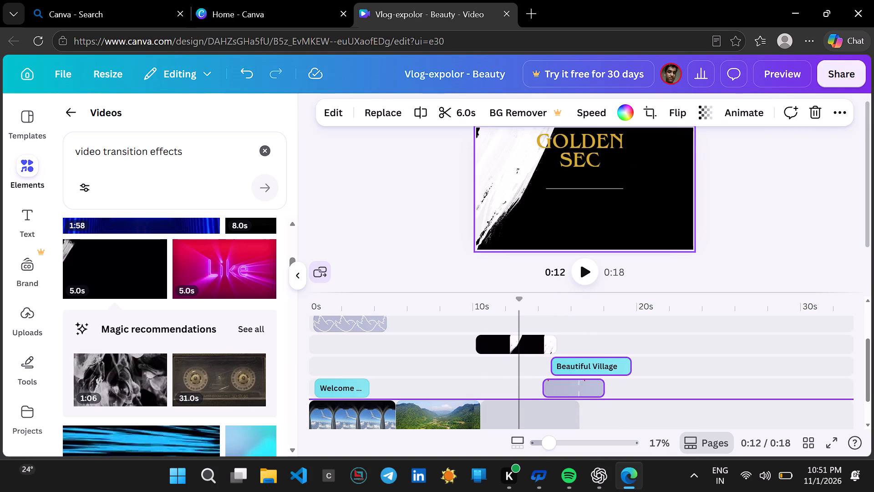
pyautogui.moveTo(570, 391); pyautogui.dragTo(564, 389)
pyautogui.moveTo(561, 405); pyautogui.dragTo(569, 388)
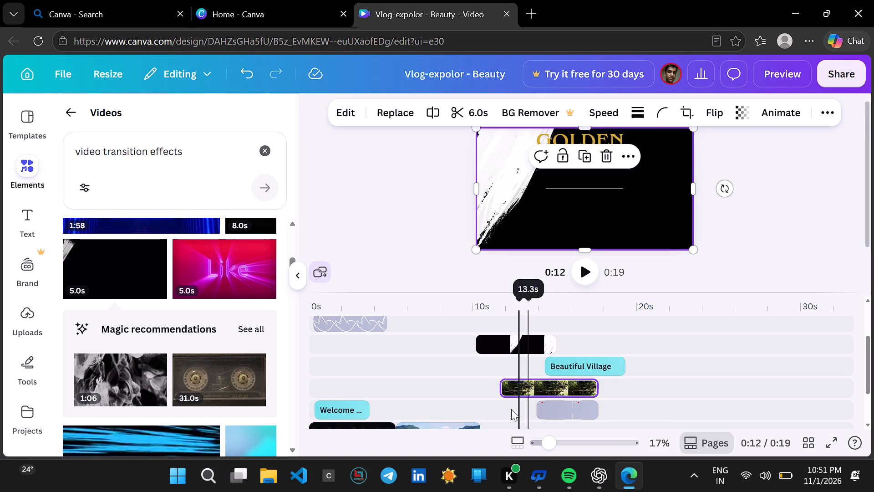
pyautogui.moveTo(508, 393); pyautogui.dragTo(507, 393)
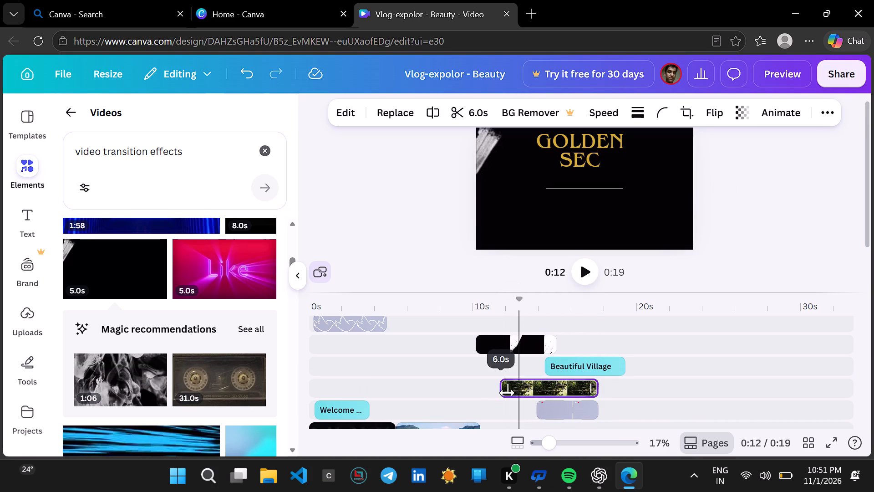
pyautogui.moveTo(507, 393); pyautogui.dragTo(501, 395)
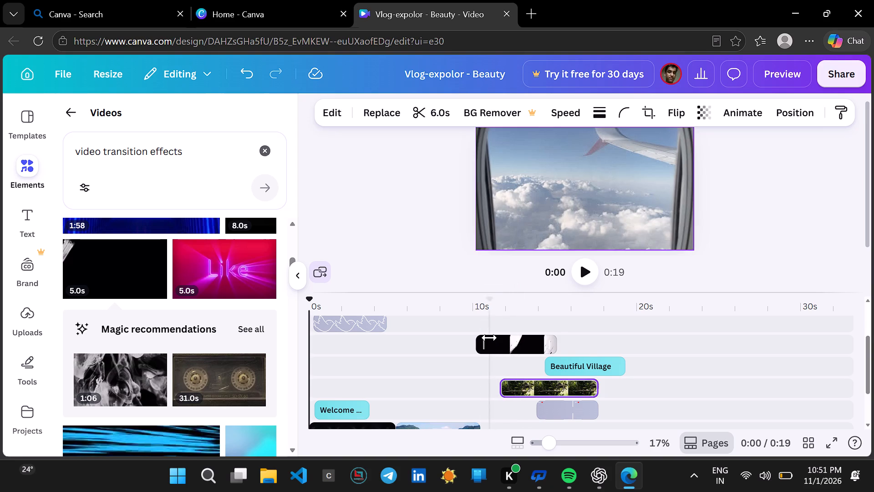
# Move the brush-stroke clip onto the "Welcome" title's track, starting at about 8 s over the valley clip.
pyautogui.moveTo(489, 338); pyautogui.dragTo(472, 412)
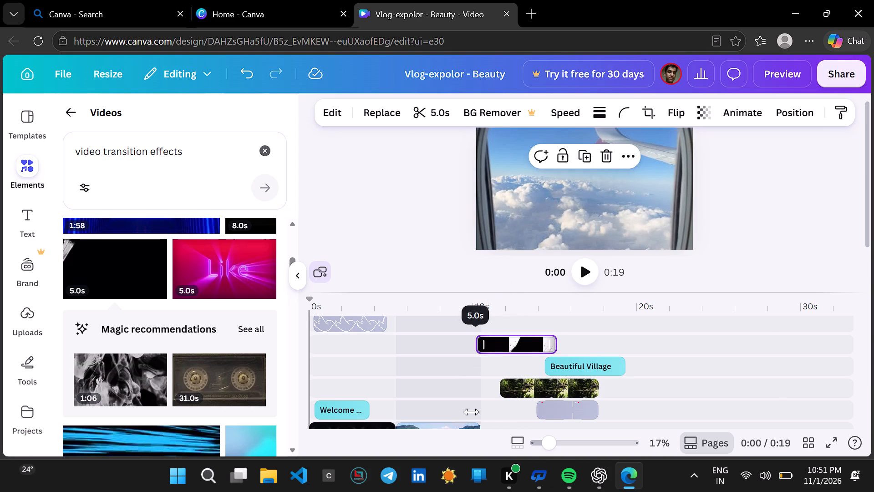
pyautogui.moveTo(472, 412); pyautogui.dragTo(473, 419)
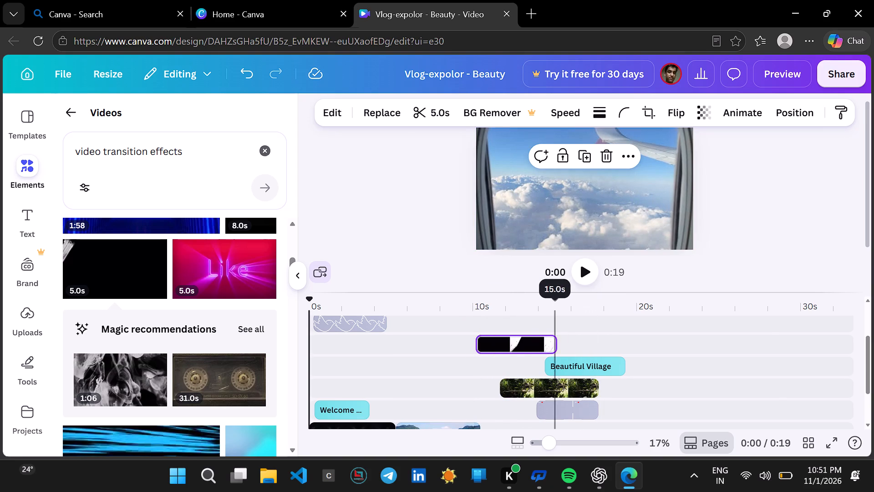
pyautogui.moveTo(523, 338); pyautogui.dragTo(487, 400)
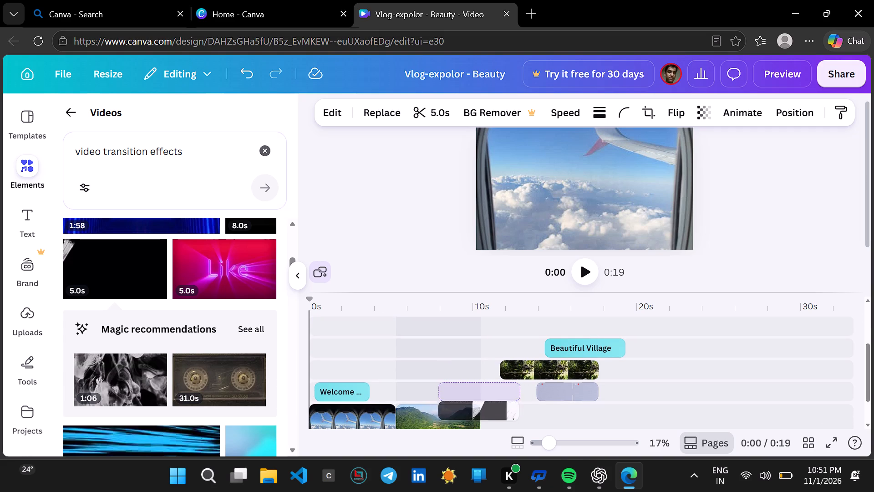
pyautogui.moveTo(487, 400); pyautogui.dragTo(488, 388)
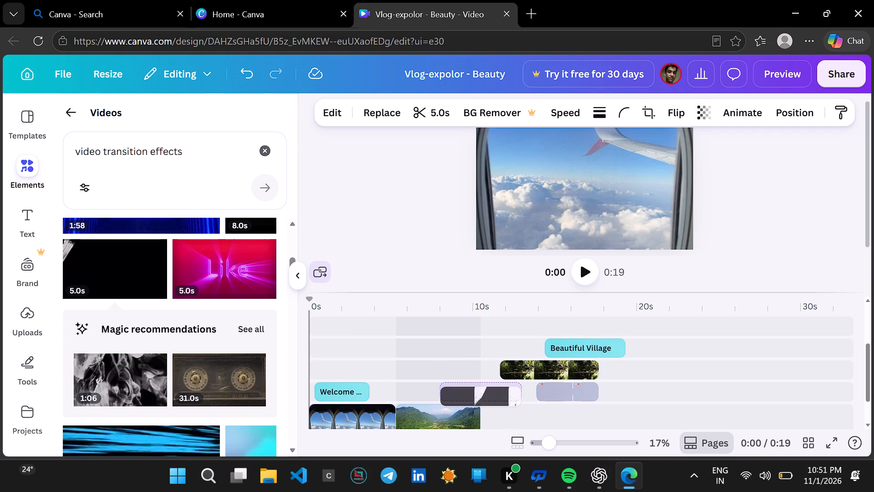
pyautogui.moveTo(488, 388); pyautogui.dragTo(488, 385)
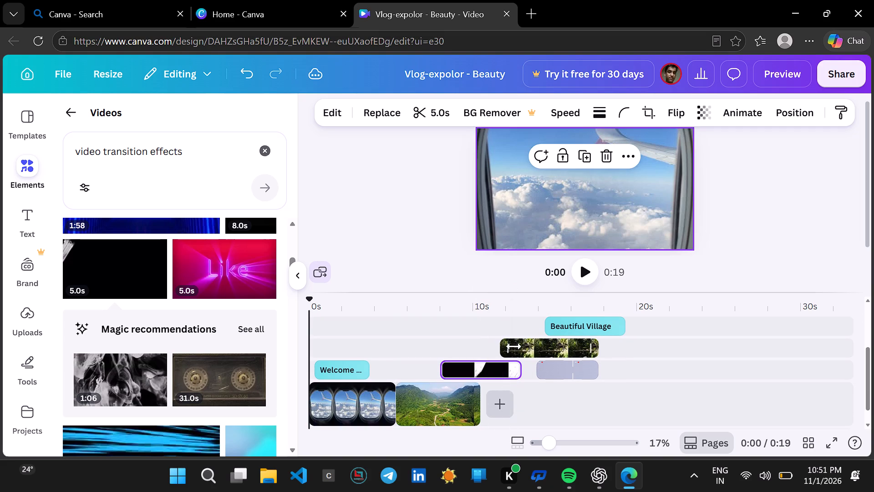
# Shift the forest clip later on its track, starting at about 13 s.
pyautogui.moveTo(514, 348); pyautogui.dragTo(530, 345)
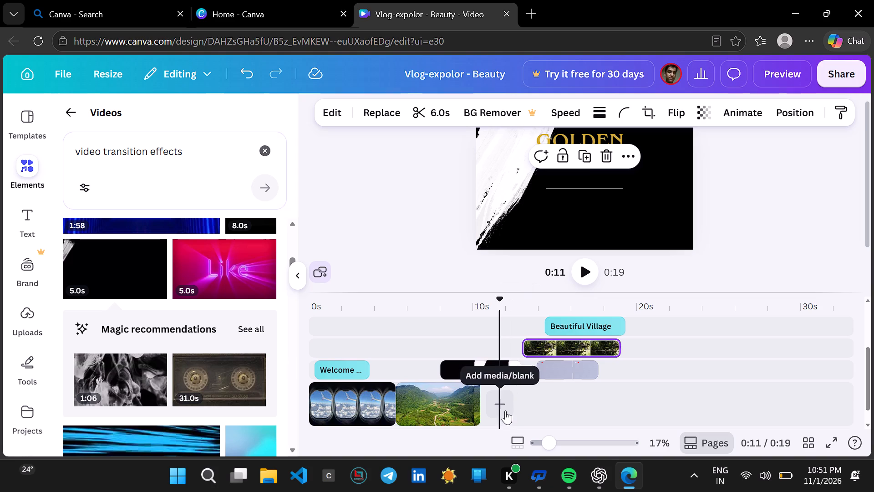
pyautogui.click(510, 398)
pyautogui.scroll(1, 510, 398)
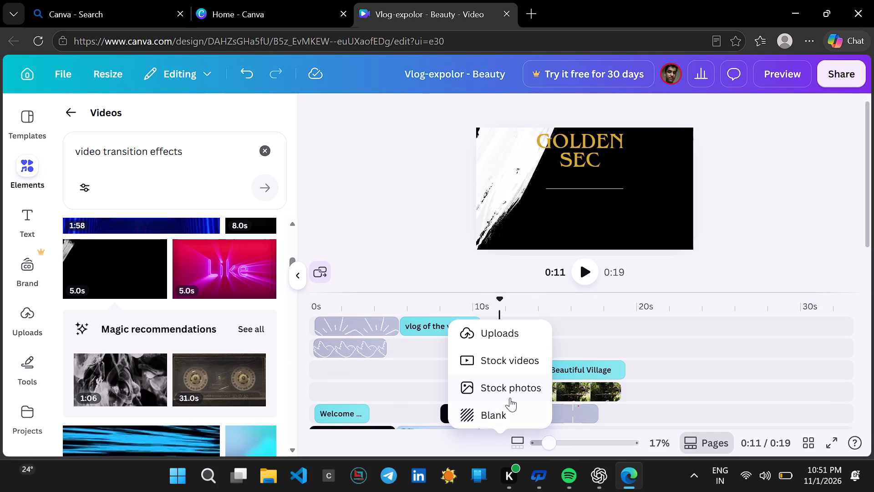
# Shorten the "vlog of the village" title to 4.2 s, playing through the brush-stroke transition to check its timing.
pyautogui.click(406, 375)
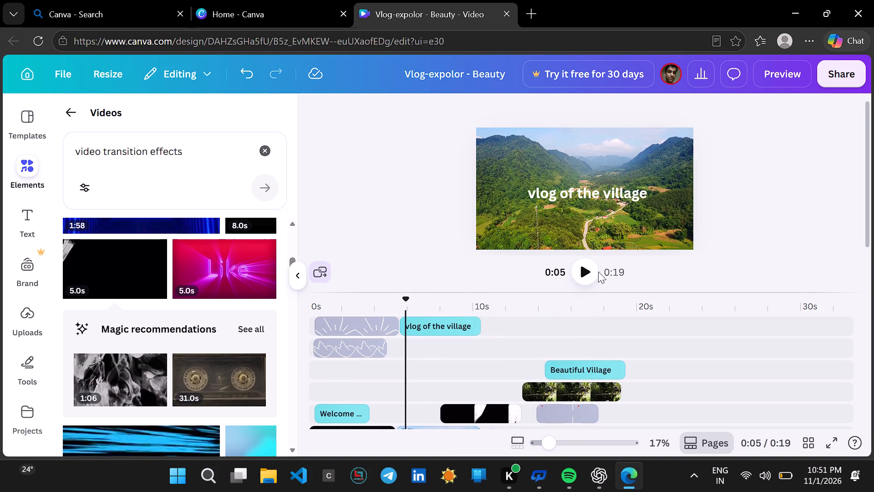
pyautogui.click(575, 266)
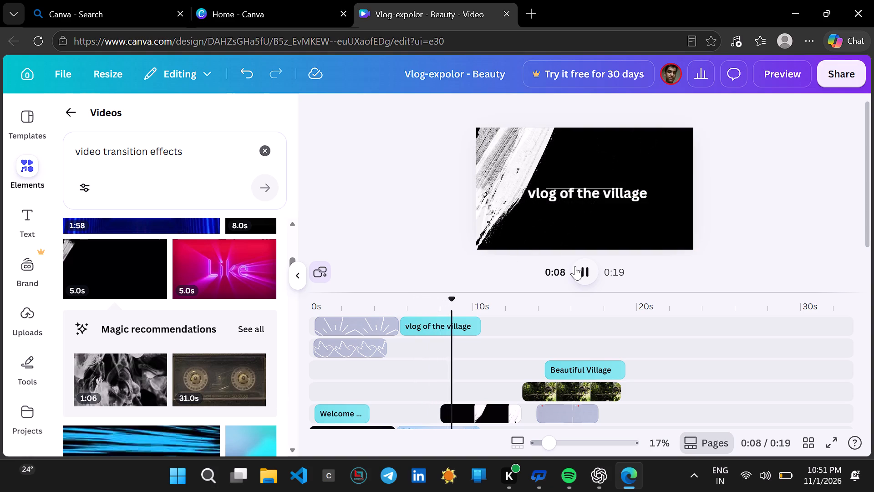
pyautogui.click(575, 266)
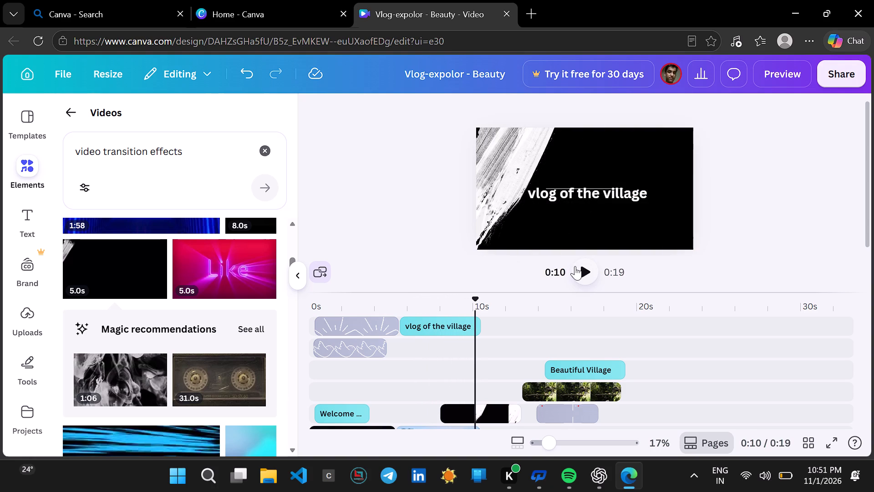
pyautogui.moveTo(474, 326); pyautogui.dragTo(462, 327)
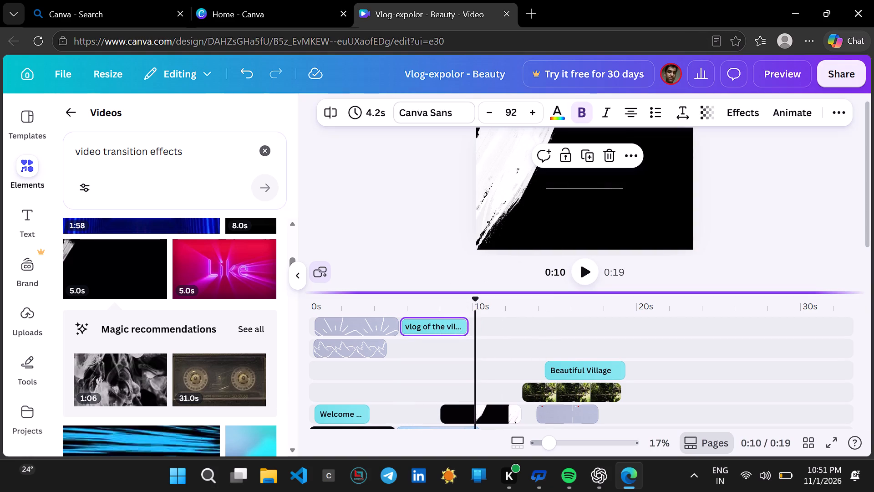
pyautogui.click(587, 259)
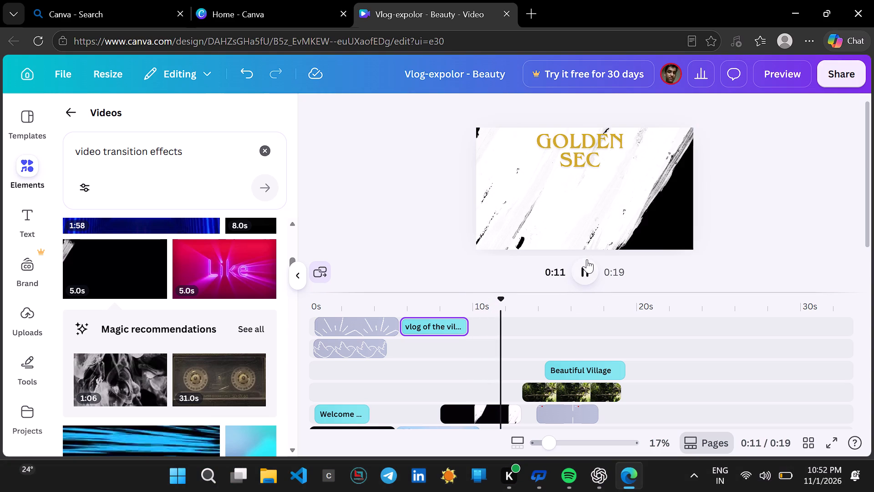
pyautogui.click(587, 259)
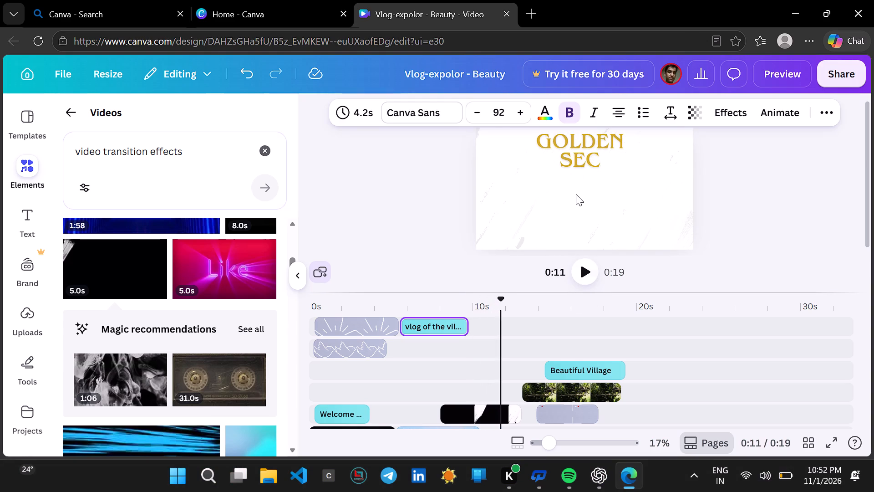
# Stretch the thin horizontal line below the "GOLDEN SEC" text slightly and tilt its end downward.
pyautogui.click(576, 191)
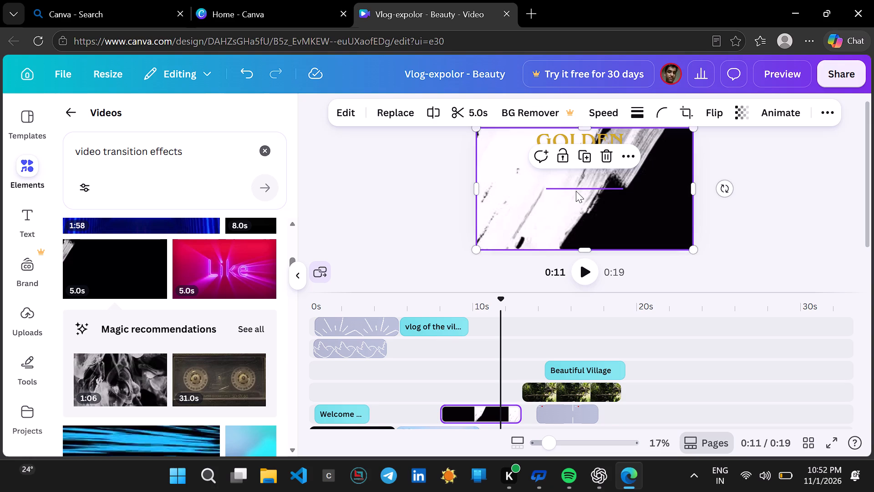
pyautogui.write('iiiii')
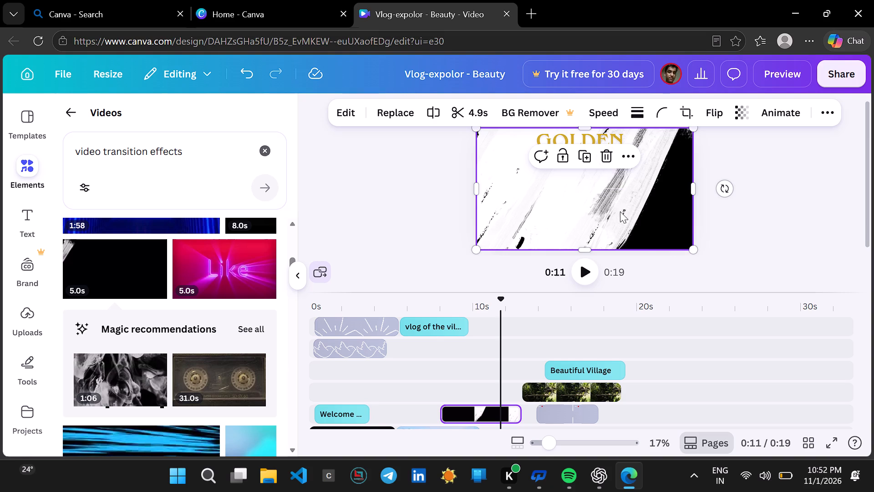
pyautogui.click(593, 185)
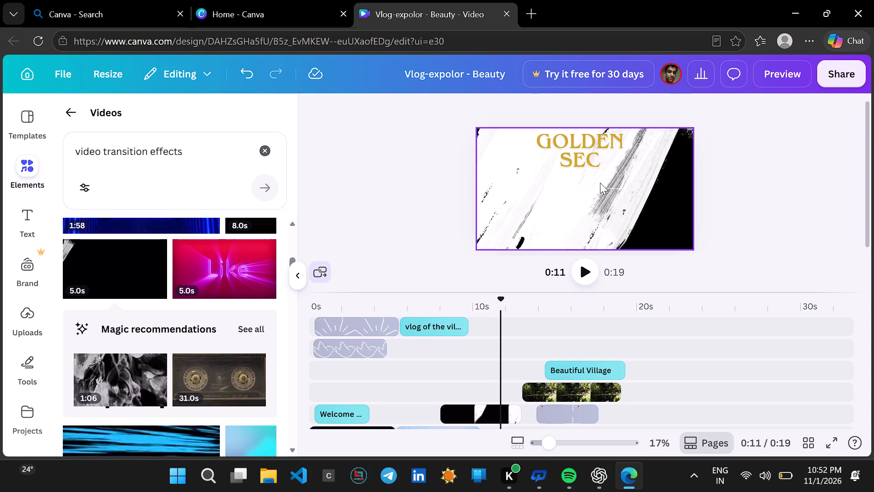
pyautogui.moveTo(600, 183); pyautogui.dragTo(657, 217)
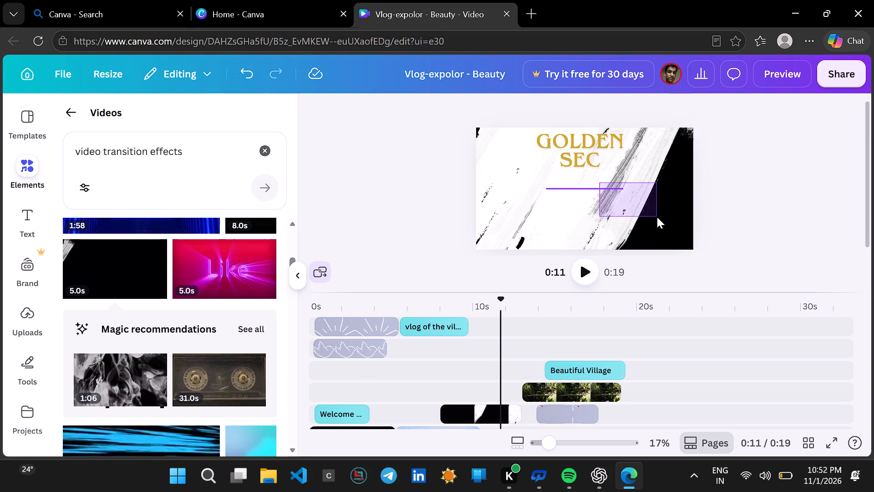
pyautogui.moveTo(657, 217); pyautogui.dragTo(656, 217)
pyautogui.moveTo(625, 190); pyautogui.dragTo(634, 196)
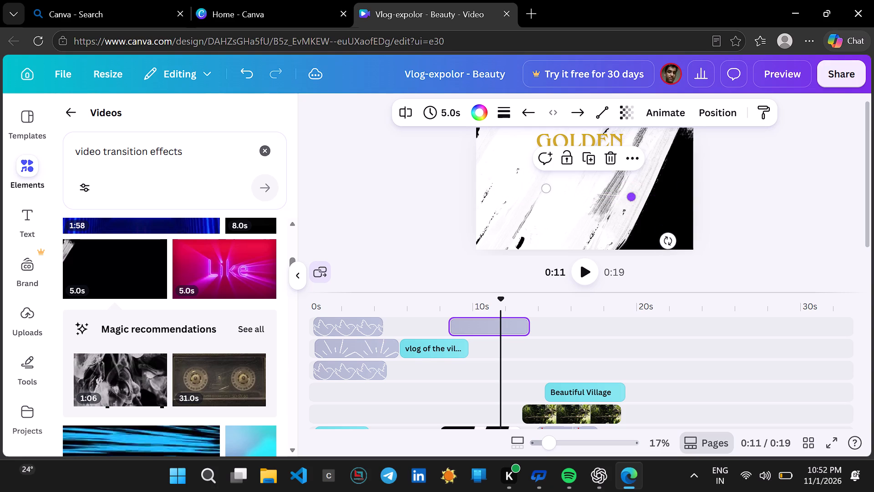
pyautogui.click(591, 181)
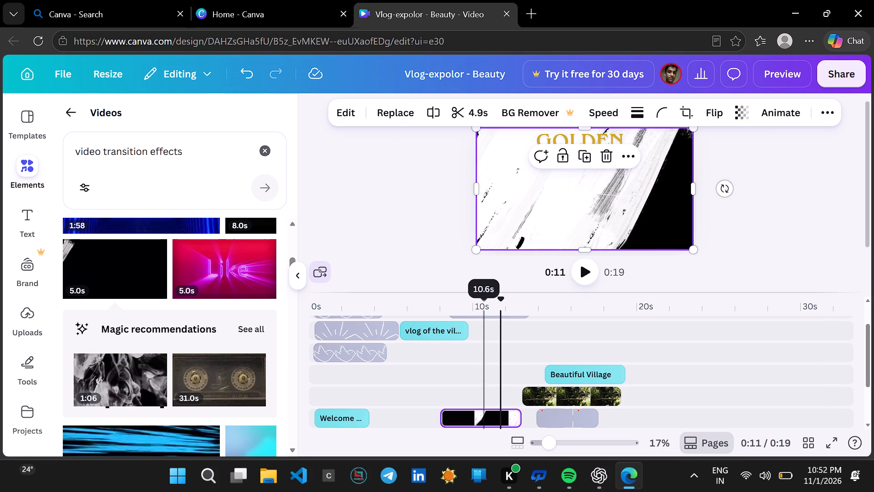
# Check the "vlog of the village" title over the brush stroke at about 9 s.
pyautogui.click(461, 311)
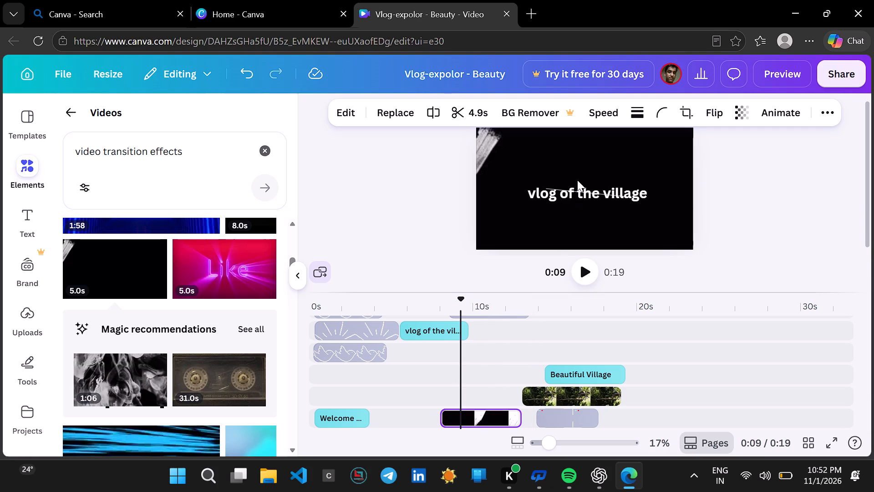
pyautogui.click(573, 195)
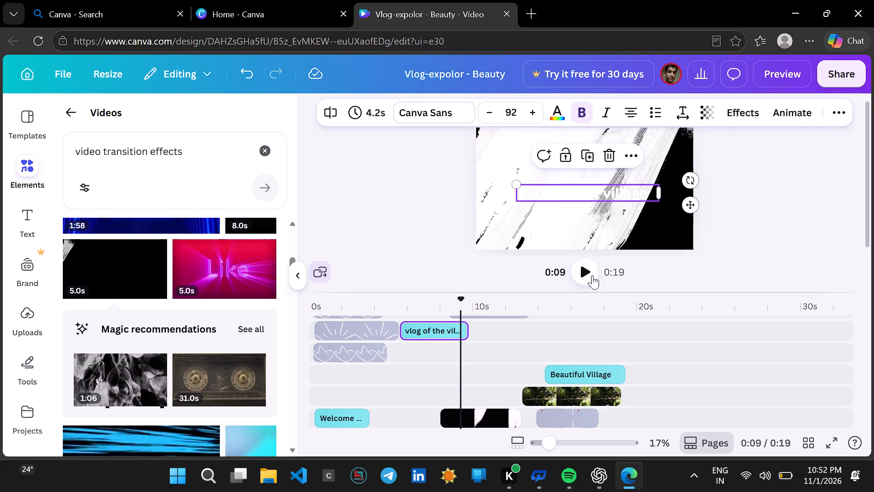
# Add the 5.0 s pink "Like" video from the transition search results before the airplane-window clip.
pyautogui.moveTo(460, 309); pyautogui.dragTo(330, 316)
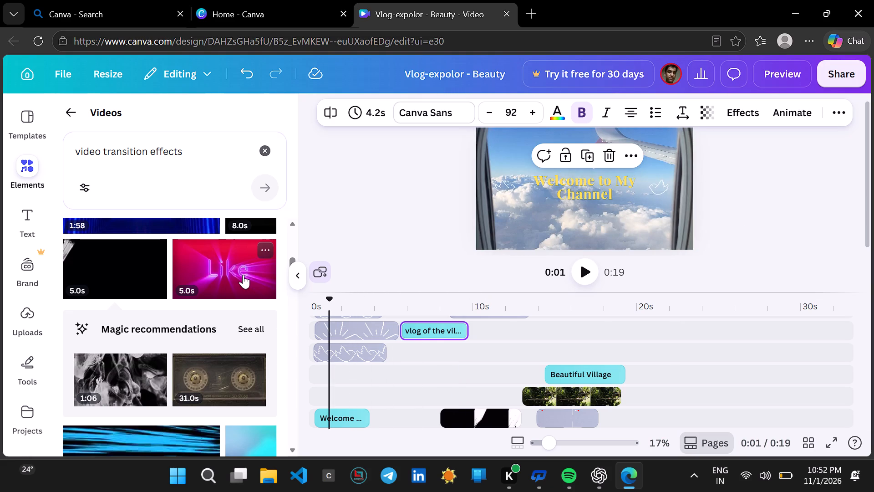
pyautogui.click(243, 275)
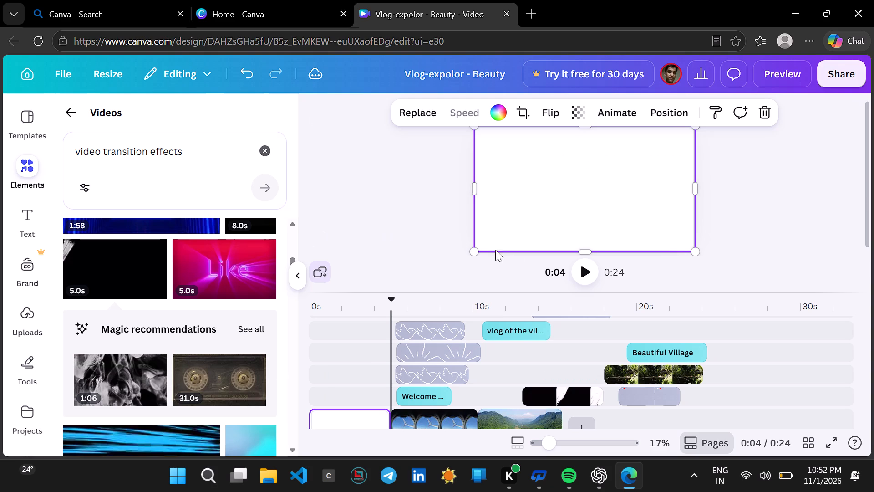
pyautogui.click(585, 260)
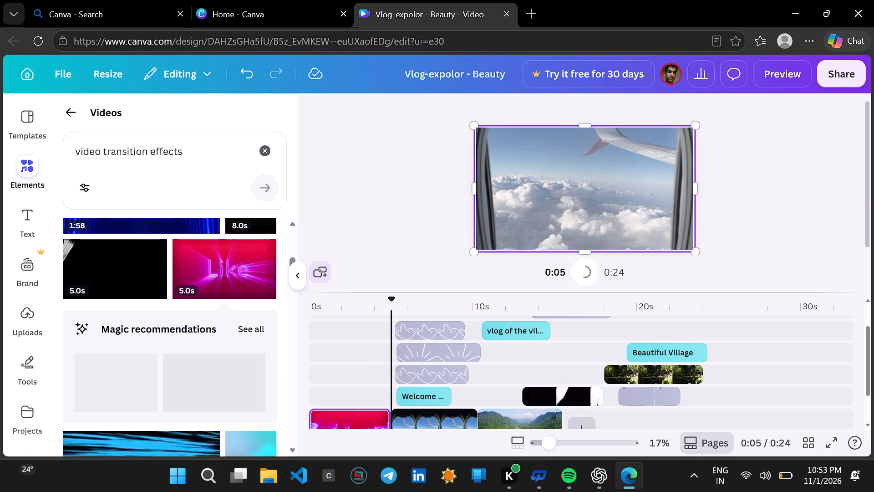
pyautogui.moveTo(394, 297); pyautogui.dragTo(394, 297)
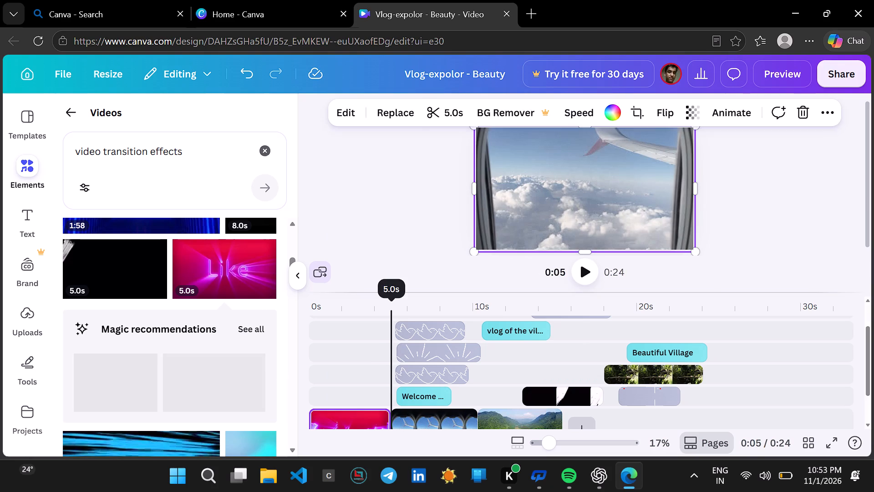
pyautogui.moveTo(394, 297); pyautogui.dragTo(305, 303)
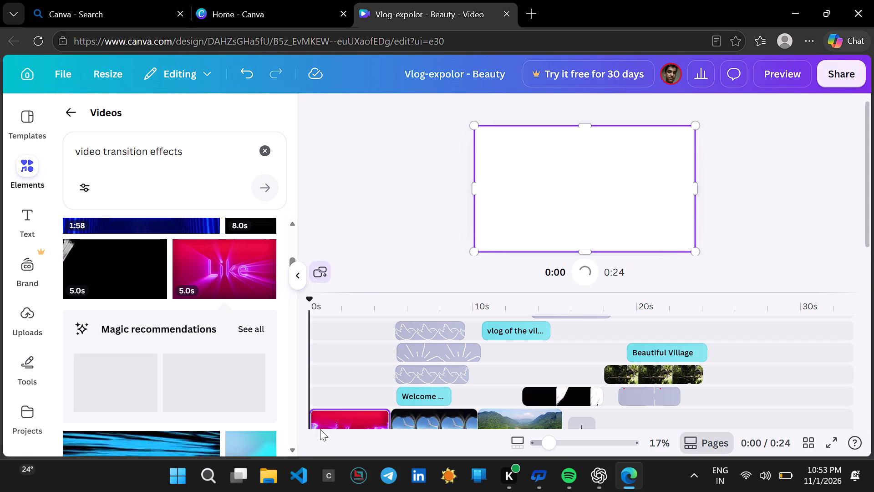
# Move the "Like" clip along the main track to directly after the valley clip.
pyautogui.moveTo(329, 413); pyautogui.dragTo(647, 374)
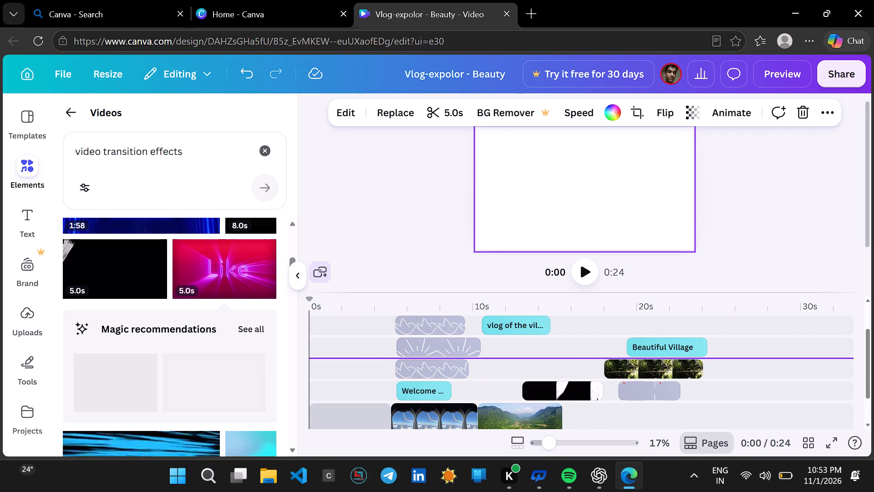
pyautogui.moveTo(647, 374); pyautogui.dragTo(675, 395)
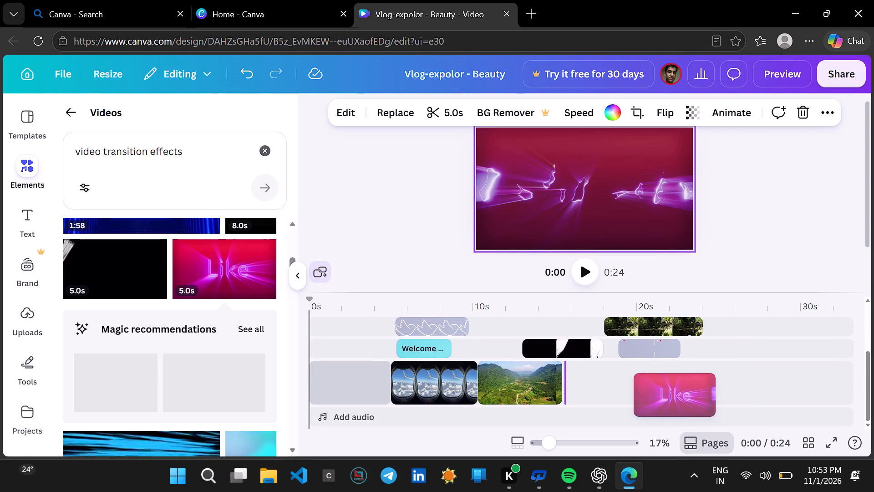
pyautogui.moveTo(675, 395); pyautogui.dragTo(653, 381)
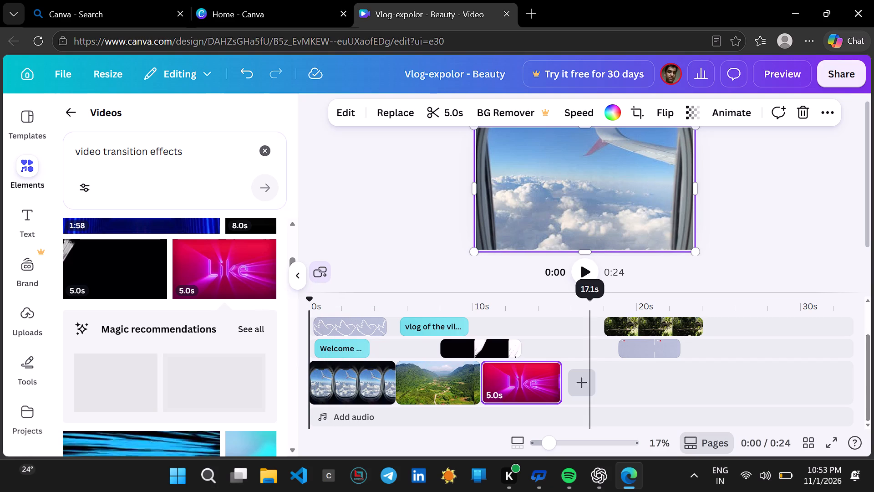
# Play the video from the start to check the new clip order.
pyautogui.press('space')
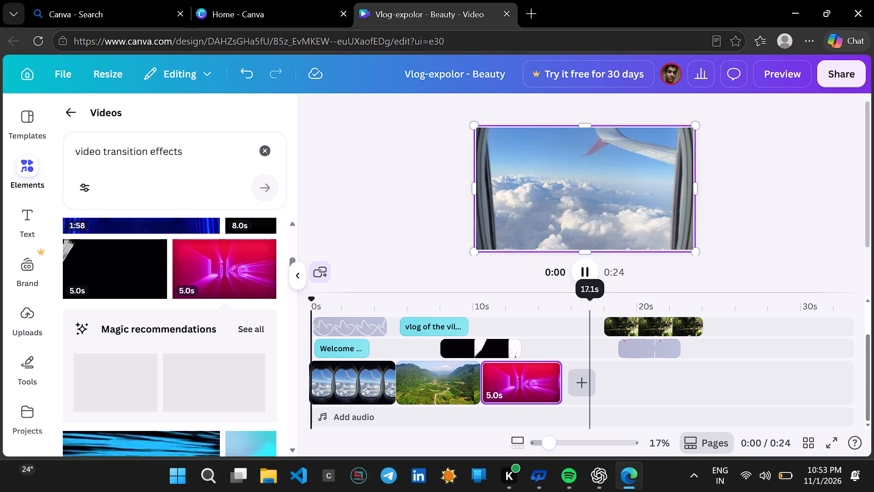
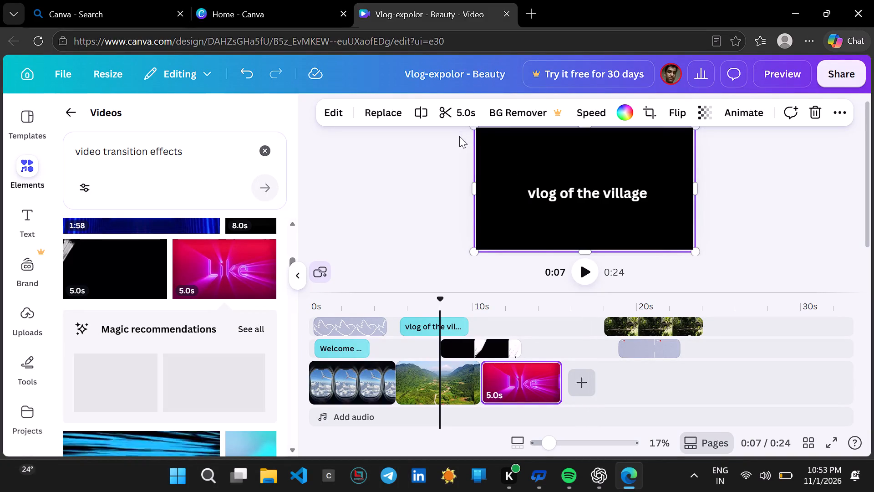
# Resume playback from about 0:07 to check the brush-stroke section leading into the "Like" clip.
pyautogui.click(587, 277)
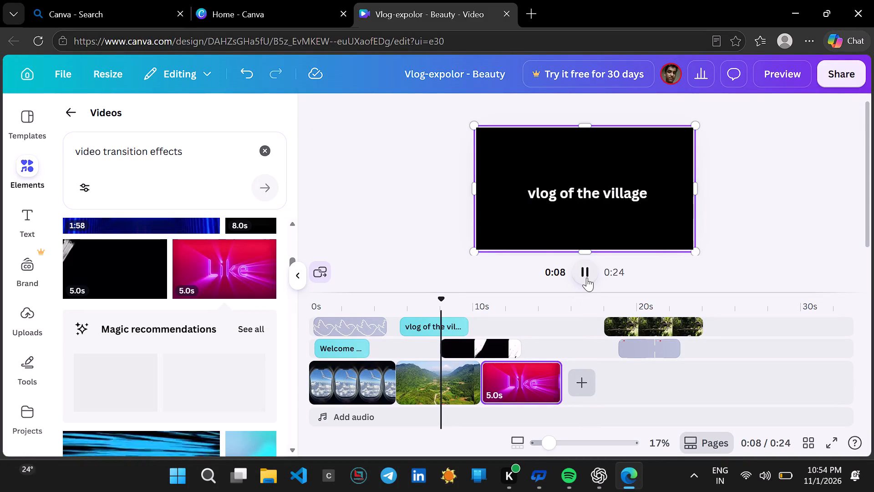
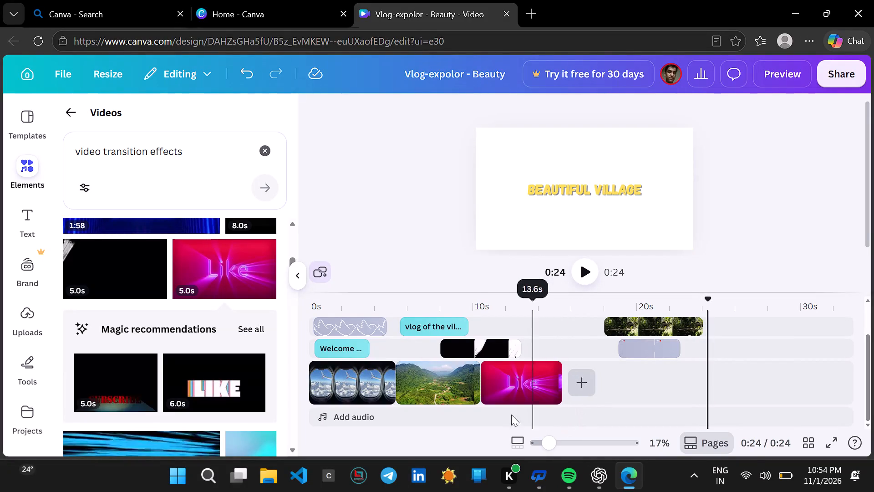
# Play the timeline from about 0:11 to review the brush-stroke overlay, the "Like" clip and the forest section.
pyautogui.click(505, 412)
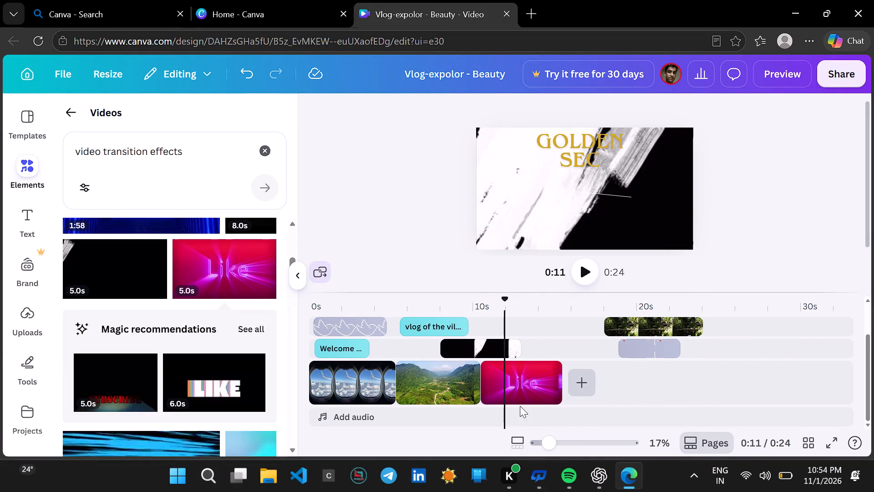
pyautogui.click(583, 260)
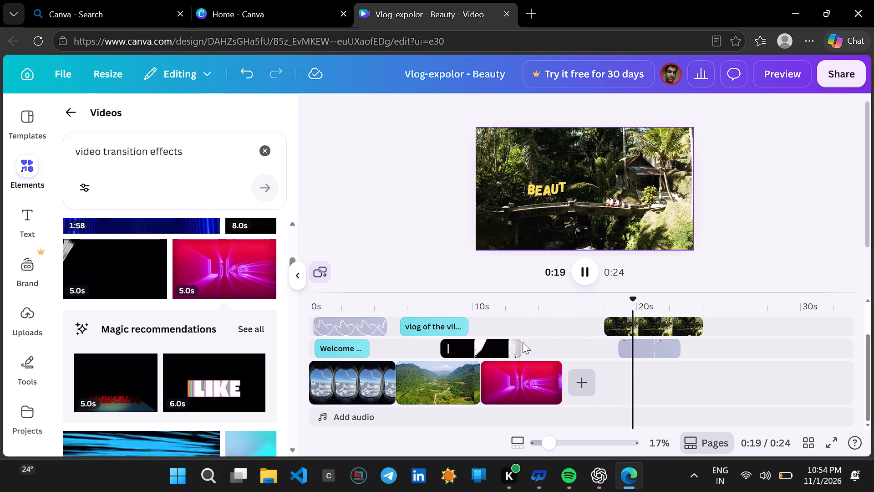
# Trim the end of the brush-stroke transition clip to a duration of 3.5 s.
pyautogui.moveTo(523, 342); pyautogui.dragTo(509, 344)
pyautogui.moveTo(509, 344); pyautogui.dragTo(499, 344)
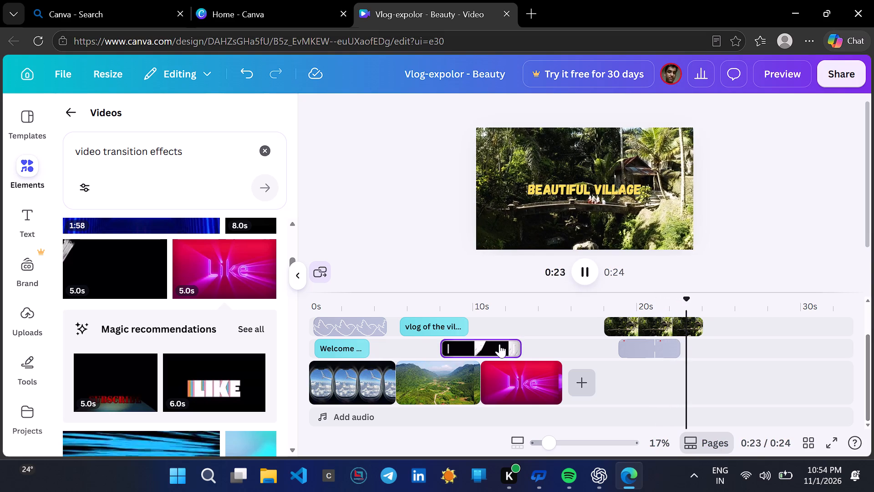
pyautogui.moveTo(499, 344); pyautogui.dragTo(527, 341)
pyautogui.click(513, 350)
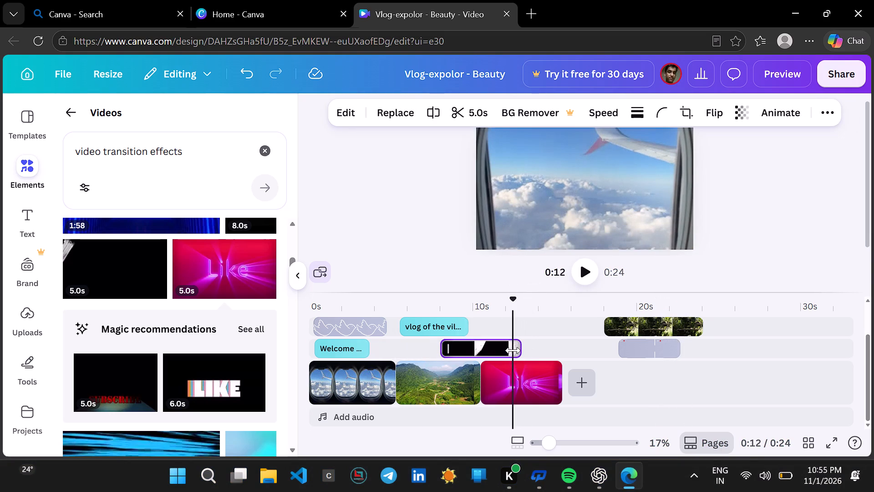
pyautogui.moveTo(513, 350); pyautogui.dragTo(490, 351)
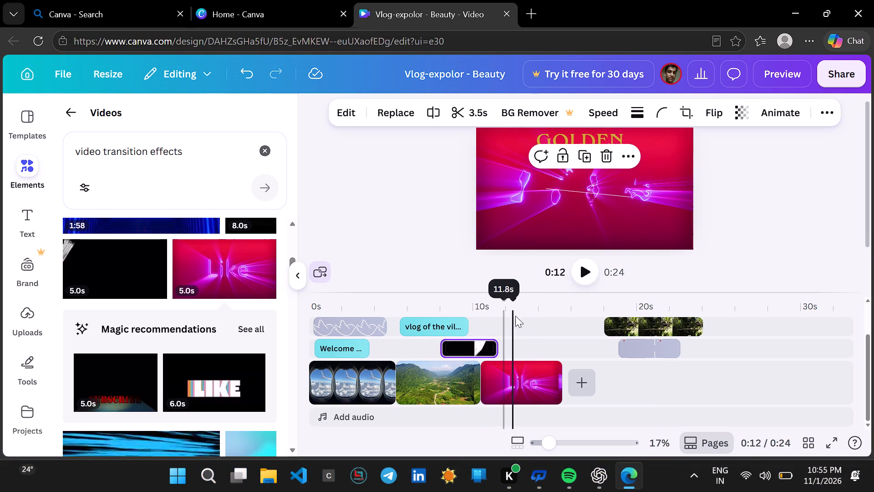
# Replay the section around 0:10 to 0:12 to check how the brush stroke leads into the "Like" clip.
pyautogui.click(590, 272)
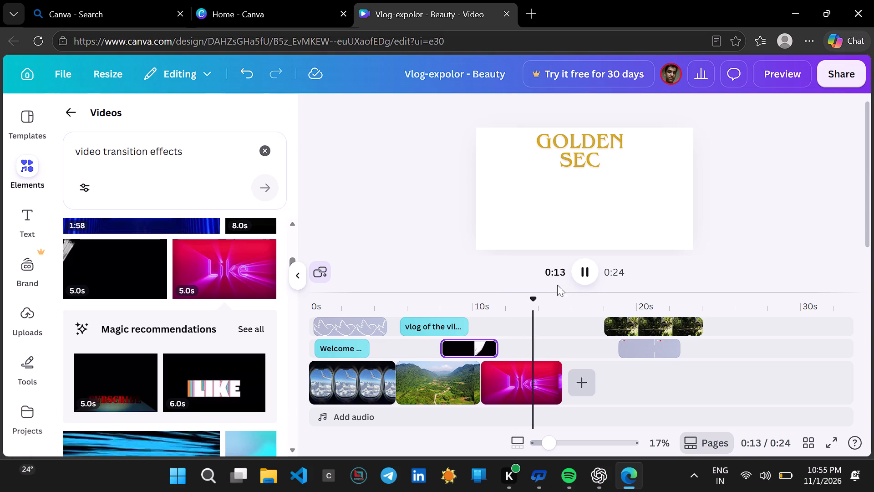
pyautogui.moveTo(554, 305); pyautogui.dragTo(478, 316)
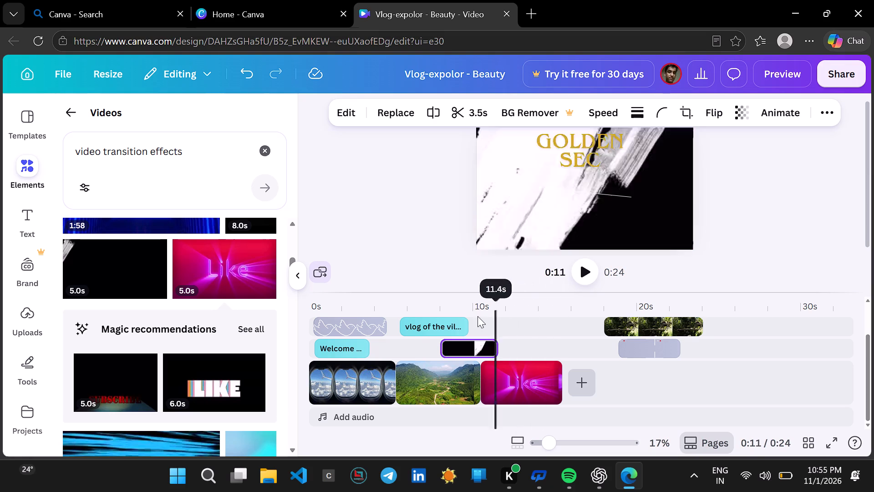
pyautogui.moveTo(478, 316); pyautogui.dragTo(475, 317)
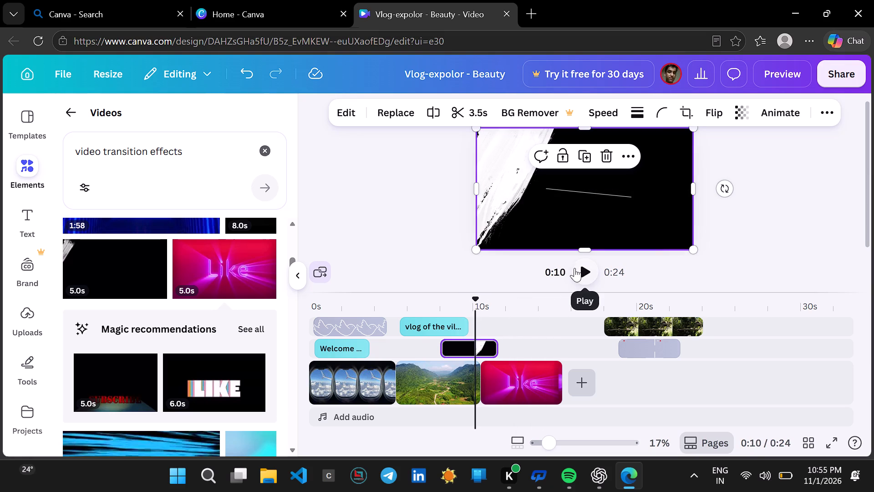
pyautogui.click(580, 266)
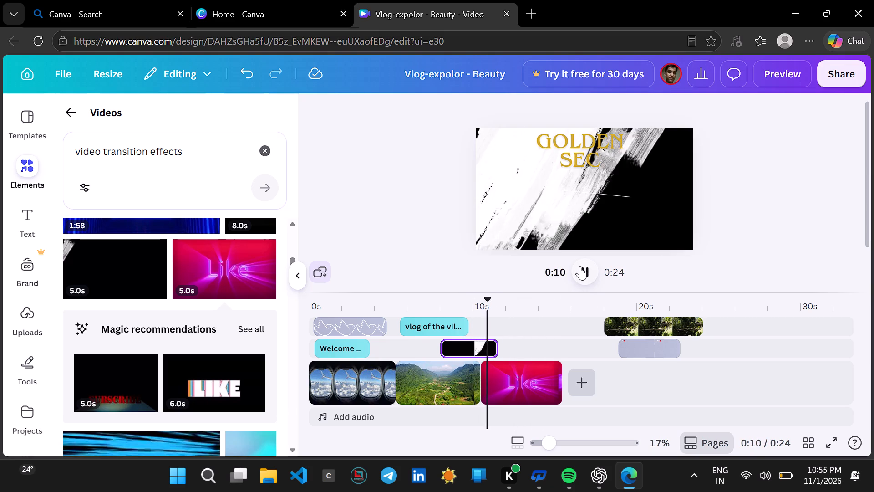
pyautogui.click(580, 266)
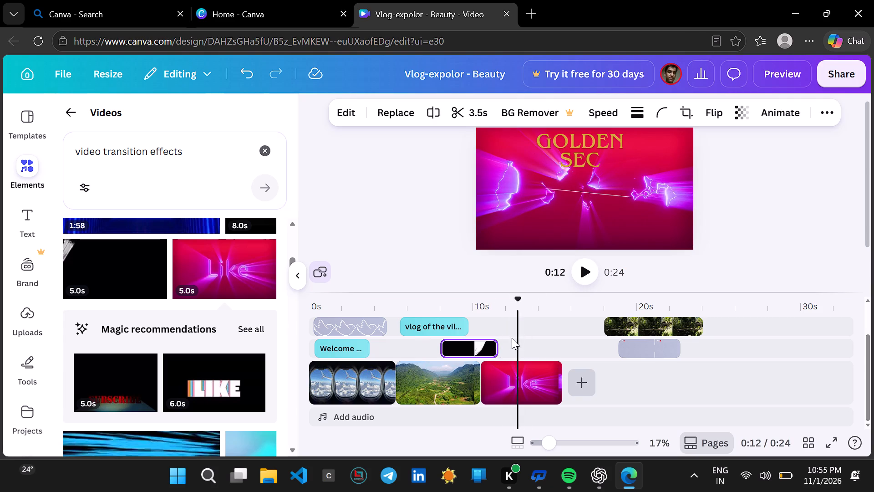
# Move the "GOLDEN sec" title earlier to start at about 8 s, in line with the brush-stroke clip.
pyautogui.scroll(1, 500, 342)
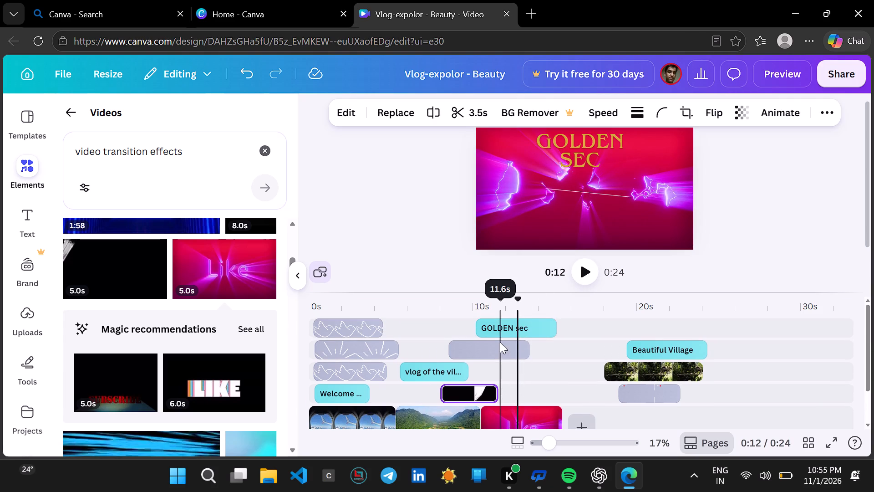
pyautogui.scroll(1, 500, 342)
pyautogui.moveTo(517, 322); pyautogui.dragTo(507, 324)
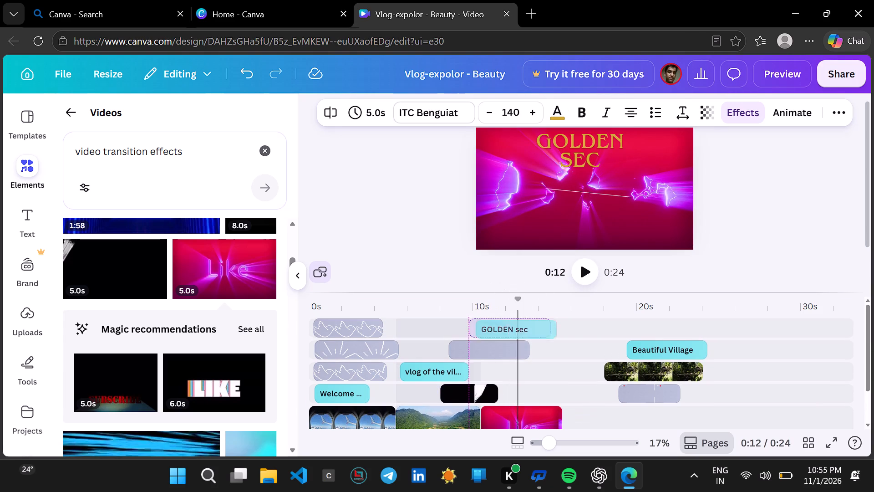
pyautogui.moveTo(507, 324); pyautogui.dragTo(482, 318)
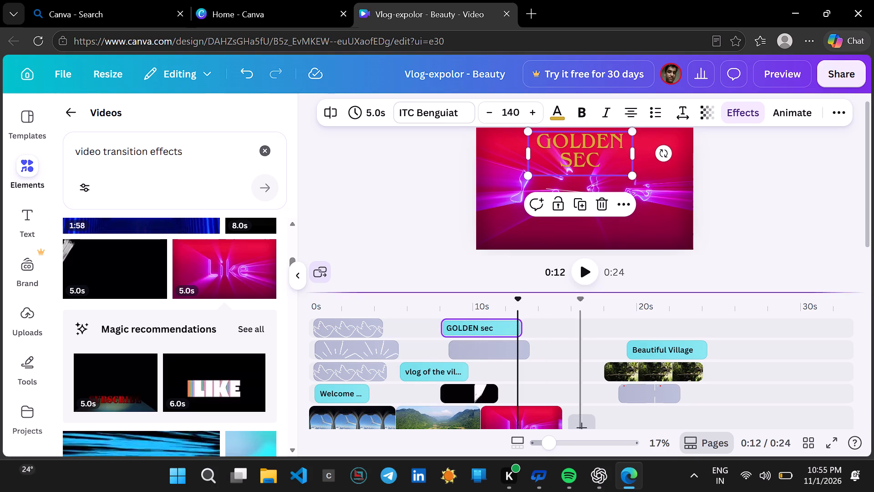
# Play the video from the start to review the title timing and the transitions up to the forest section.
pyautogui.click(316, 340)
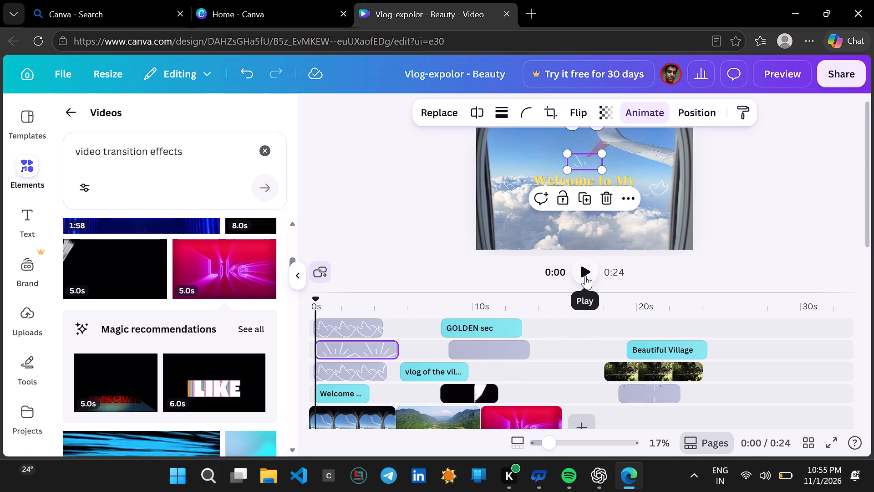
pyautogui.click(585, 276)
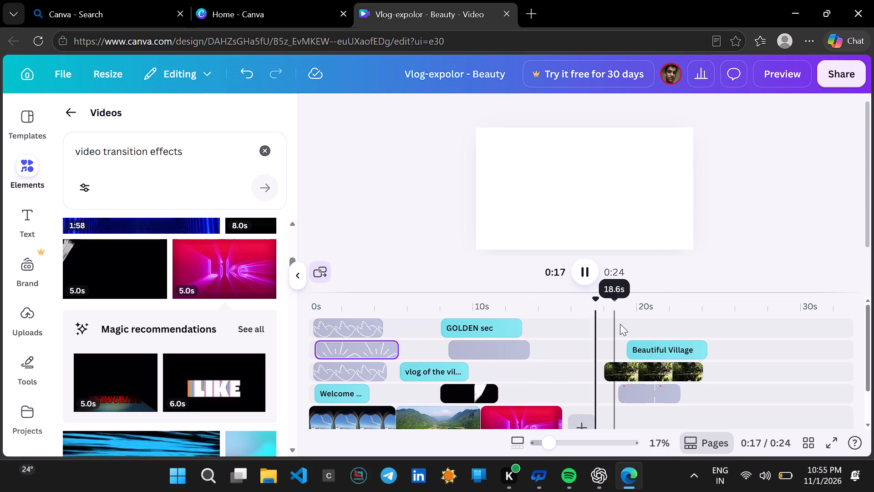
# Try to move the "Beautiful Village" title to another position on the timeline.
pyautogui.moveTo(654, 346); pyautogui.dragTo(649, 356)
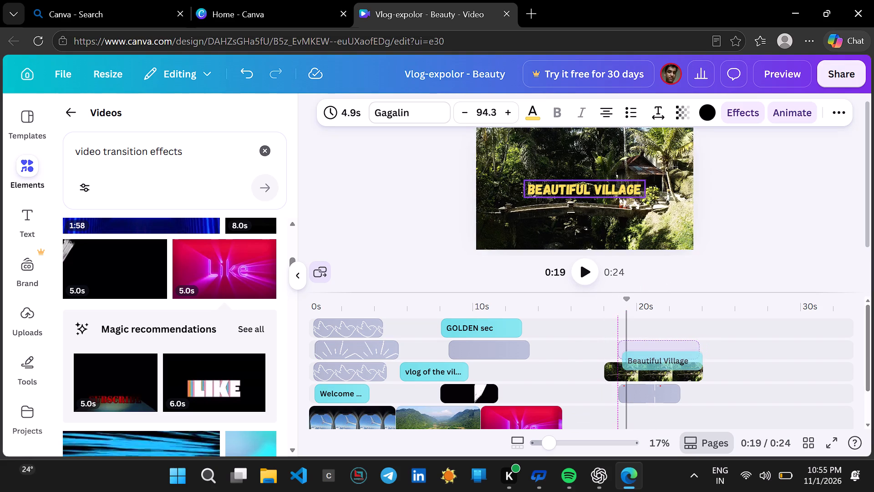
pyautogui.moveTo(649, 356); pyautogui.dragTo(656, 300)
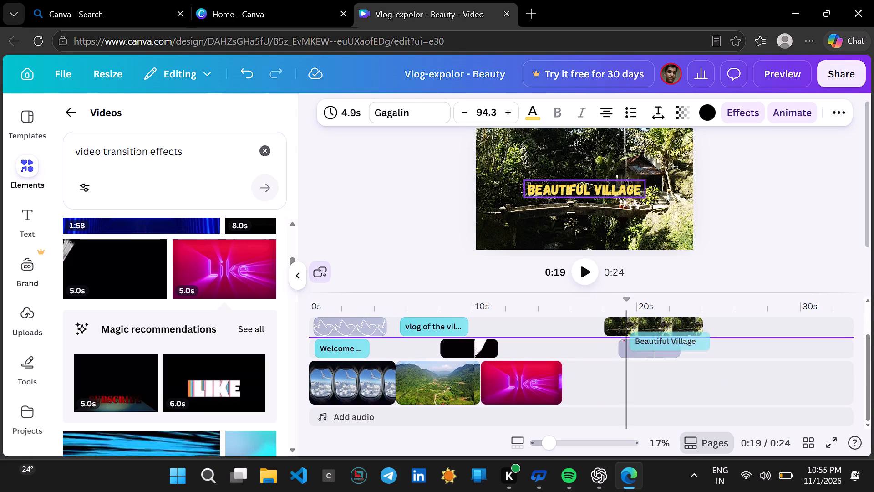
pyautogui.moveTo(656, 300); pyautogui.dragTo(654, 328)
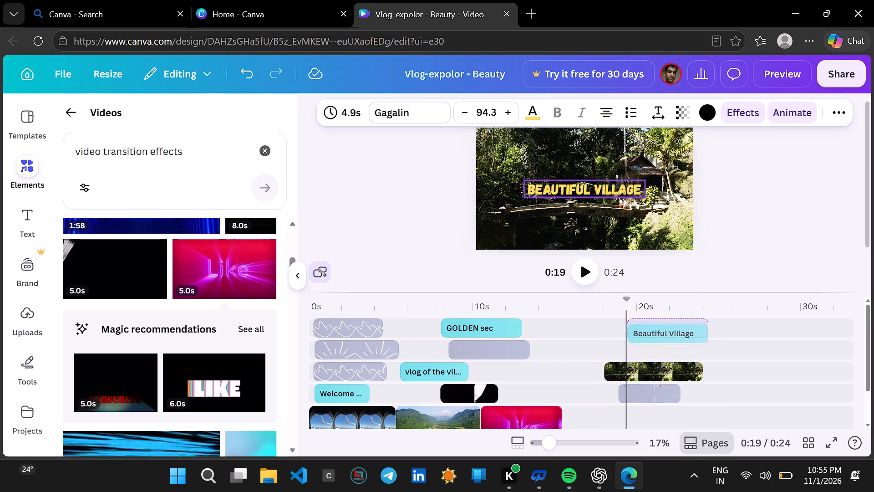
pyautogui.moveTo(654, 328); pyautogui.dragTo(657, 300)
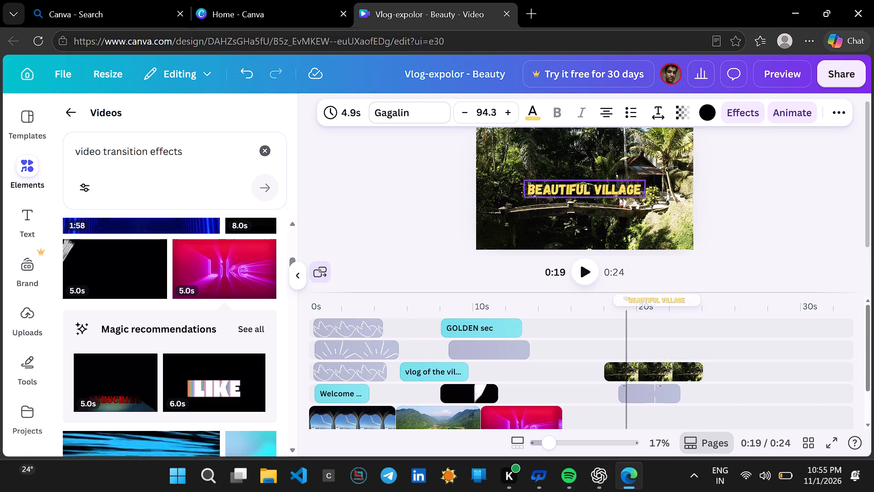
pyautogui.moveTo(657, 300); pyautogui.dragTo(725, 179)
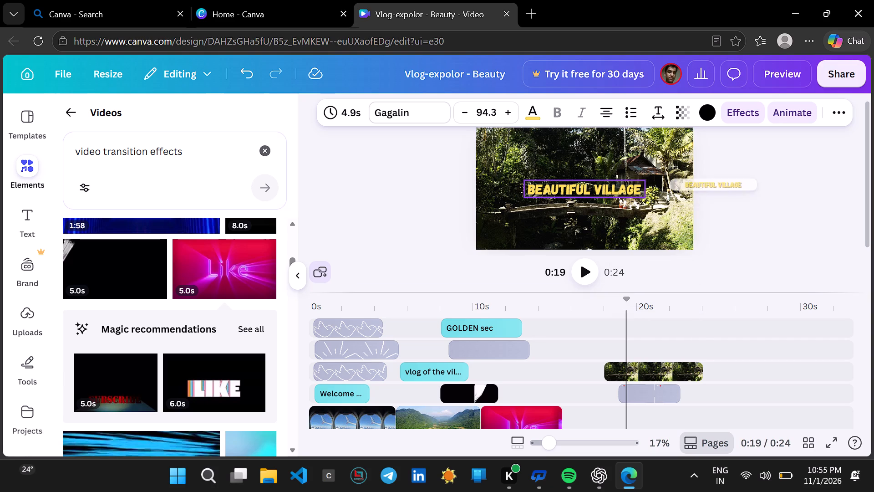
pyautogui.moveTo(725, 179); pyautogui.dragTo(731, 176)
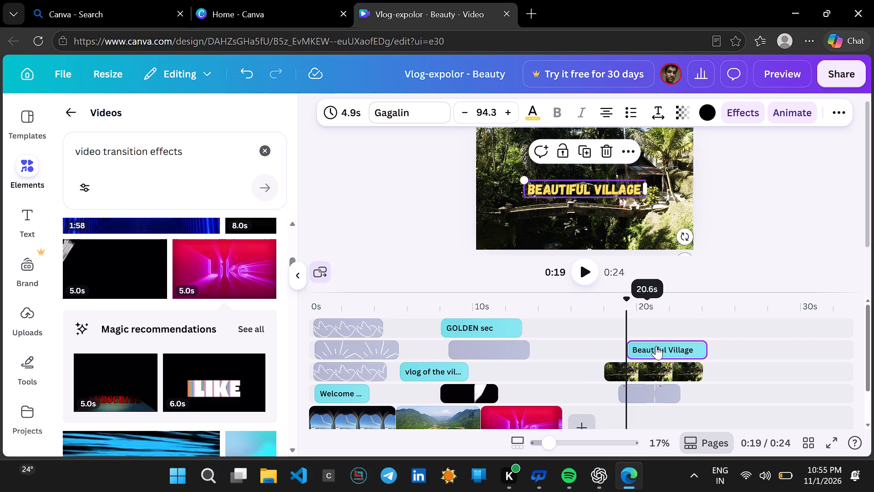
# Move the forest clip from its overlay track into the main video track, between the valley and "Like" clips.
pyautogui.moveTo(657, 346); pyautogui.dragTo(656, 368)
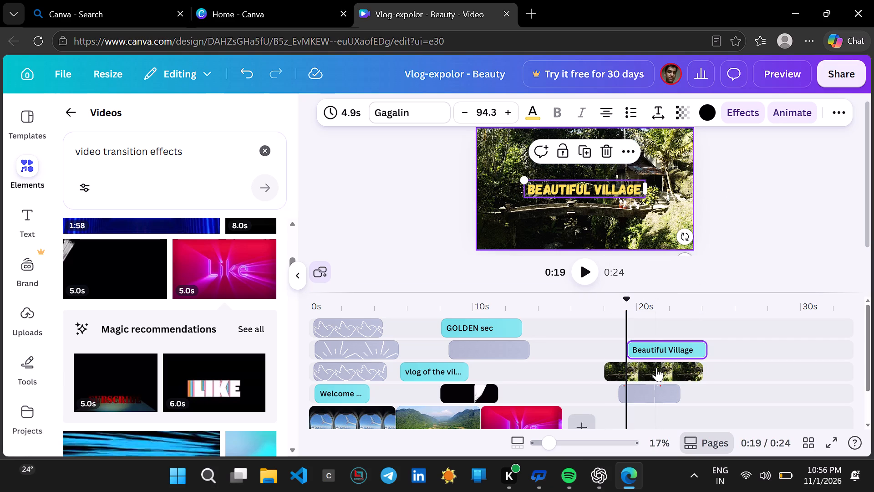
pyautogui.moveTo(656, 368); pyautogui.dragTo(635, 350)
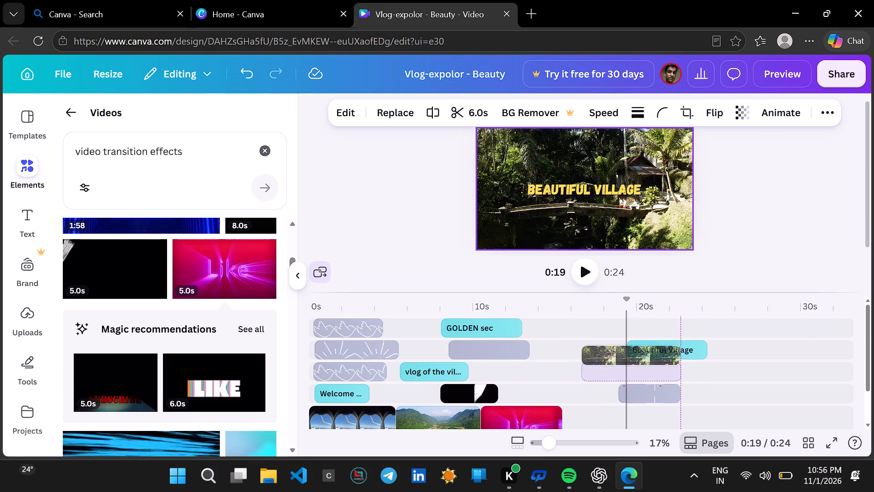
pyautogui.moveTo(635, 350); pyautogui.dragTo(651, 346)
pyautogui.moveTo(650, 332); pyautogui.dragTo(500, 402)
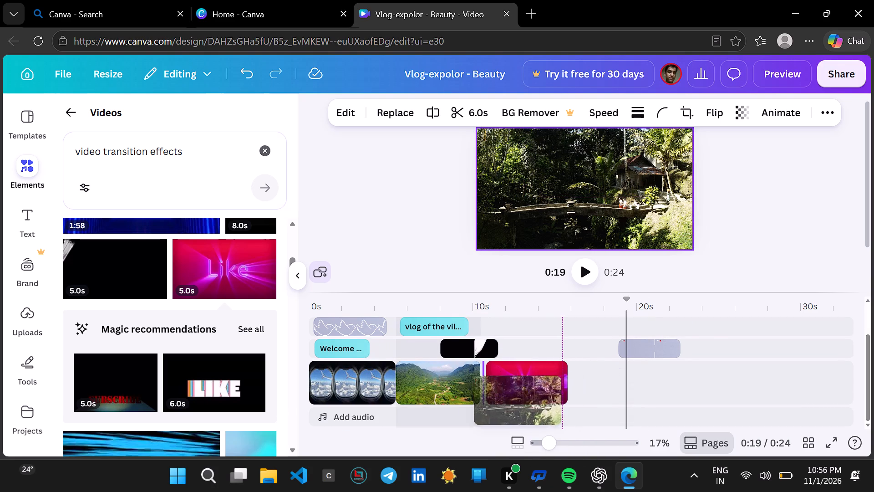
pyautogui.moveTo(500, 402); pyautogui.dragTo(499, 387)
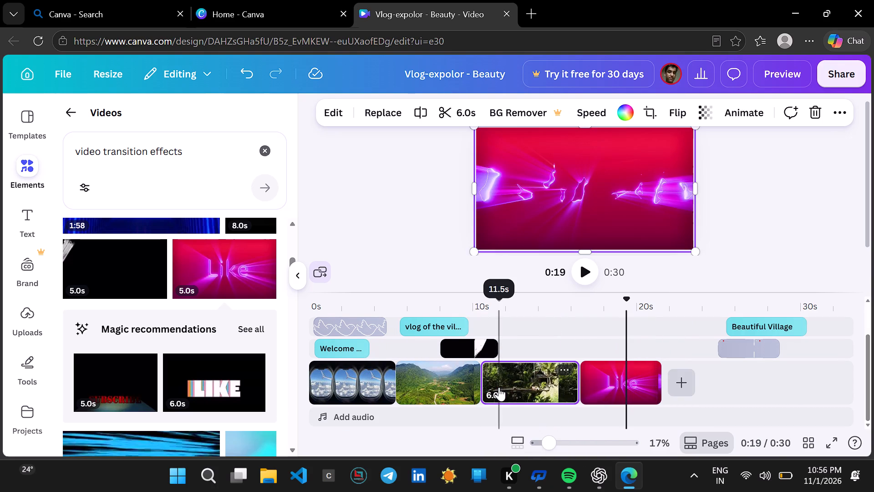
# Trim the start of the forest clip in the main track to shorten it to 3.5 s.
pyautogui.moveTo(510, 379); pyautogui.dragTo(516, 379)
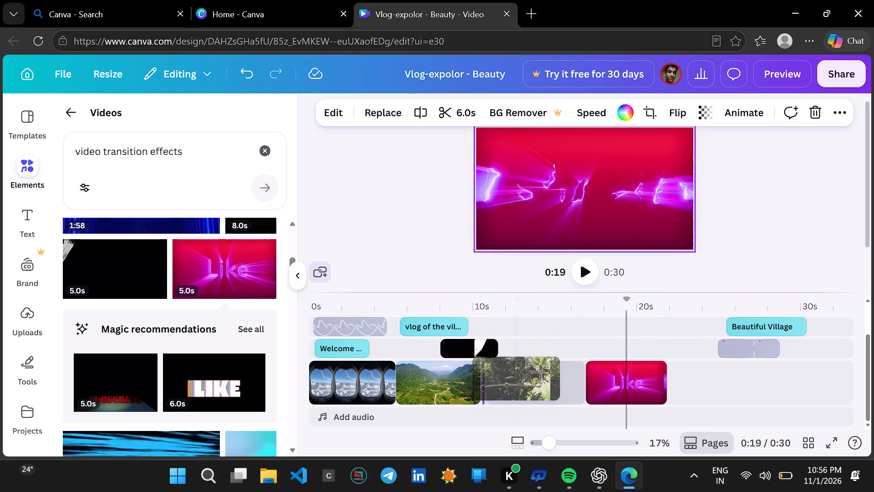
pyautogui.moveTo(516, 379); pyautogui.dragTo(548, 382)
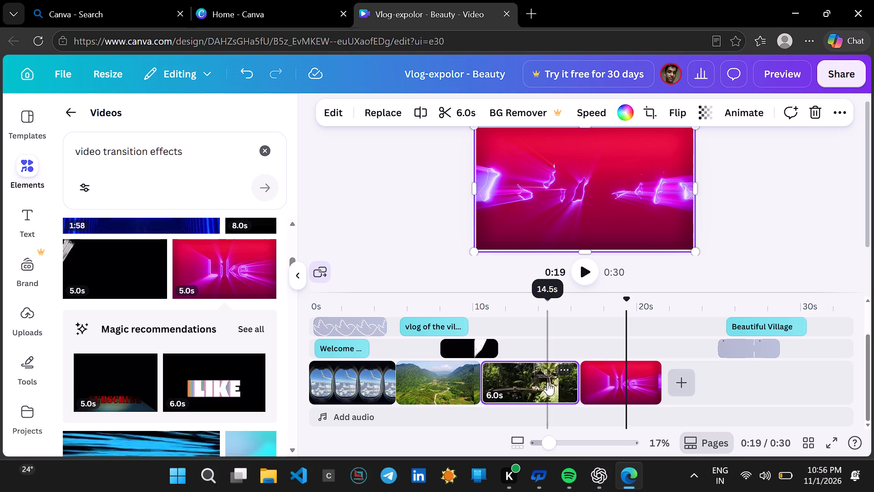
pyautogui.moveTo(493, 388); pyautogui.dragTo(529, 388)
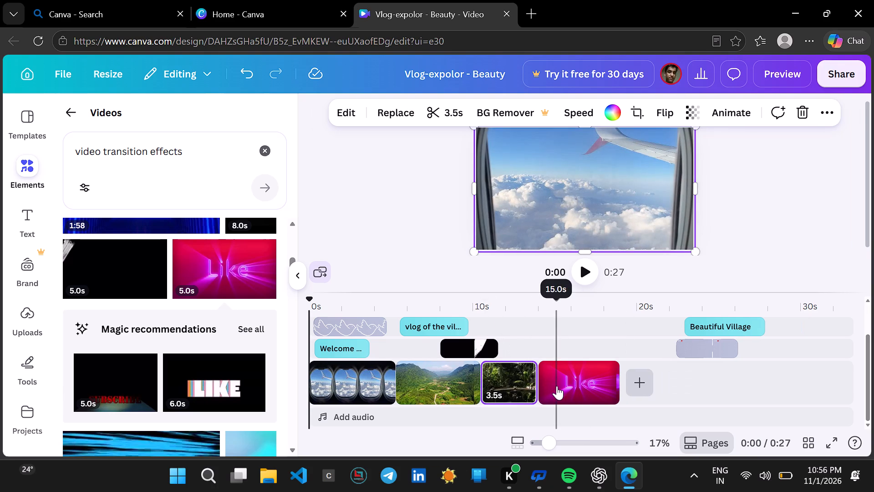
# Select the "Like" clip together with the "Beautiful Village" title and the graphic beneath it on the timeline.
pyautogui.moveTo(536, 382); pyautogui.dragTo(546, 381)
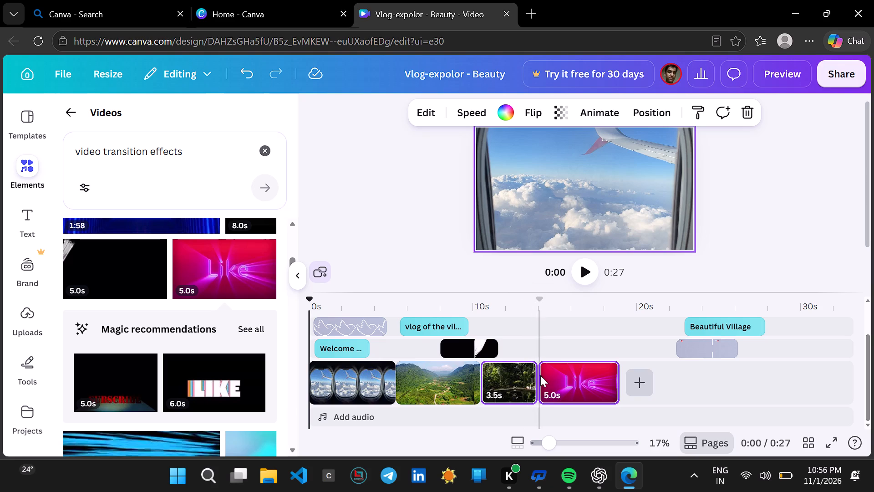
pyautogui.moveTo(540, 377); pyautogui.dragTo(737, 307)
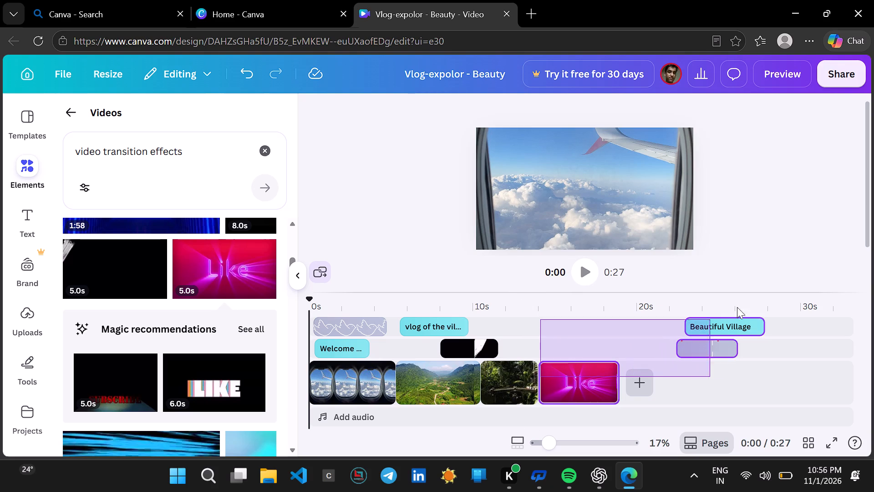
pyautogui.moveTo(737, 307); pyautogui.dragTo(784, 284)
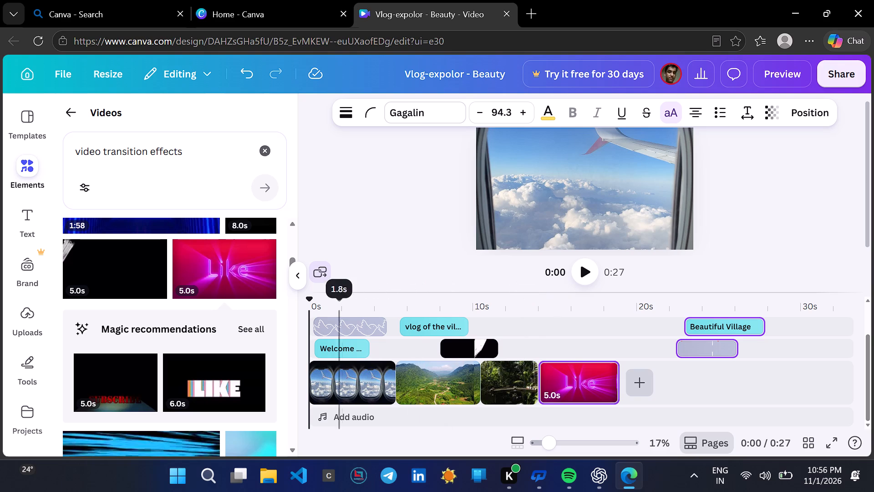
# Play the video from the start to check the forest clip's new place before the "Like" clip.
pyautogui.click(316, 297)
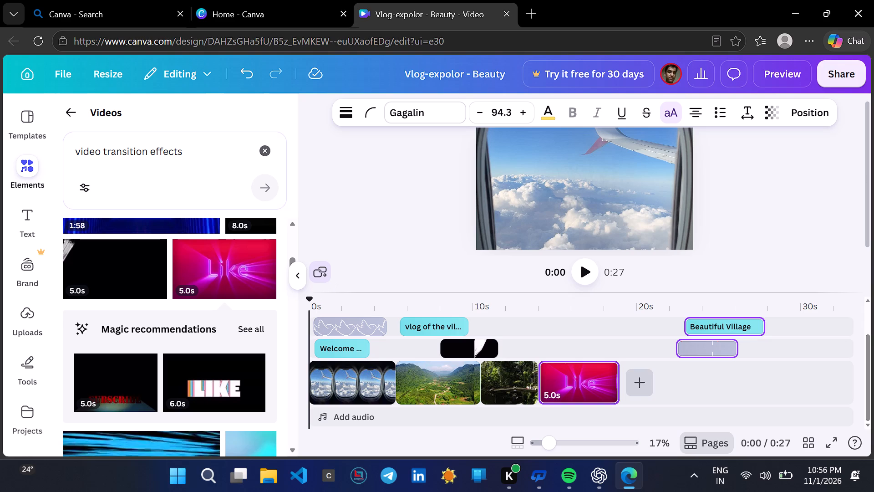
pyautogui.click(316, 297)
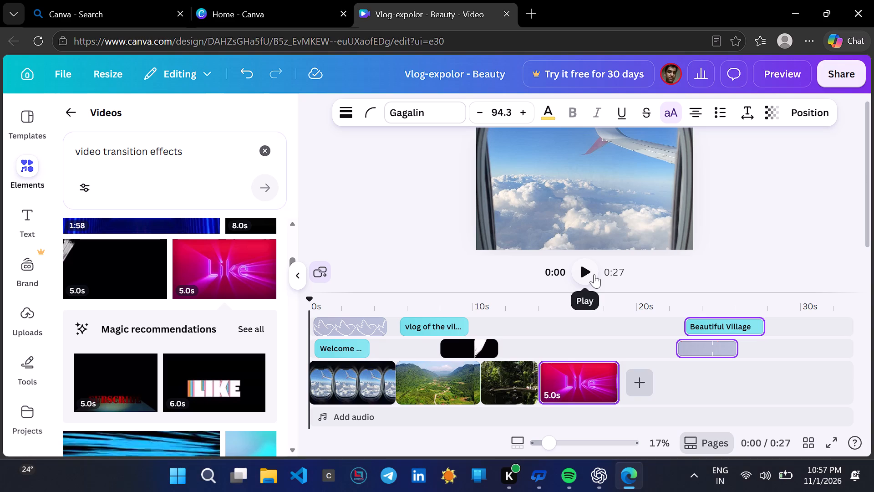
pyautogui.click(594, 274)
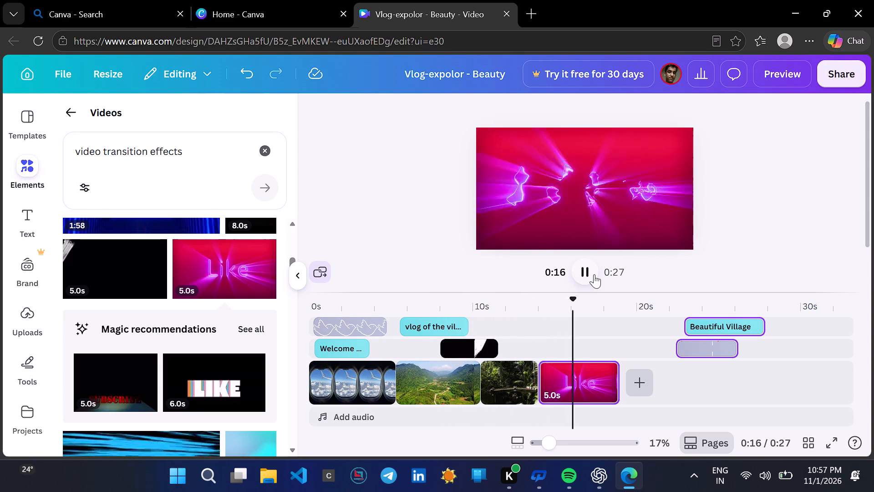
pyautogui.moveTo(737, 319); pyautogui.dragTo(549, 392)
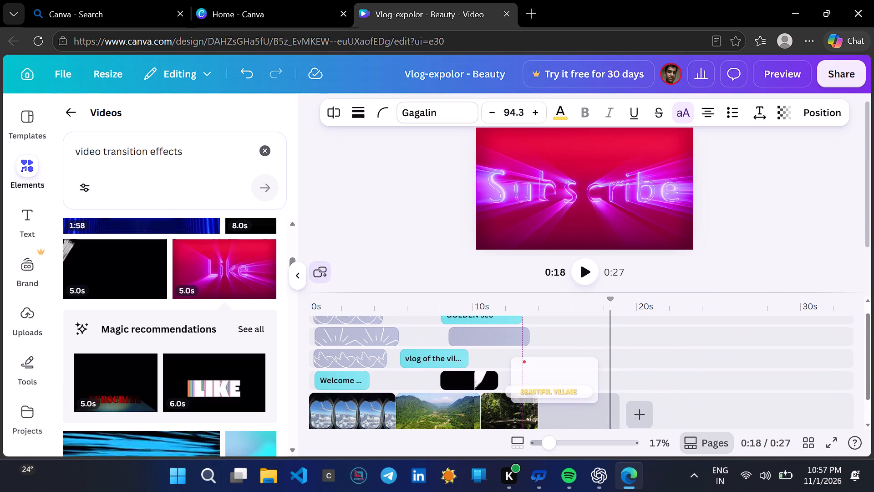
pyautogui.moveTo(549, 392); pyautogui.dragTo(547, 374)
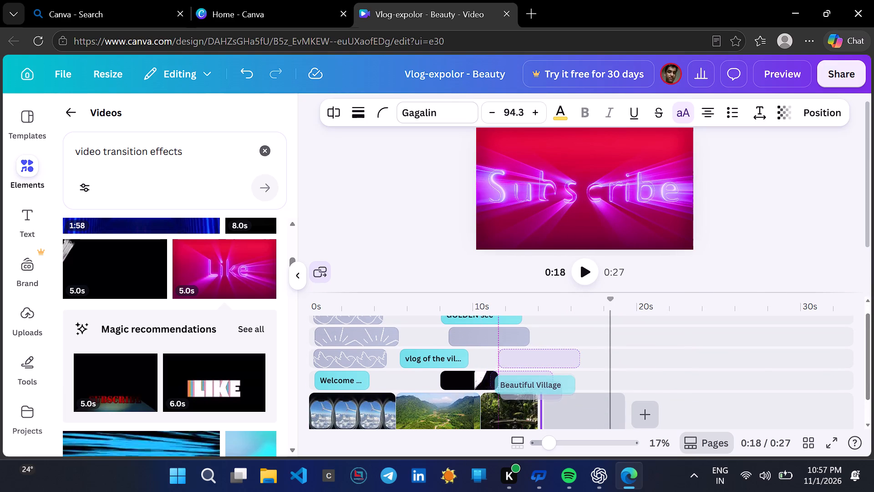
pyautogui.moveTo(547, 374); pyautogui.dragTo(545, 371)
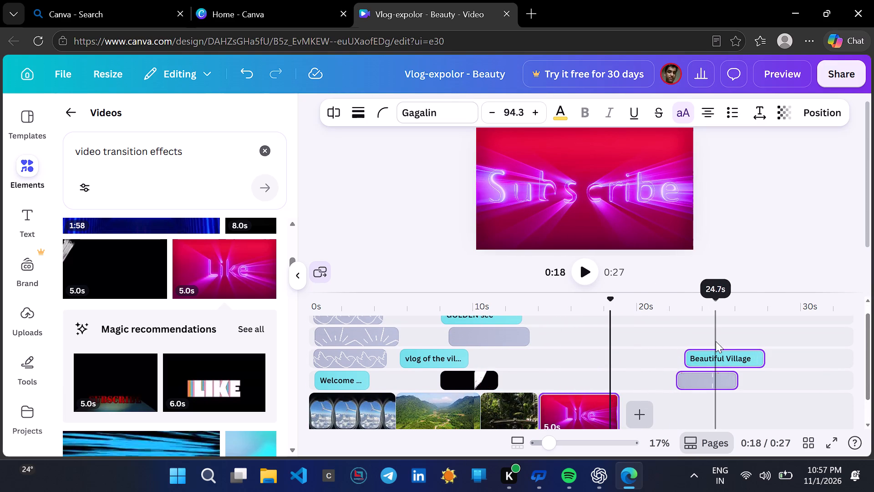
# Move only the "Beautiful Village" title earlier on the timeline, over the forest clip, so it starts where the brush-stroke clip ends.
pyautogui.moveTo(716, 348); pyautogui.dragTo(707, 351)
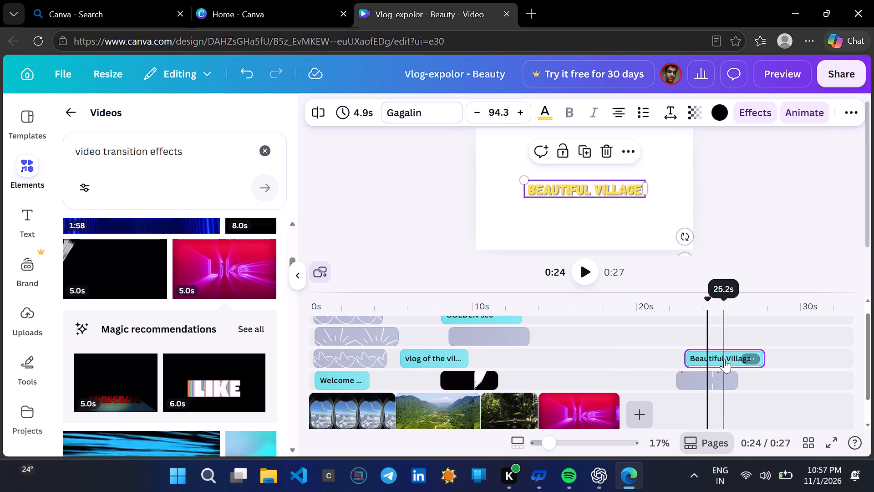
pyautogui.moveTo(724, 359); pyautogui.dragTo(544, 382)
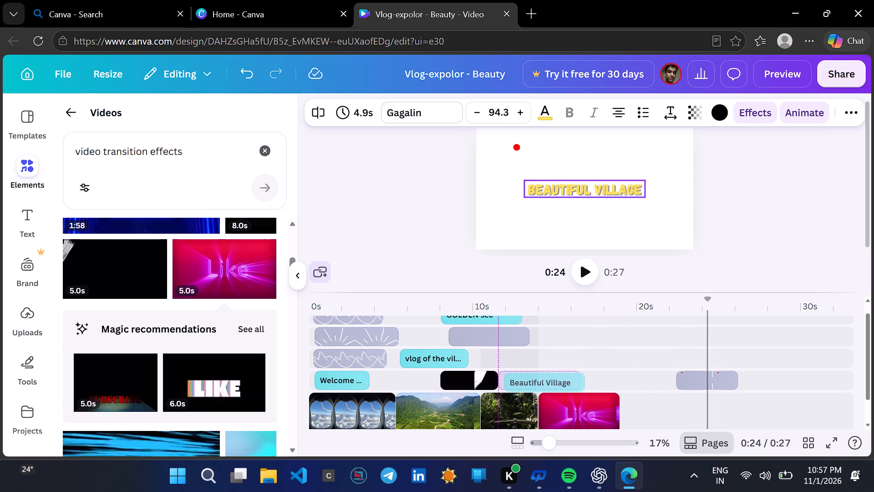
pyautogui.moveTo(544, 382); pyautogui.dragTo(537, 382)
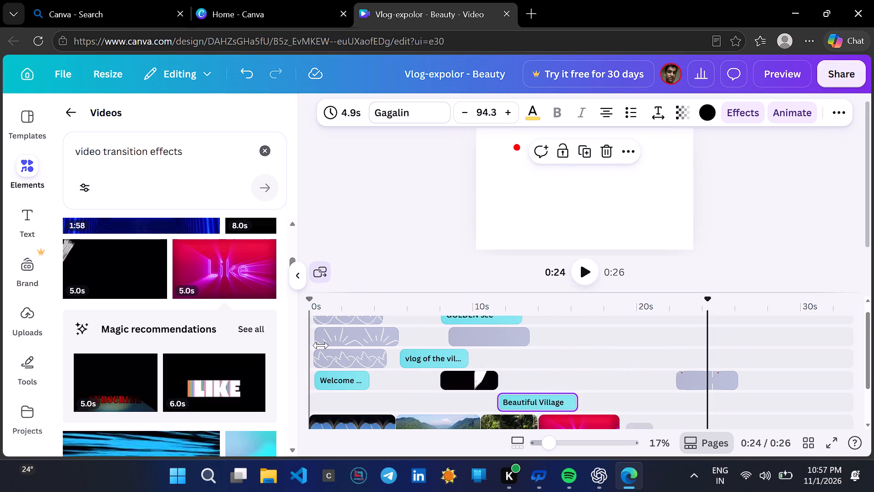
# Play the video from the start to check the titles' timing around the brush-stroke clip.
pyautogui.click(316, 310)
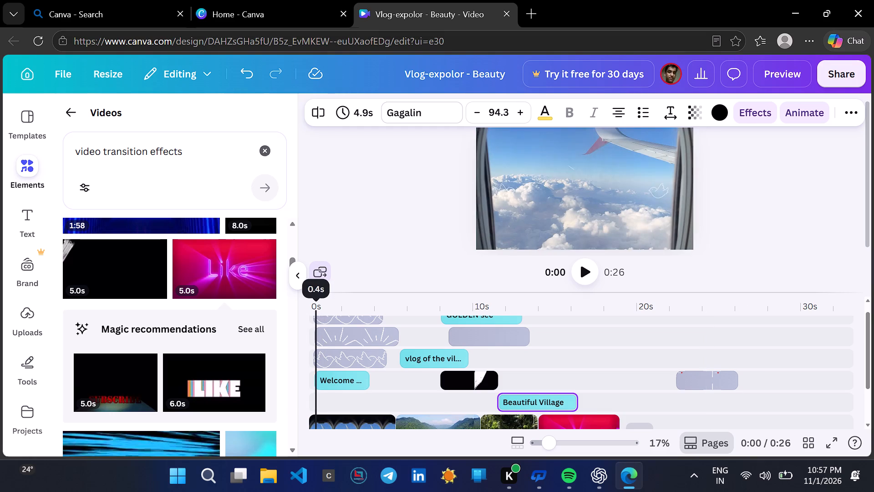
pyautogui.click(591, 276)
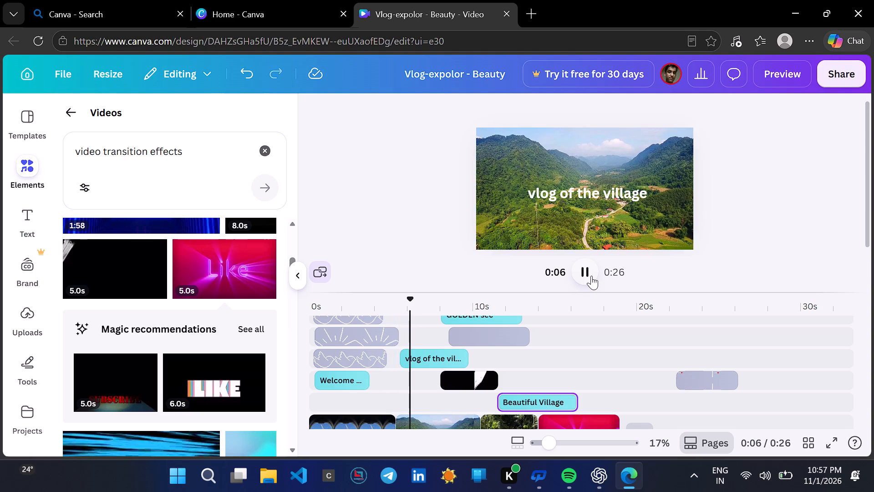
pyautogui.click(591, 276)
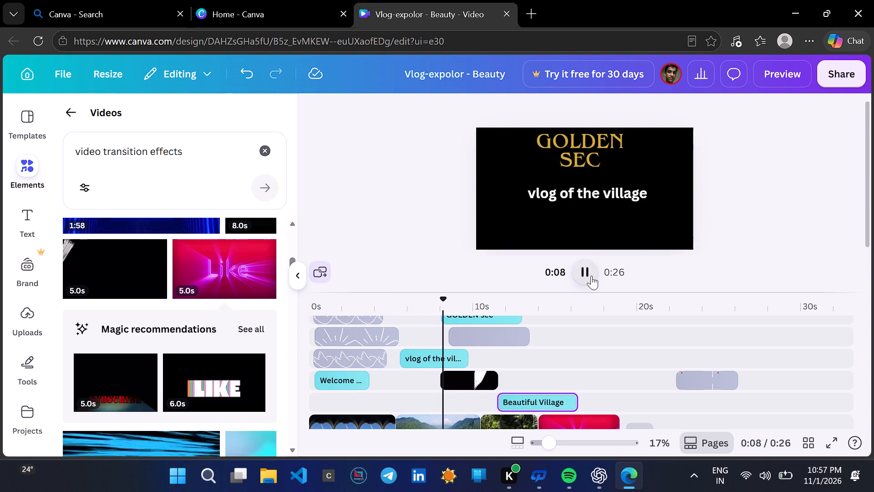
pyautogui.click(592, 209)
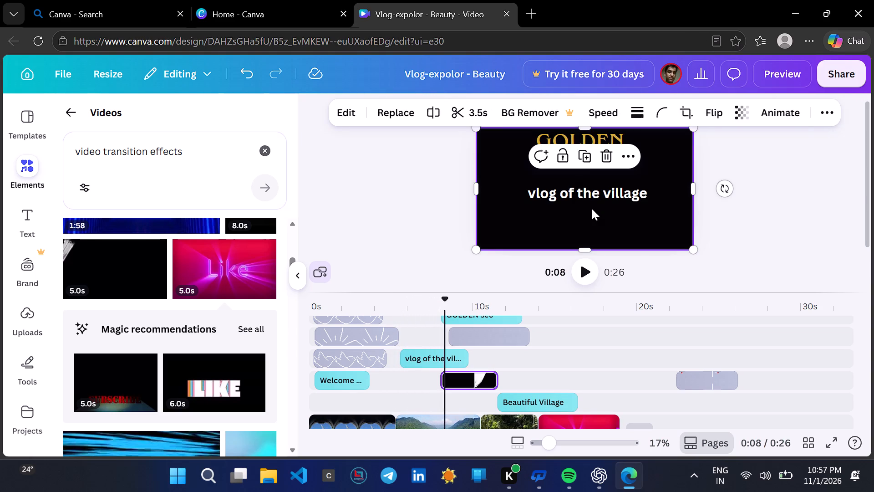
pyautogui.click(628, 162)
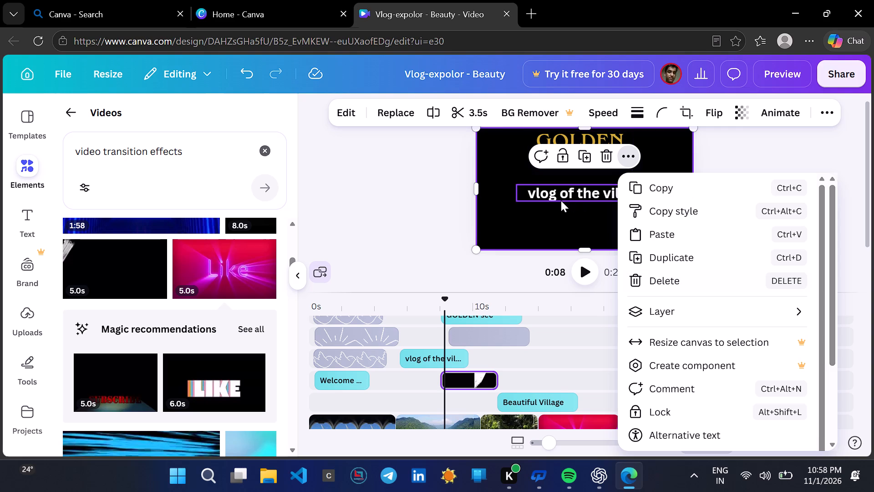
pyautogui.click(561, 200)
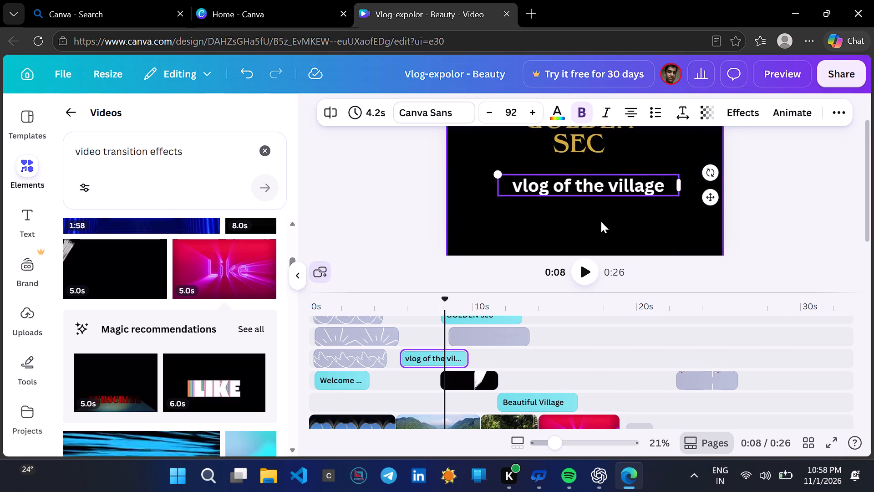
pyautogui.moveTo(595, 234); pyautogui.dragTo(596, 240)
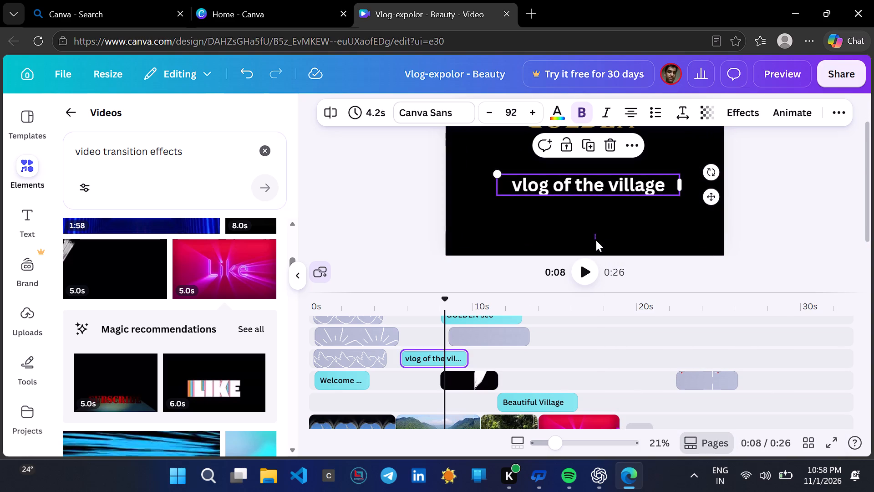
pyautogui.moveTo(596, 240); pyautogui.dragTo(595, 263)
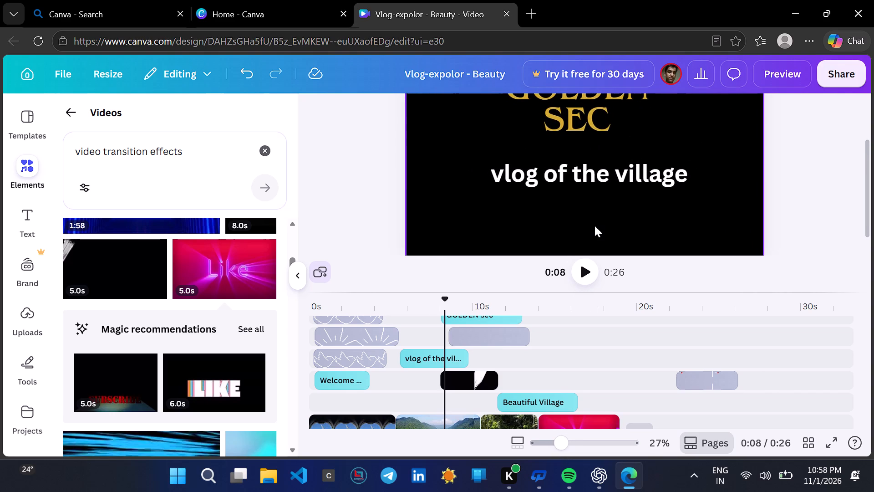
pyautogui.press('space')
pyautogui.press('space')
# Move the "GOLDEN SEC" title slightly down on the canvas, just above the "vlog of the village" title, and deselect it.
pyautogui.scroll(1, 595, 225)
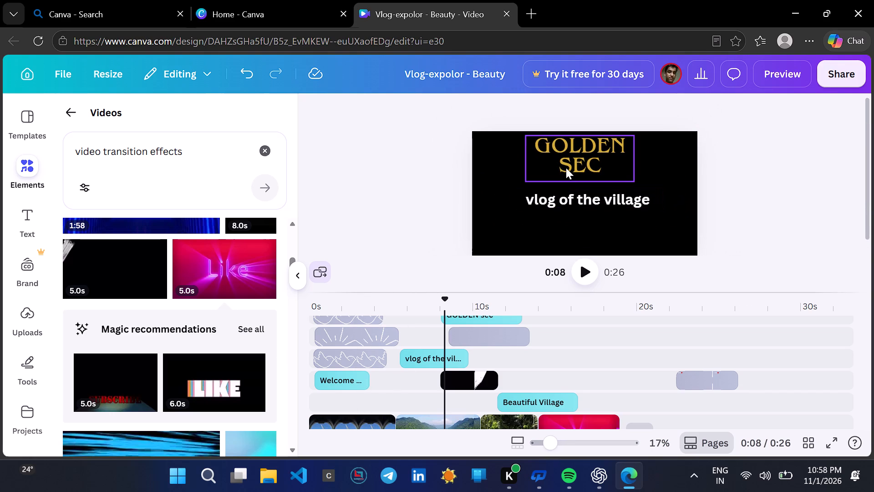
pyautogui.moveTo(566, 168); pyautogui.dragTo(566, 175)
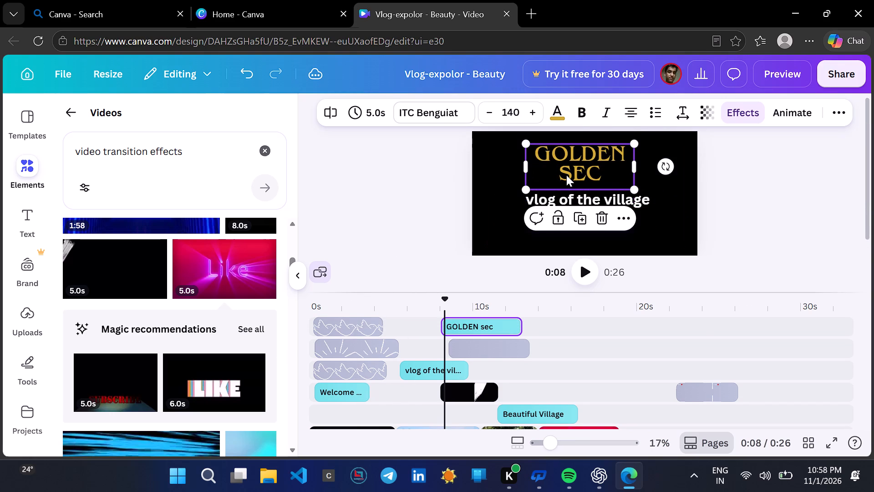
pyautogui.moveTo(508, 178); pyautogui.dragTo(488, 165)
pyautogui.moveTo(488, 165); pyautogui.dragTo(476, 153)
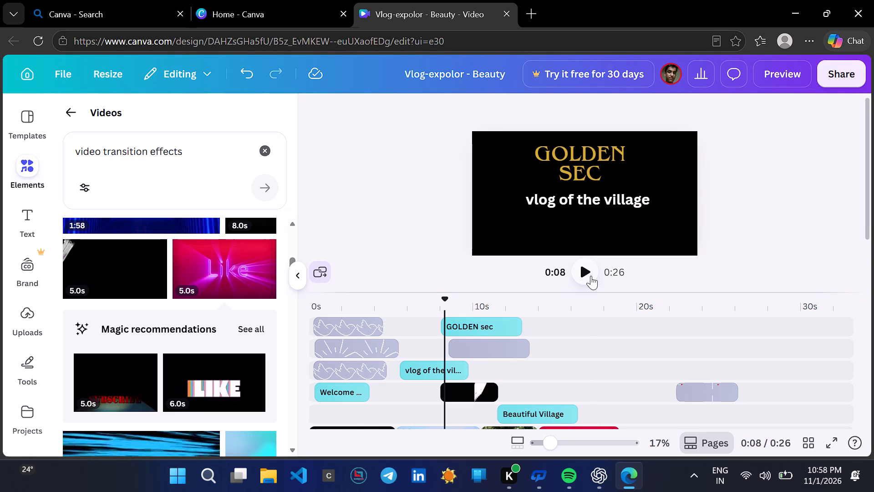
# Play on from the "GOLDEN SEC" title past the "Like" clip to check the remaining graphic.
pyautogui.click(589, 274)
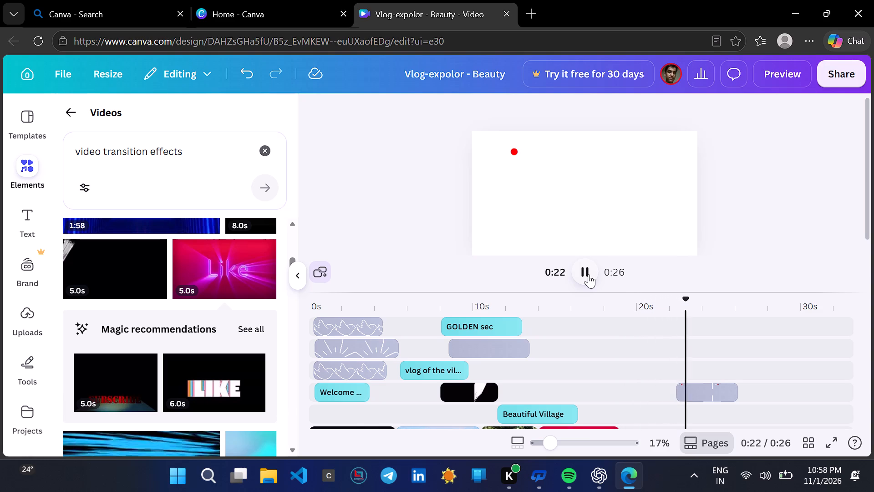
pyautogui.press('space')
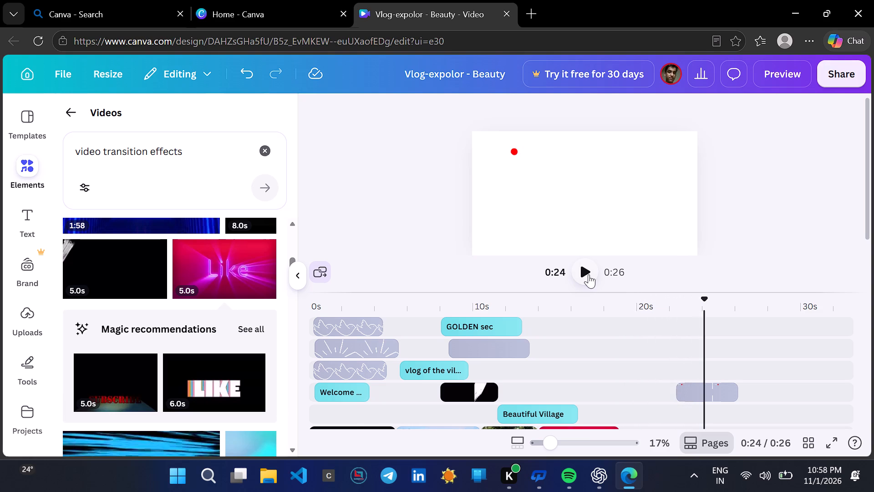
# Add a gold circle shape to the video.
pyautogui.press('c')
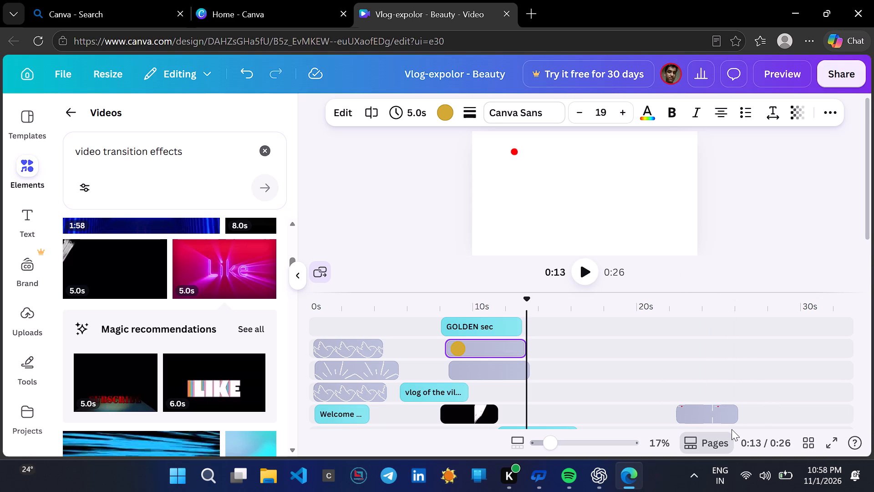
# Move the REC camera-frame graphic from after the "Like" clip to the very start of the timeline, at 0 s.
pyautogui.moveTo(714, 414); pyautogui.dragTo(703, 408)
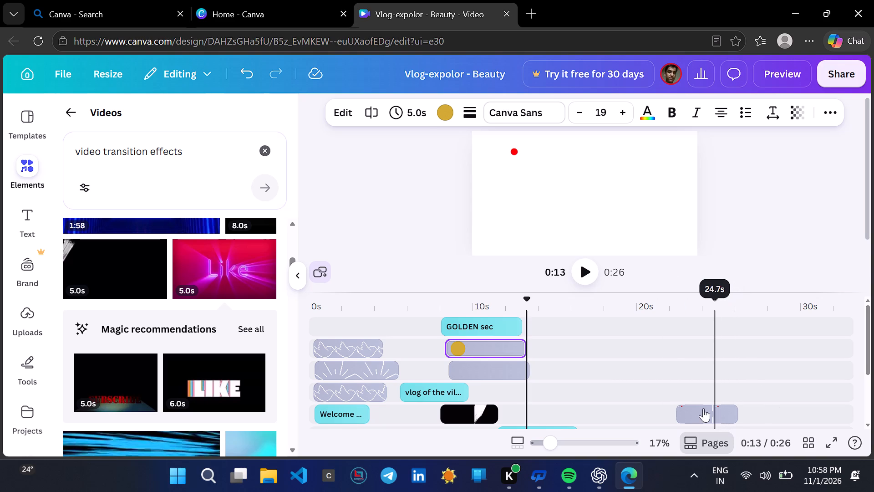
pyautogui.moveTo(703, 408); pyautogui.dragTo(547, 409)
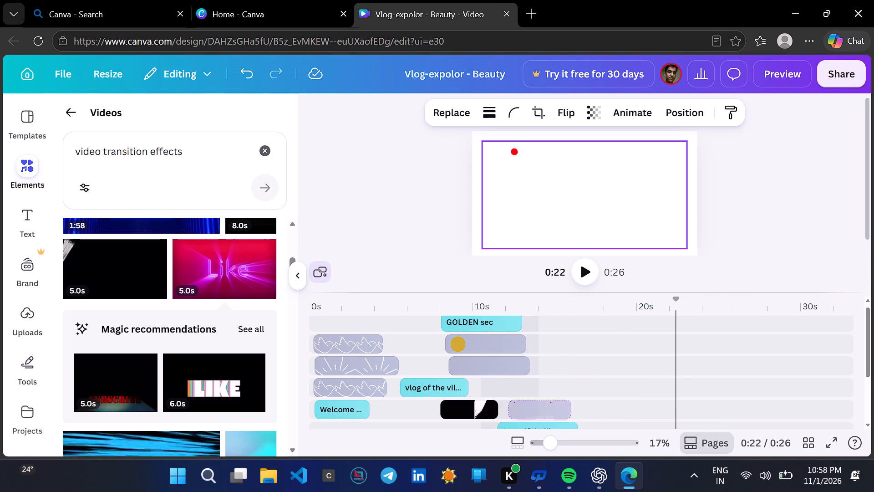
pyautogui.moveTo(547, 409); pyautogui.dragTo(338, 324)
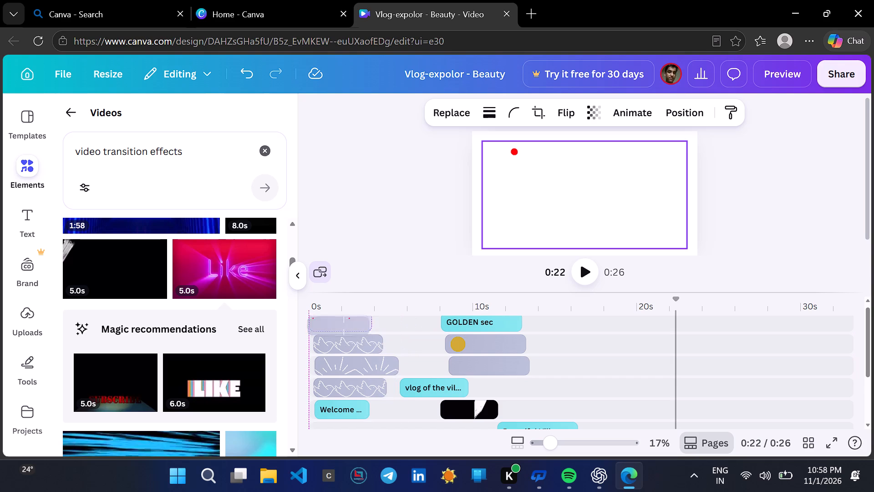
pyautogui.moveTo(338, 324); pyautogui.dragTo(330, 324)
# Extend the end of the REC camera-frame graphic to about 17.5 s, so it runs over all clips into the "Like" clip.
pyautogui.moveTo(370, 321); pyautogui.dragTo(665, 326)
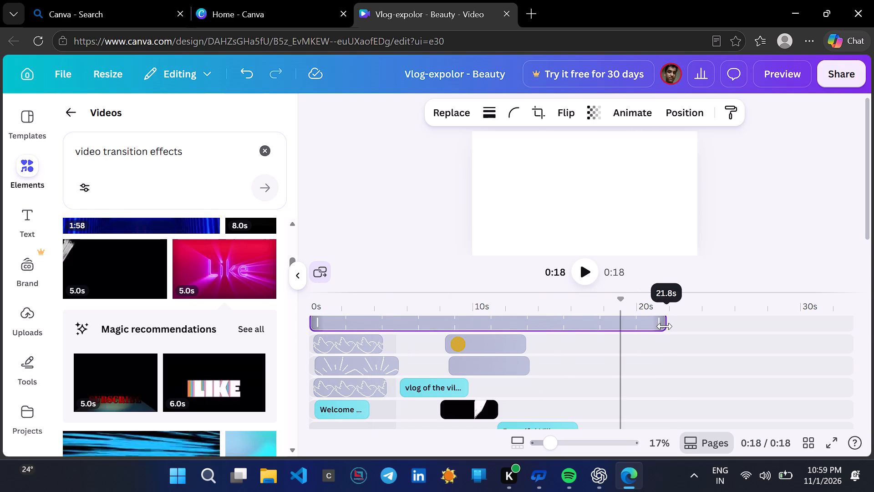
pyautogui.moveTo(665, 326); pyautogui.dragTo(597, 312)
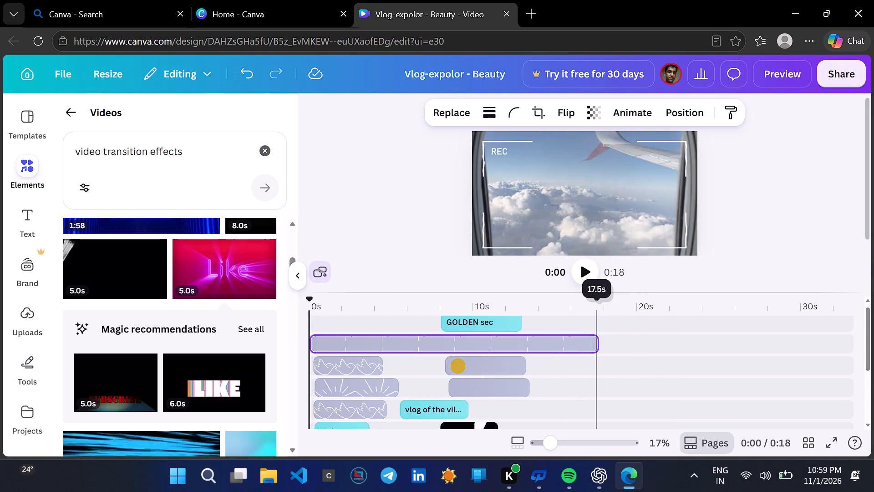
# Play the video from the start to check the extended REC frame over the clips.
pyautogui.click(592, 273)
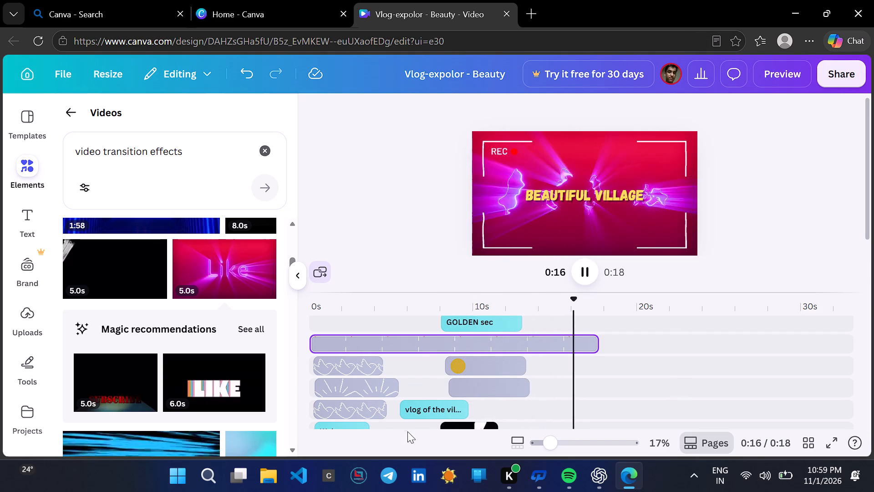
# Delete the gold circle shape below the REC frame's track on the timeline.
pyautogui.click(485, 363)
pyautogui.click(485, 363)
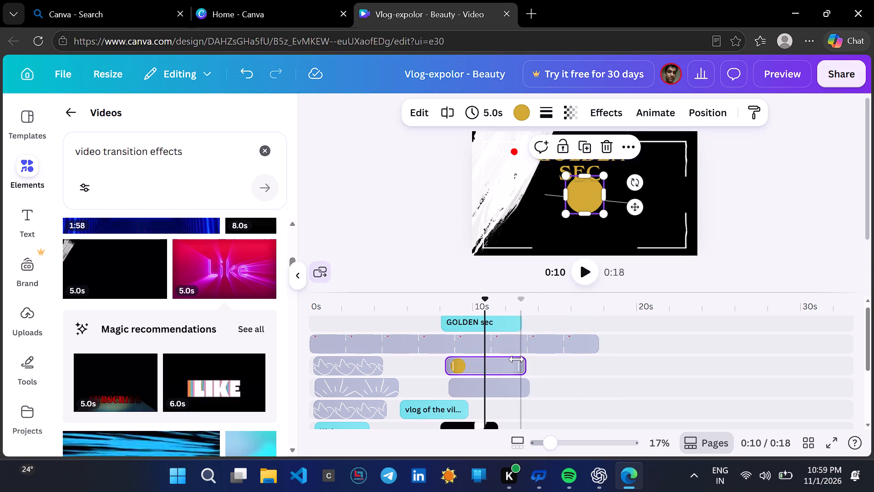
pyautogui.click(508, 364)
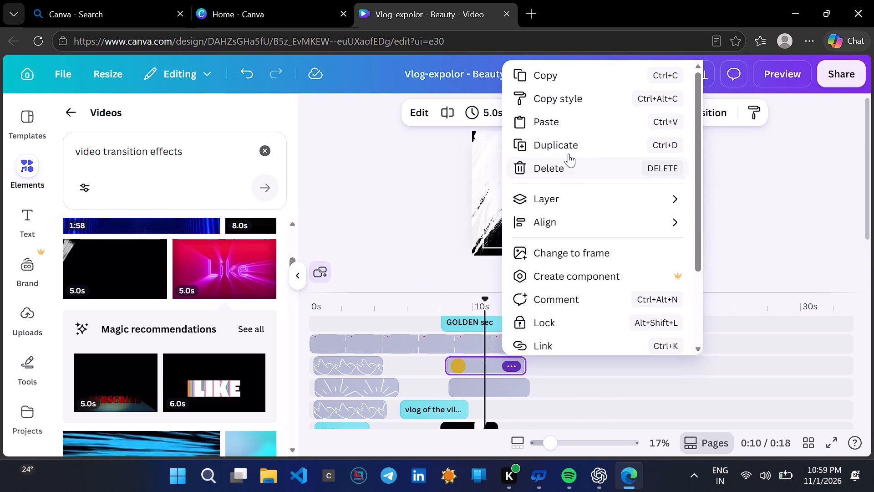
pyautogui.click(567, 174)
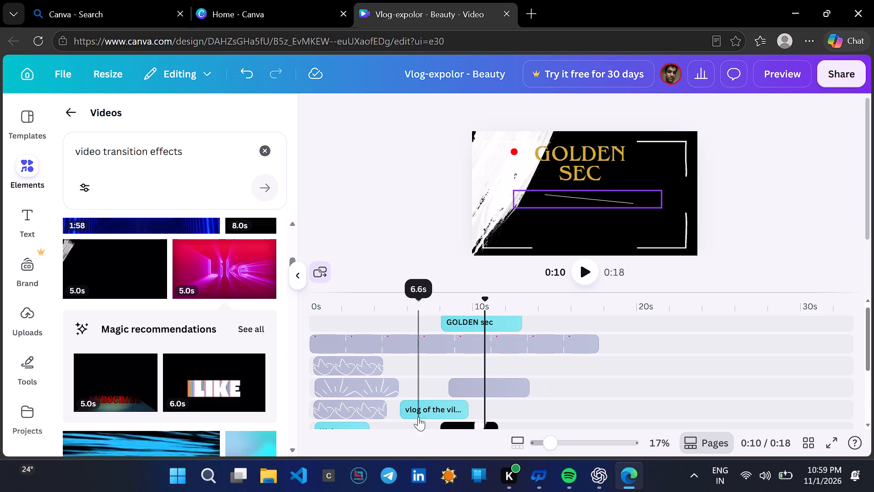
# Replay the video from the start through to the "Like" clip to review the REC frame, titles and clips together.
pyautogui.click(589, 269)
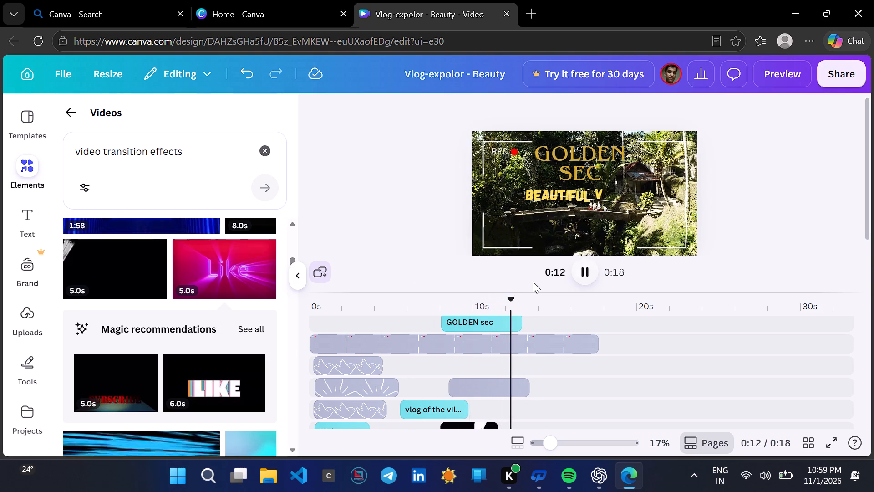
pyautogui.click(321, 336)
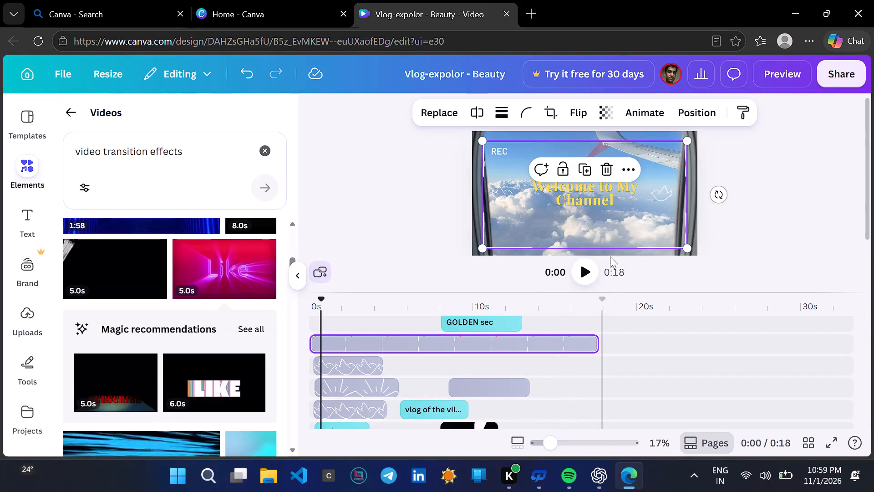
pyautogui.click(581, 274)
pyautogui.click(581, 274)
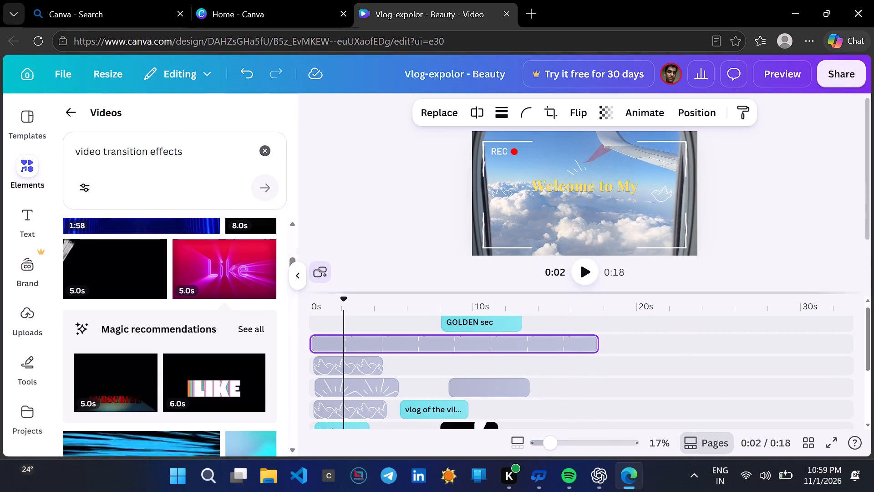
pyautogui.moveTo(345, 301); pyautogui.dragTo(318, 295)
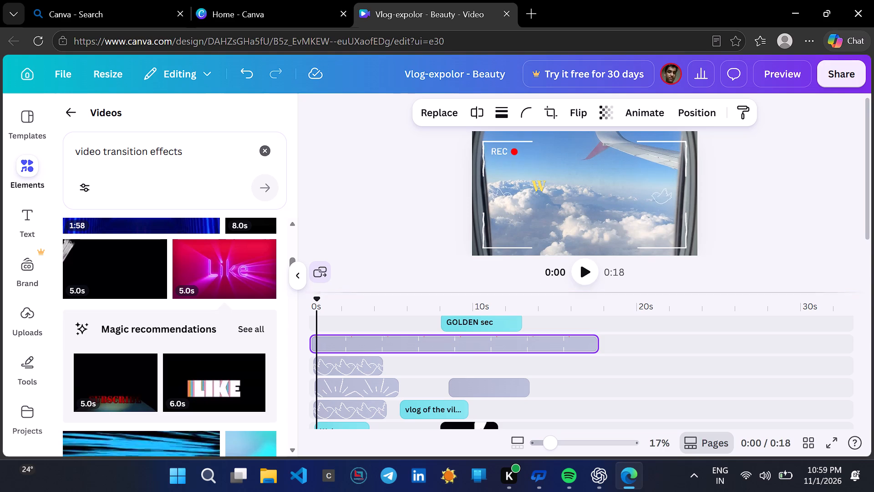
pyautogui.click(585, 282)
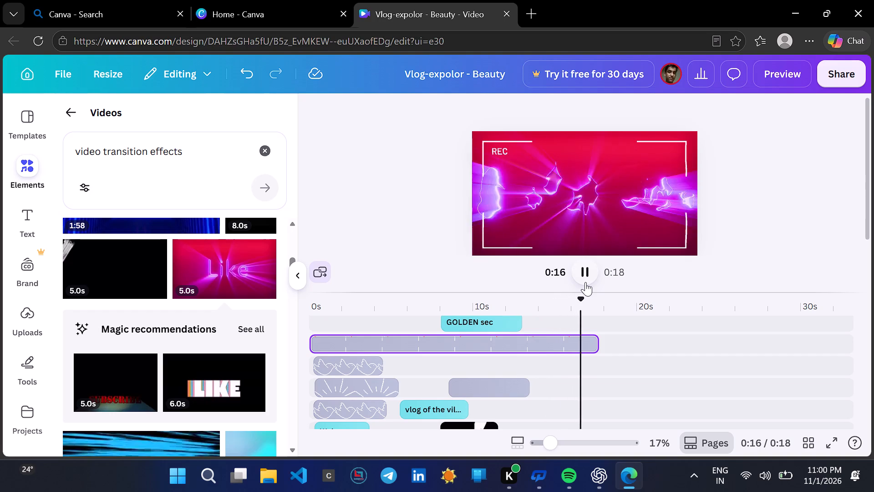
pyautogui.click(585, 282)
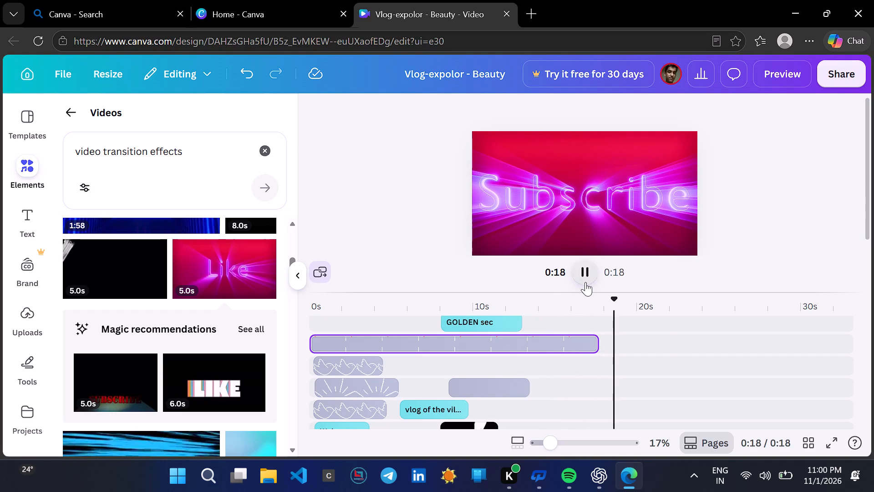